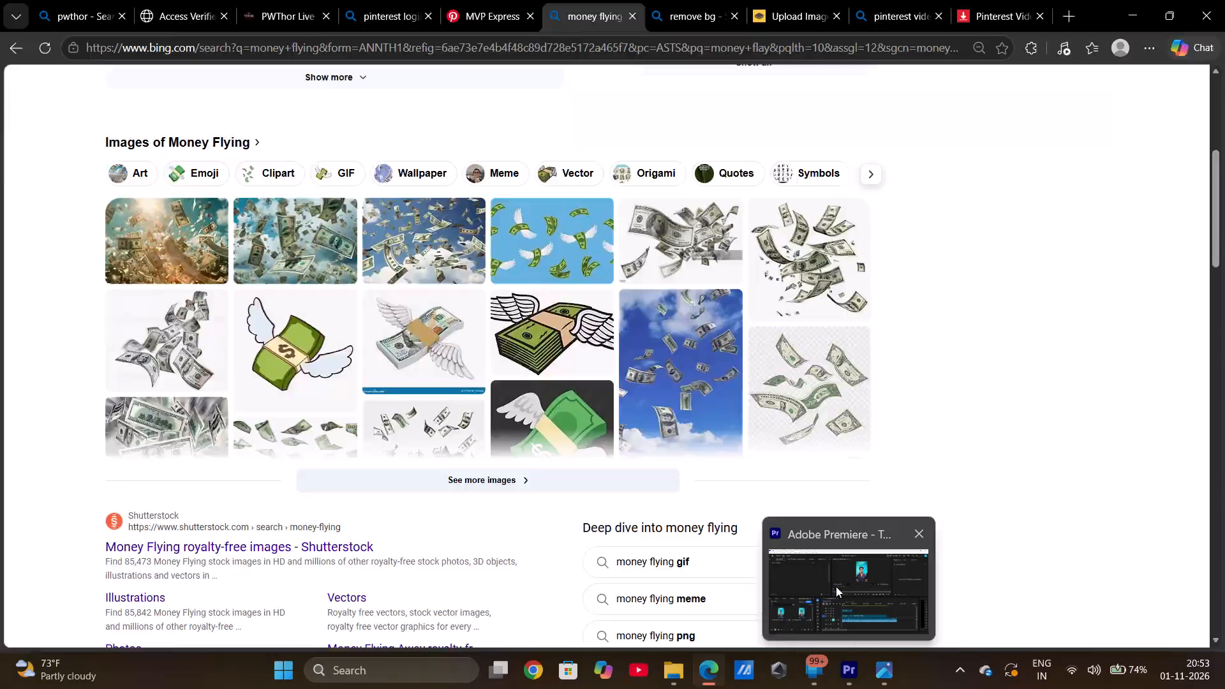
Switch to Adobe Premiere and delete the AE-Giveaway-PR clip from track V3, returning the playhead to the sequence start.
{"action": "left_click", "coordinate": [836, 586]}
{"action": "left_click", "coordinate": [713, 337]}
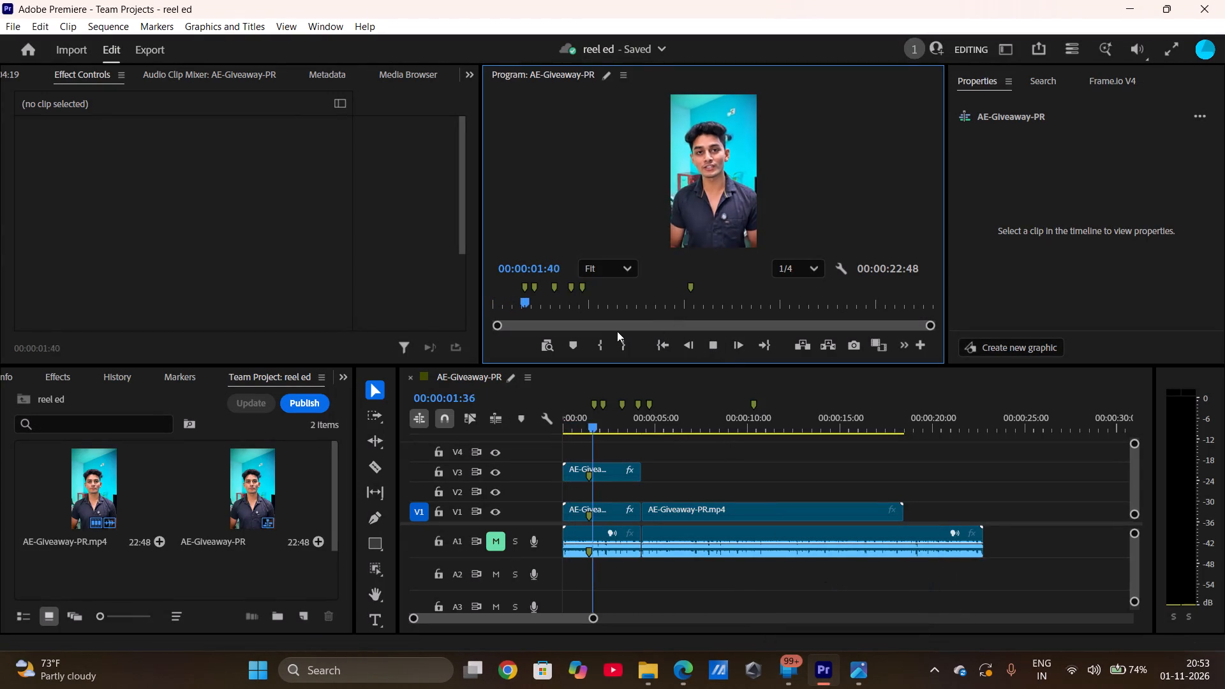
{"action": "left_click", "coordinate": [595, 478]}
{"action": "left_click", "coordinate": [602, 475]}
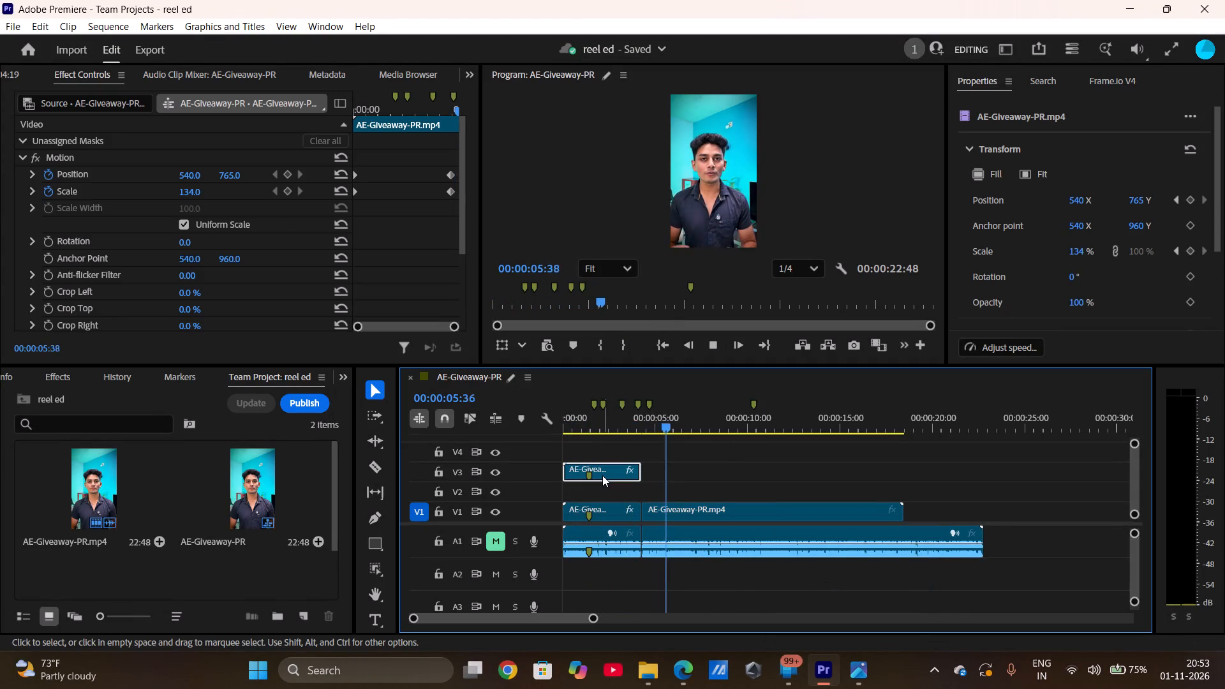
{"action": "key", "text": "BackSpace"}
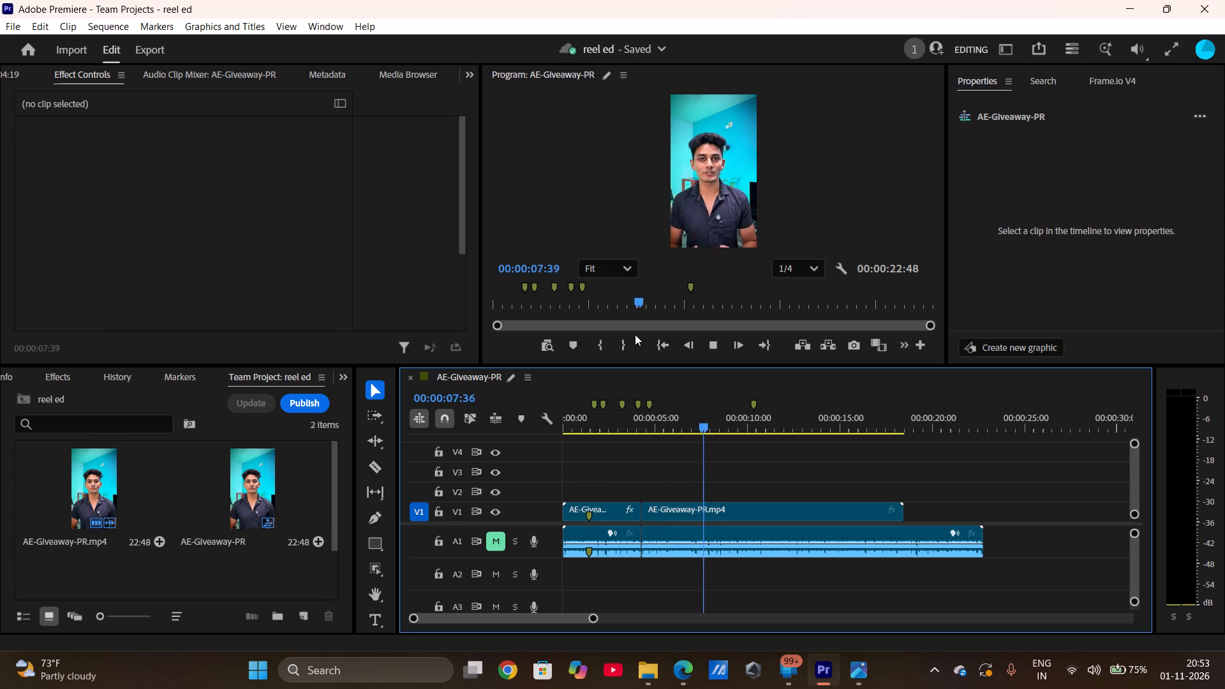
{"action": "left_click", "coordinate": [658, 348]}
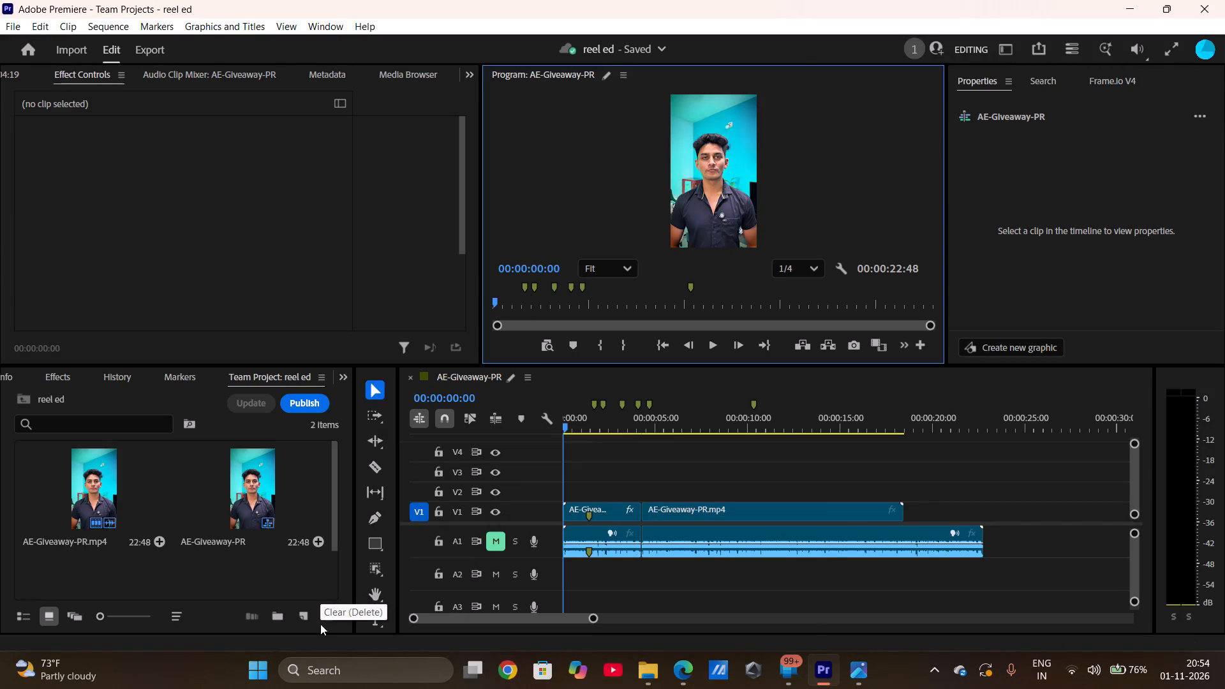
Start importing media into the reel ed project and browse to the Downloads folder.
{"action": "left_click", "coordinate": [303, 524]}
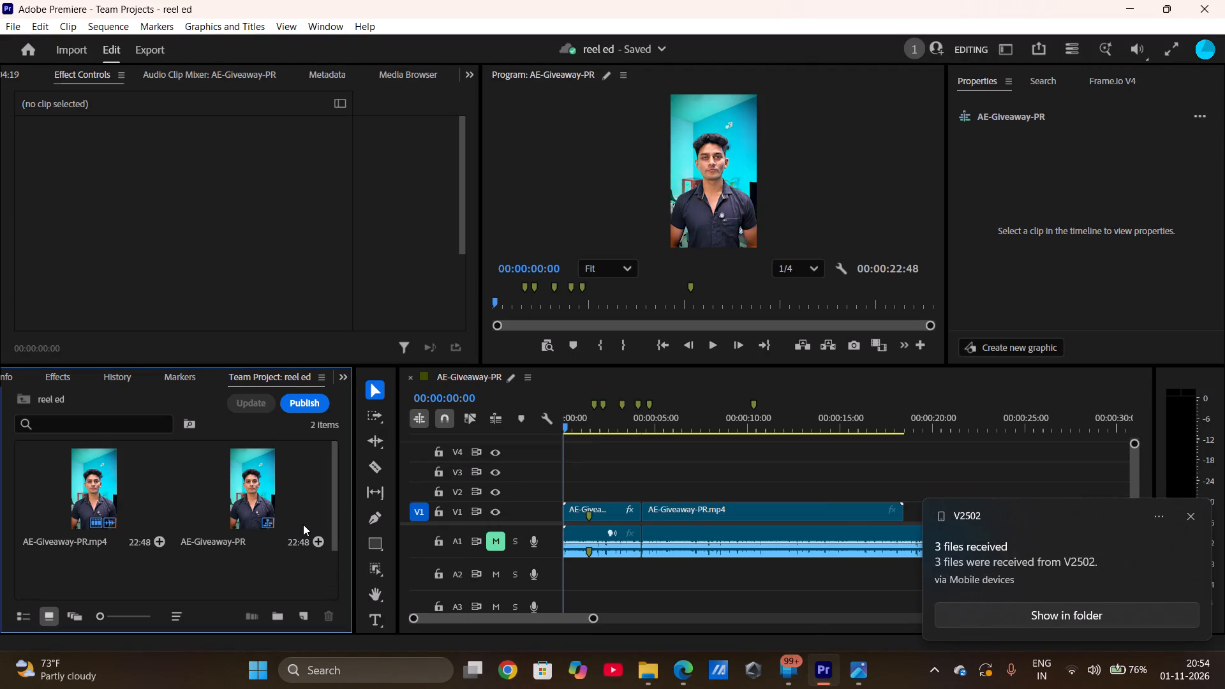
{"action": "key", "text": "ctrl+i"}
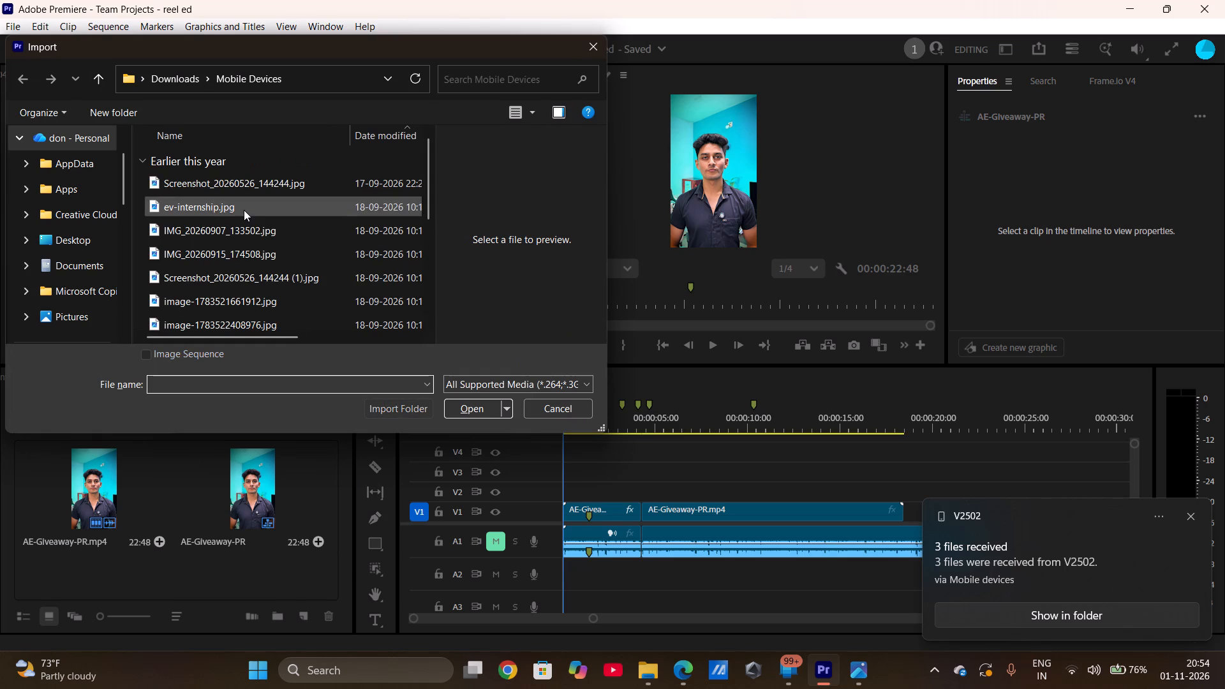
{"action": "scroll", "coordinate": [0, 184], "scroll_direction": "up", "scroll_amount": 3}
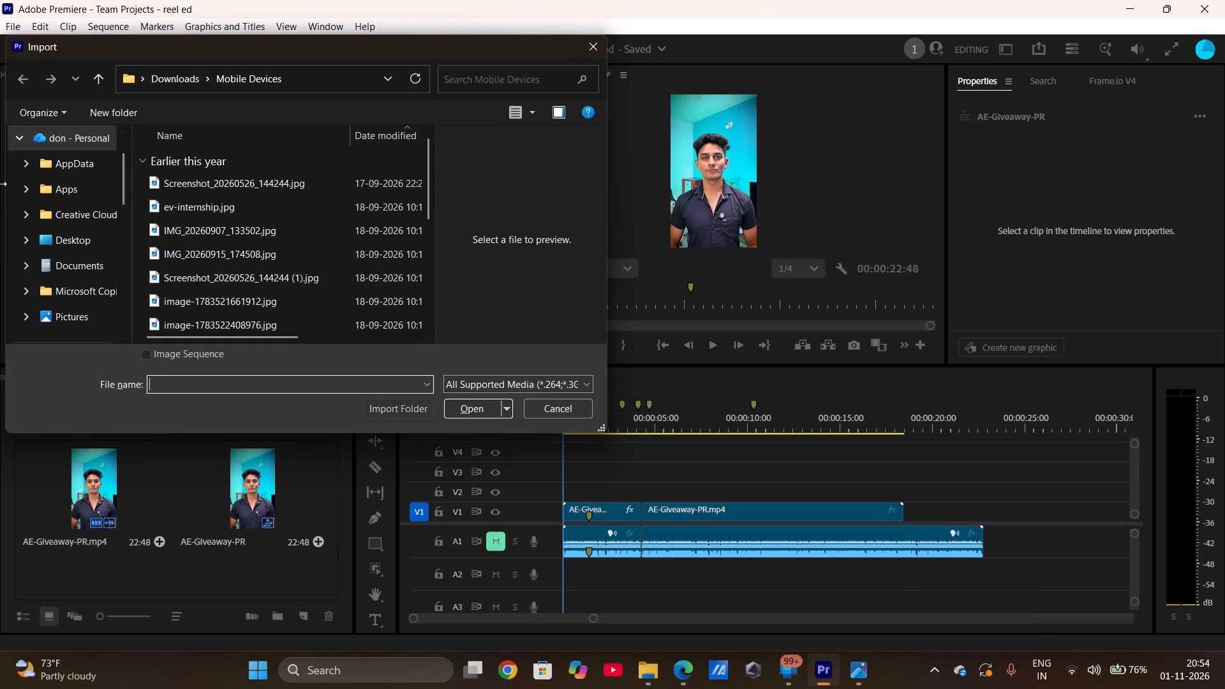
{"action": "scroll", "coordinate": [60, 93], "scroll_direction": "up", "scroll_amount": 1}
{"action": "scroll", "coordinate": [72, 166], "scroll_direction": "up", "scroll_amount": 2}
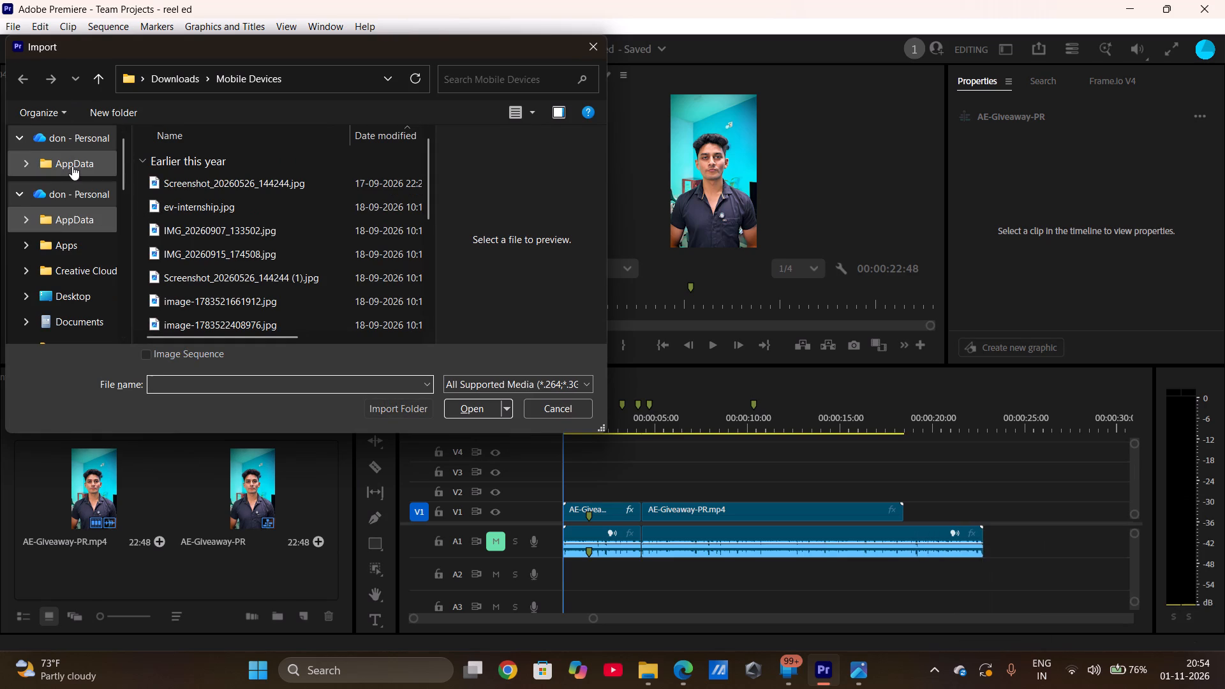
{"action": "left_click", "coordinate": [68, 136]}
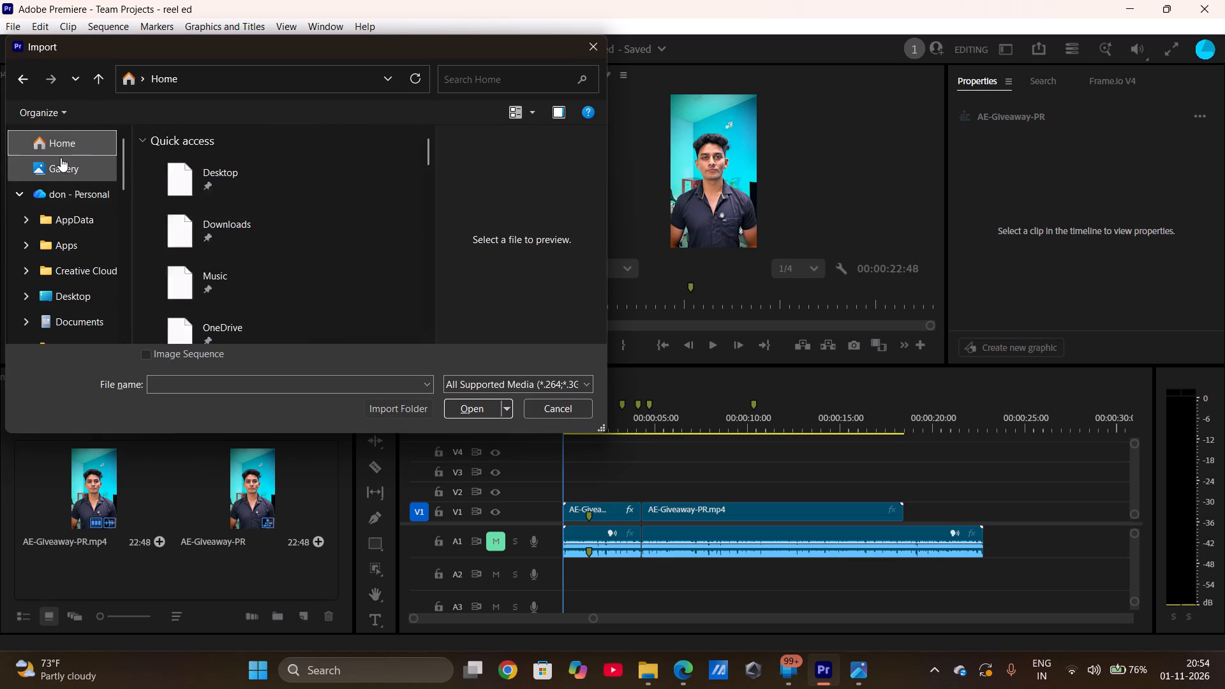
{"action": "left_click", "coordinate": [61, 164]}
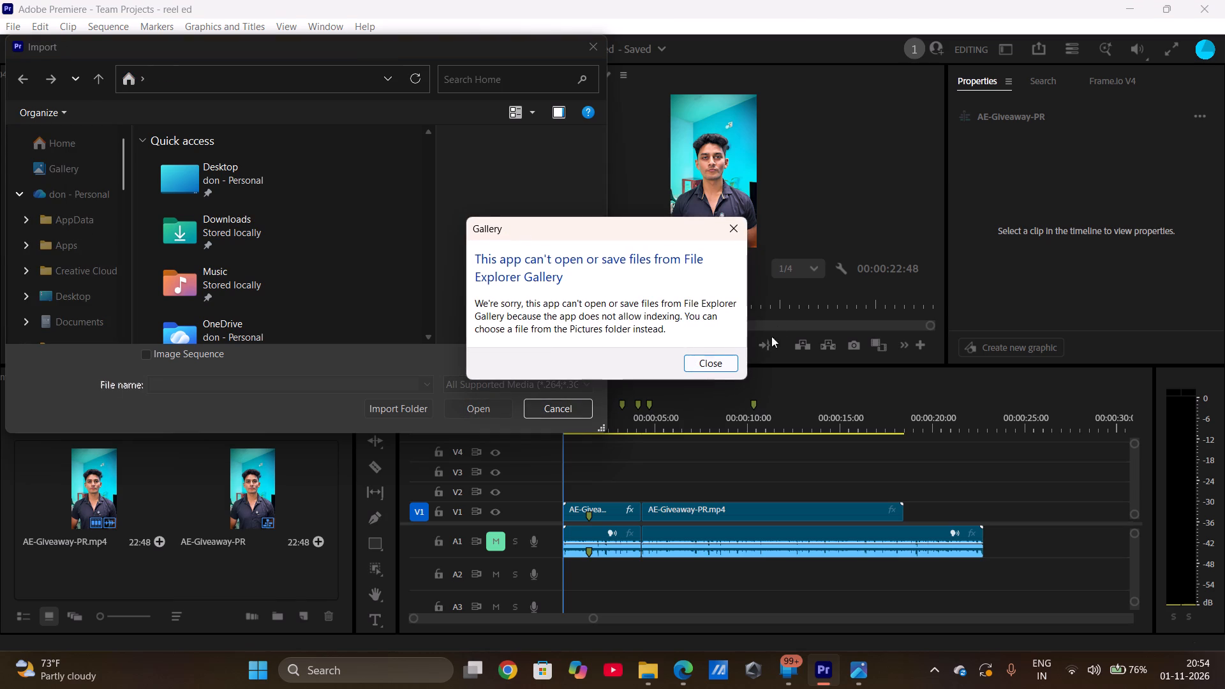
{"action": "left_click", "coordinate": [709, 356]}
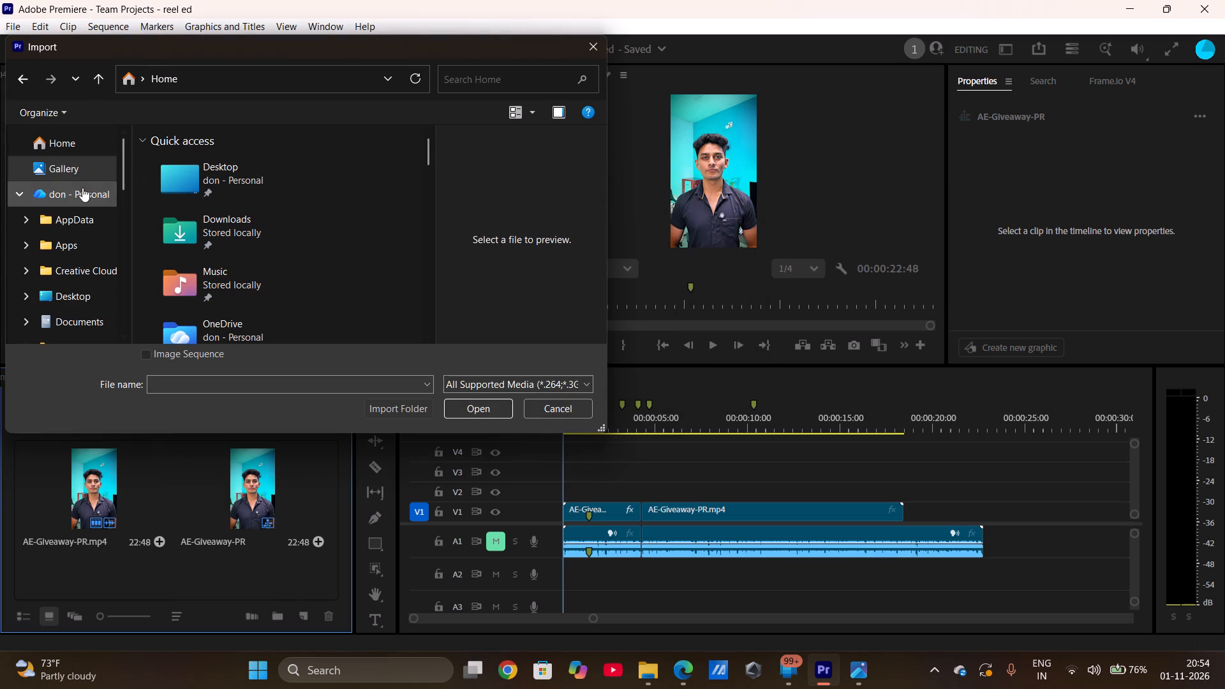
{"action": "left_click", "coordinate": [78, 189]}
{"action": "left_click", "coordinate": [84, 204]}
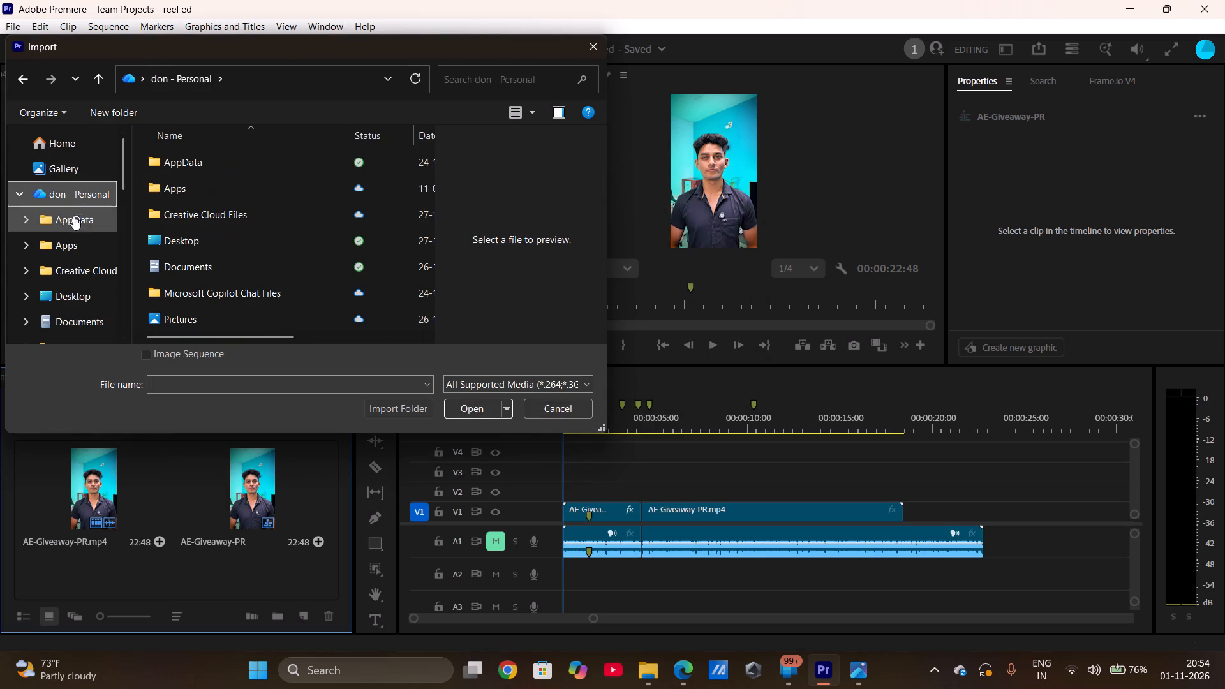
{"action": "left_click", "coordinate": [65, 224]}
{"action": "scroll", "coordinate": [74, 236], "scroll_direction": "down", "scroll_amount": 1}
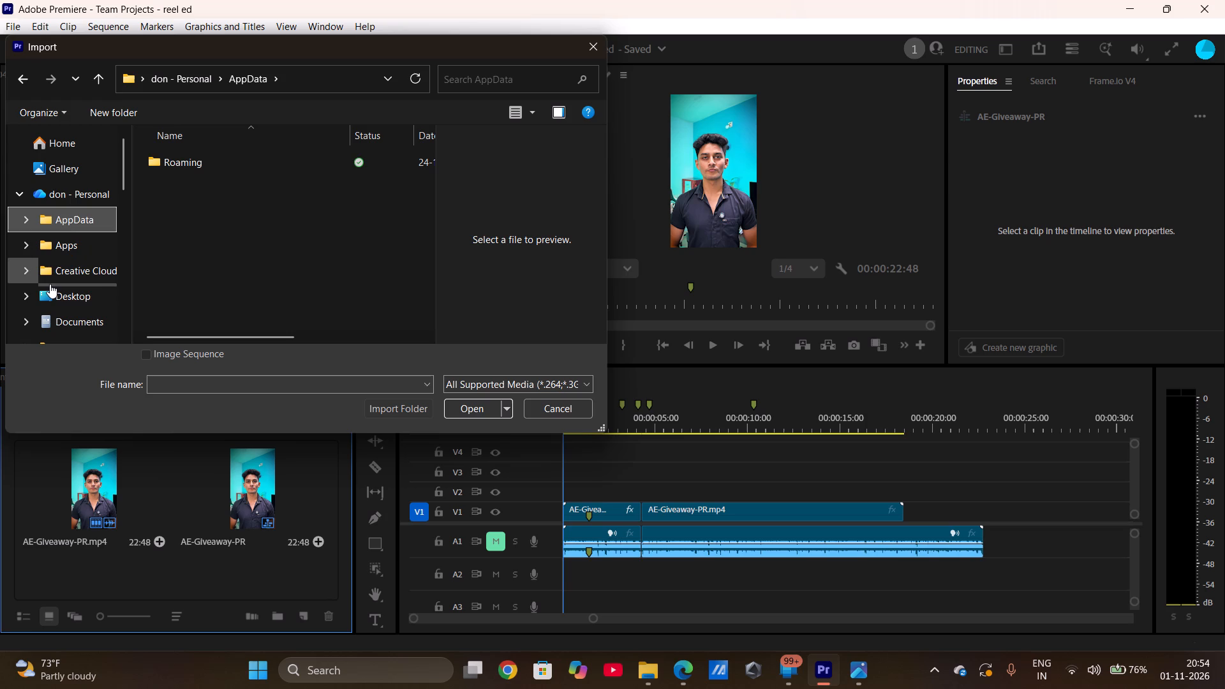
{"action": "left_click", "coordinate": [50, 284]}
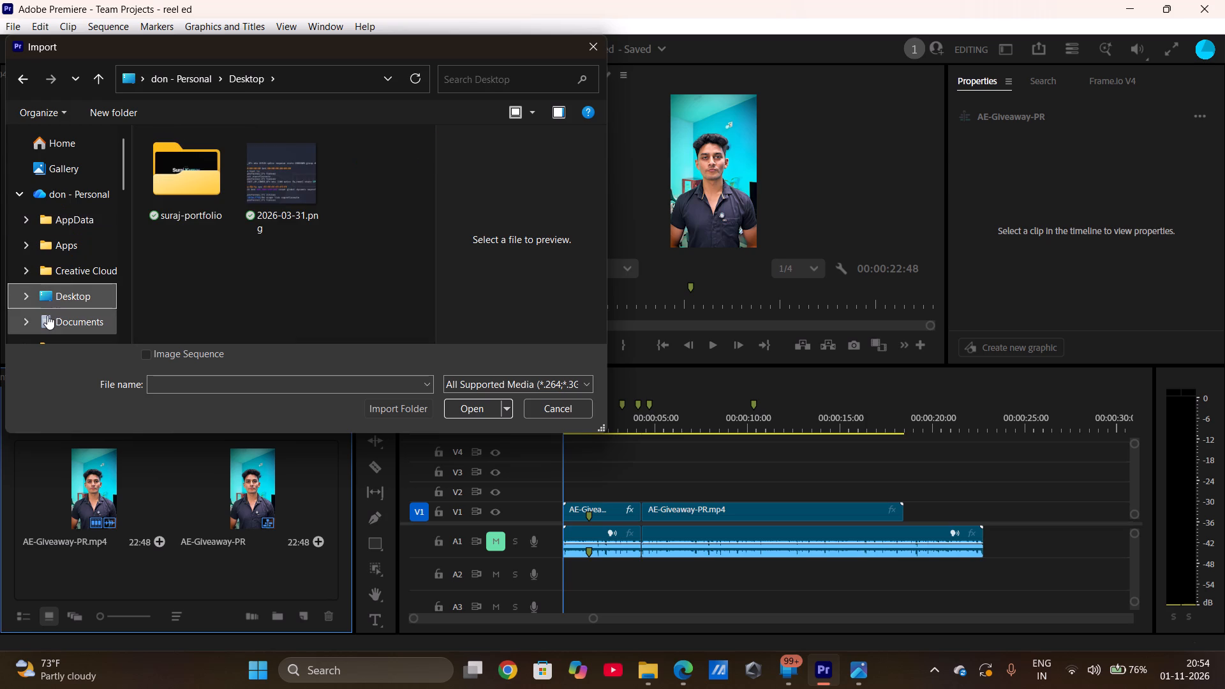
{"action": "left_click", "coordinate": [47, 315]}
{"action": "scroll", "coordinate": [47, 315], "scroll_direction": "down", "scroll_amount": 1}
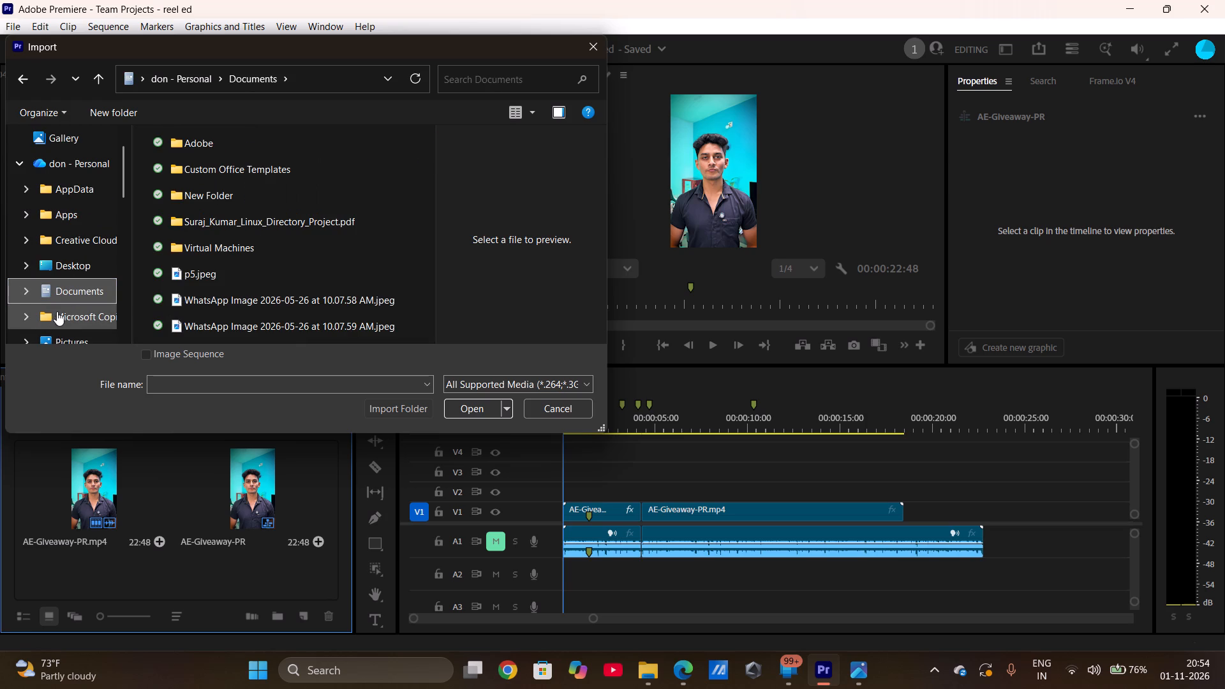
{"action": "left_click", "coordinate": [56, 307]}
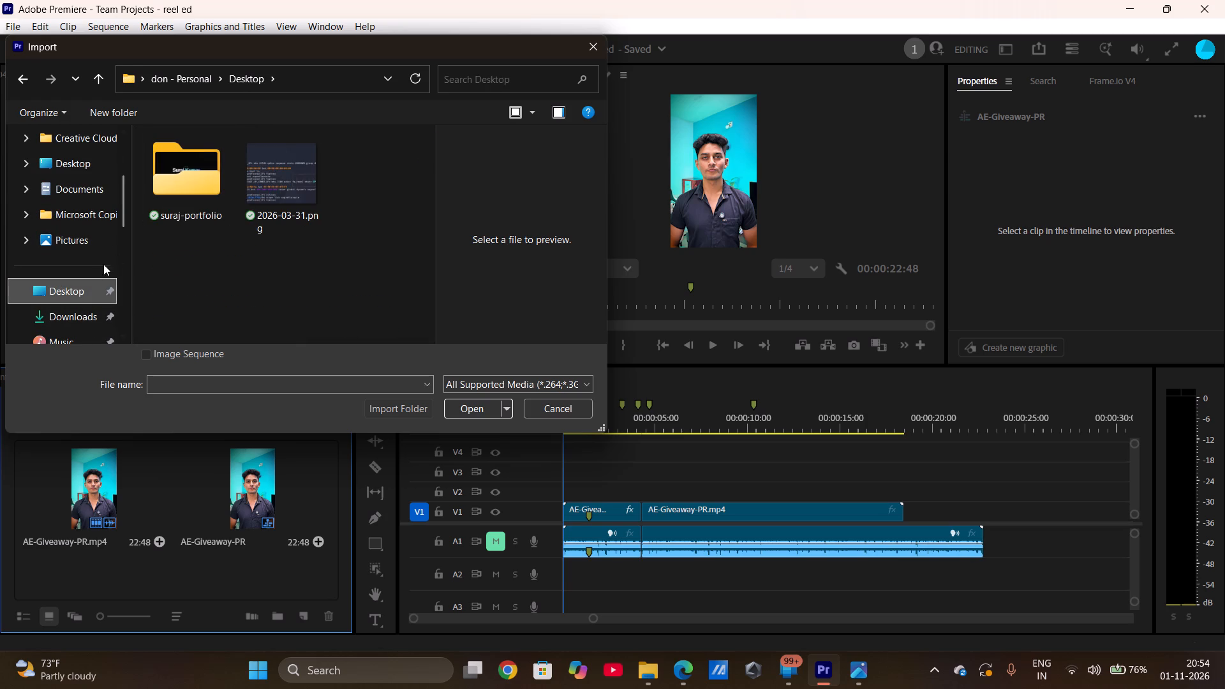
{"action": "left_click", "coordinate": [57, 309]}
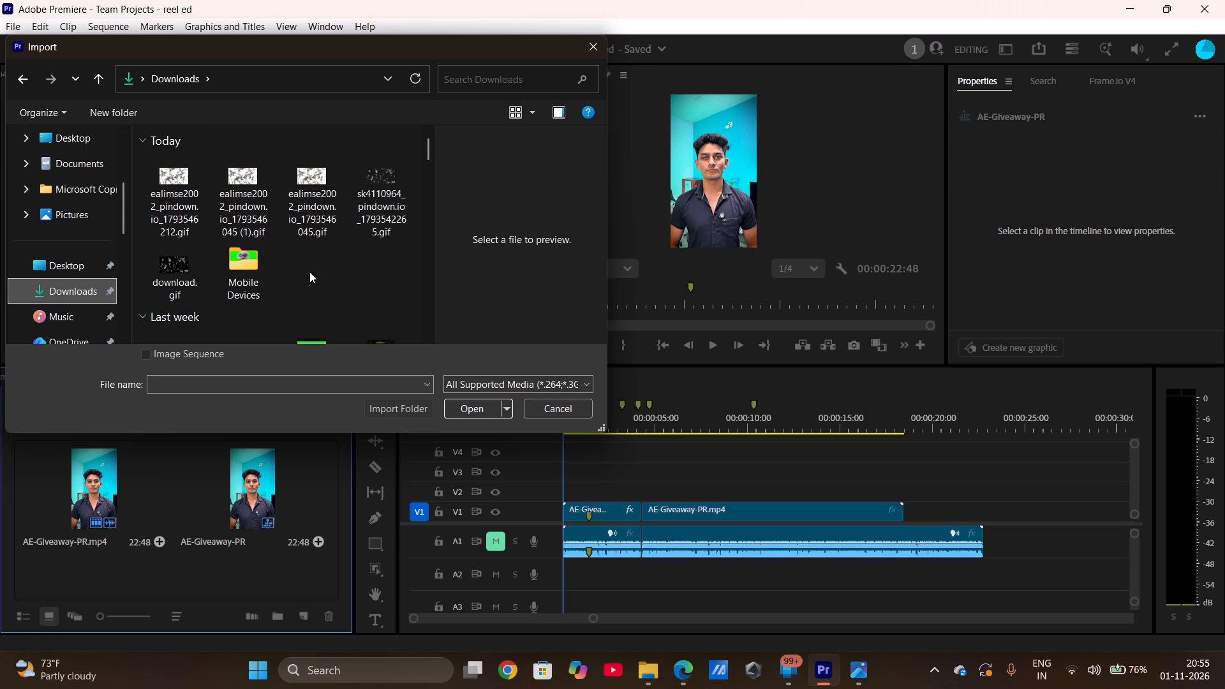
Compare today's downloaded money GIFs in the preview and import download.gif into the project.
{"action": "left_click", "coordinate": [183, 257]}
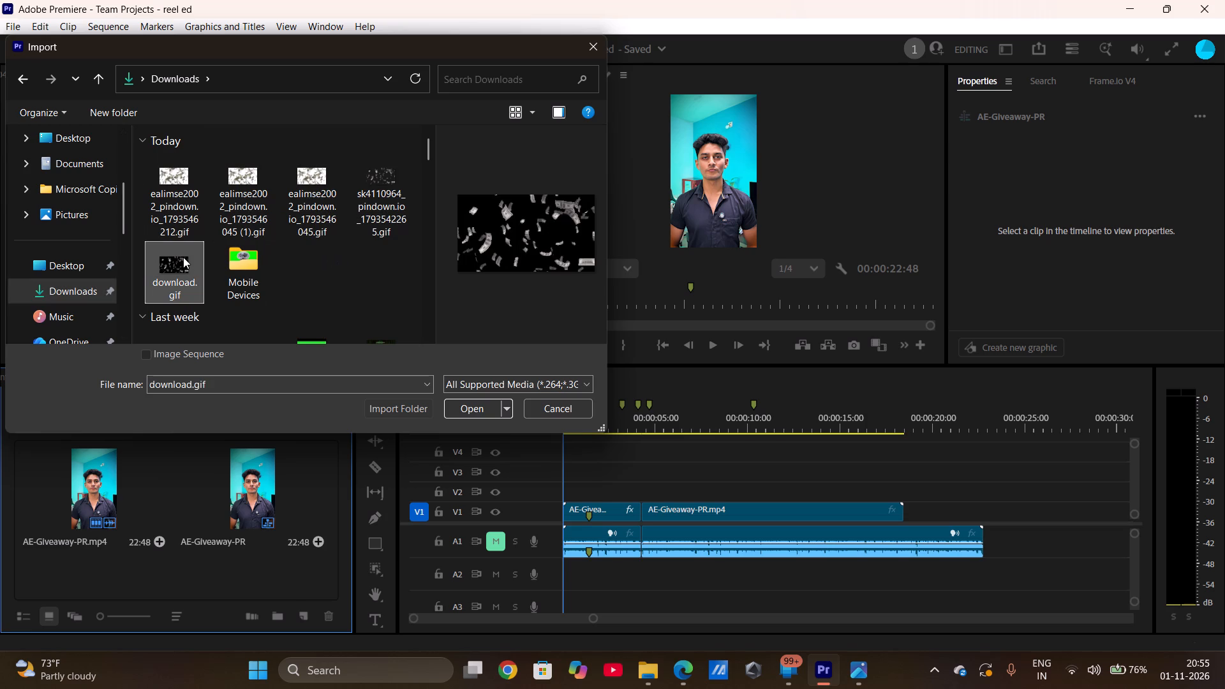
{"action": "left_click", "coordinate": [377, 186]}
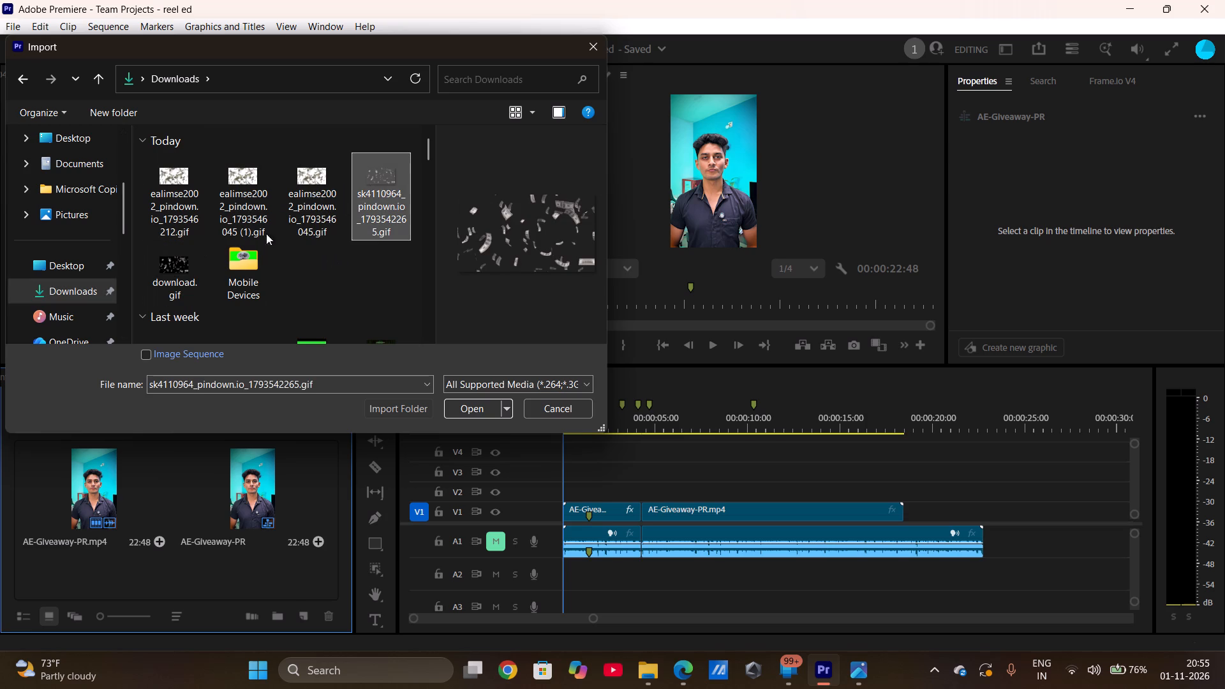
{"action": "left_click", "coordinate": [183, 261]}
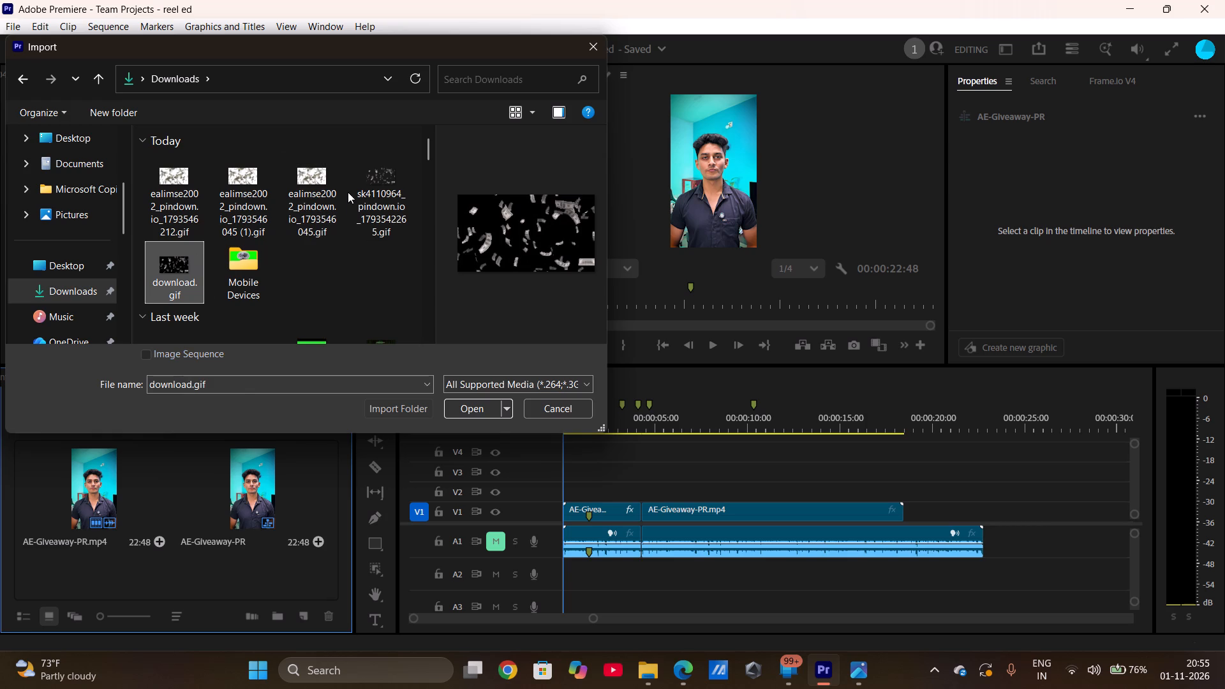
{"action": "left_click", "coordinate": [388, 192]}
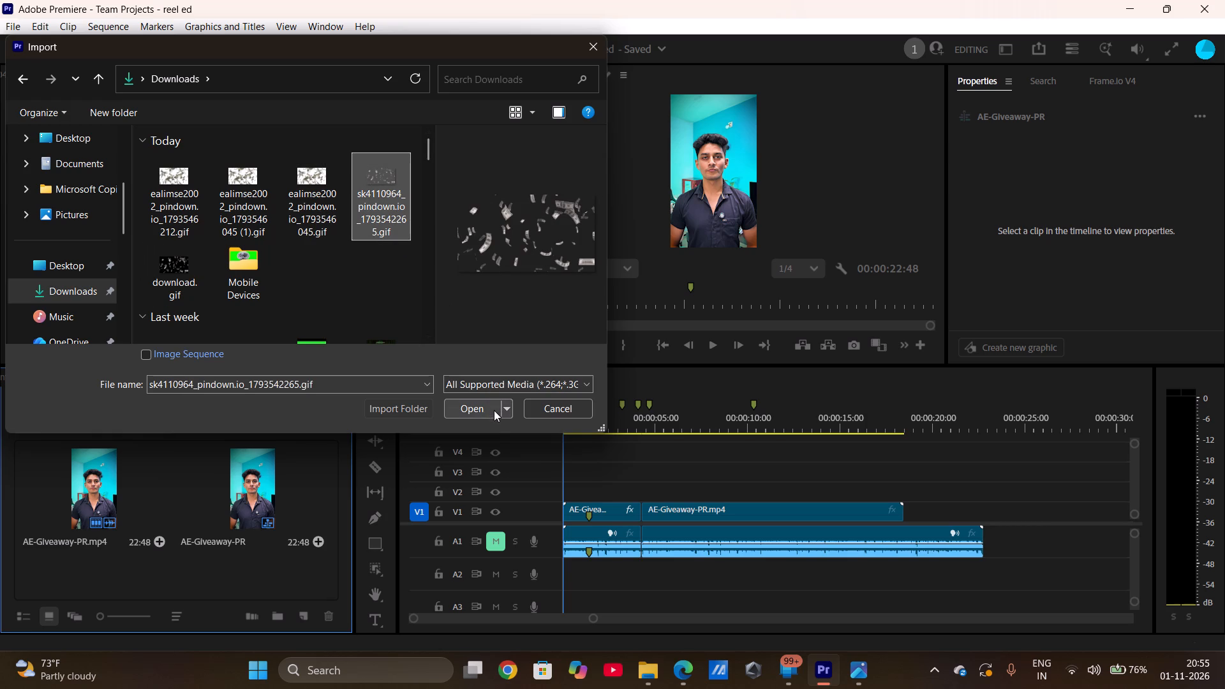
{"action": "left_click", "coordinate": [306, 211]}
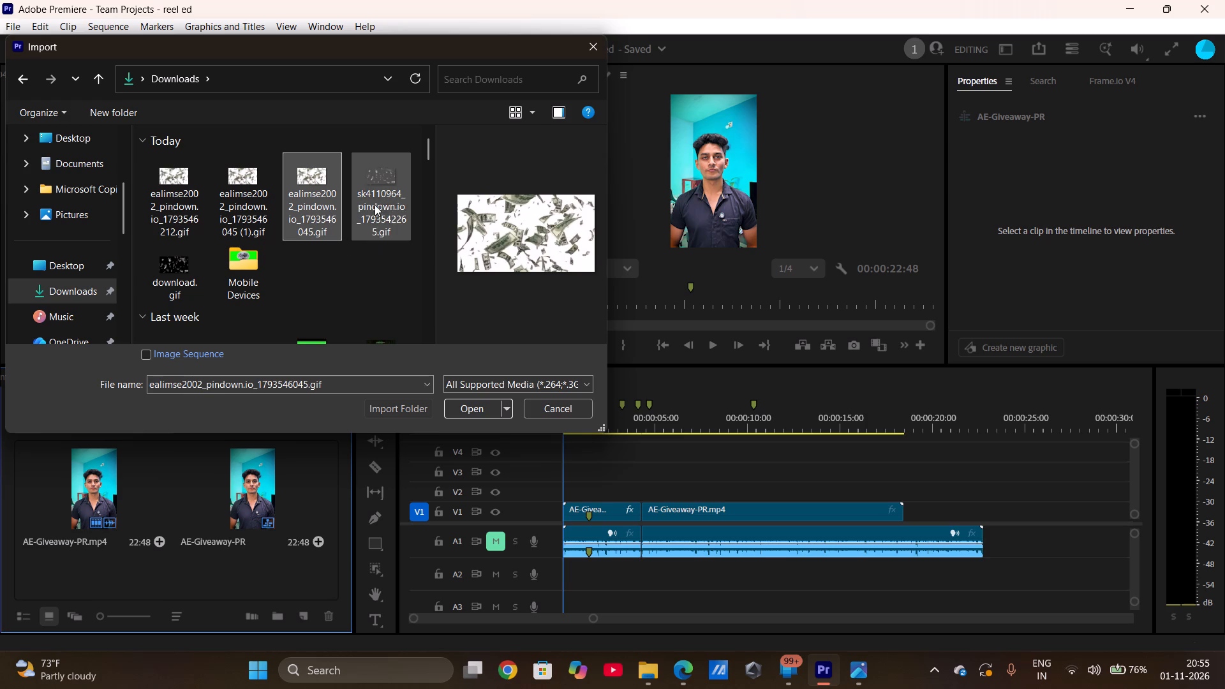
{"action": "left_click", "coordinate": [382, 203]}
{"action": "left_click", "coordinate": [198, 265]}
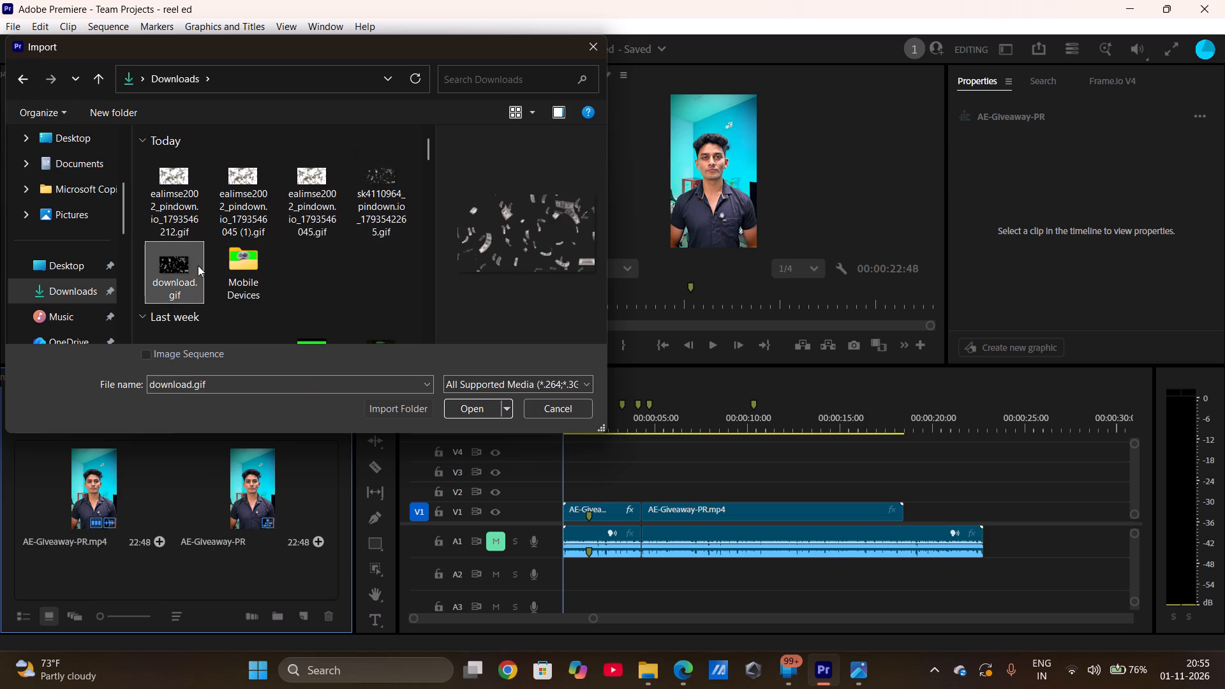
{"action": "left_click", "coordinate": [456, 403]}
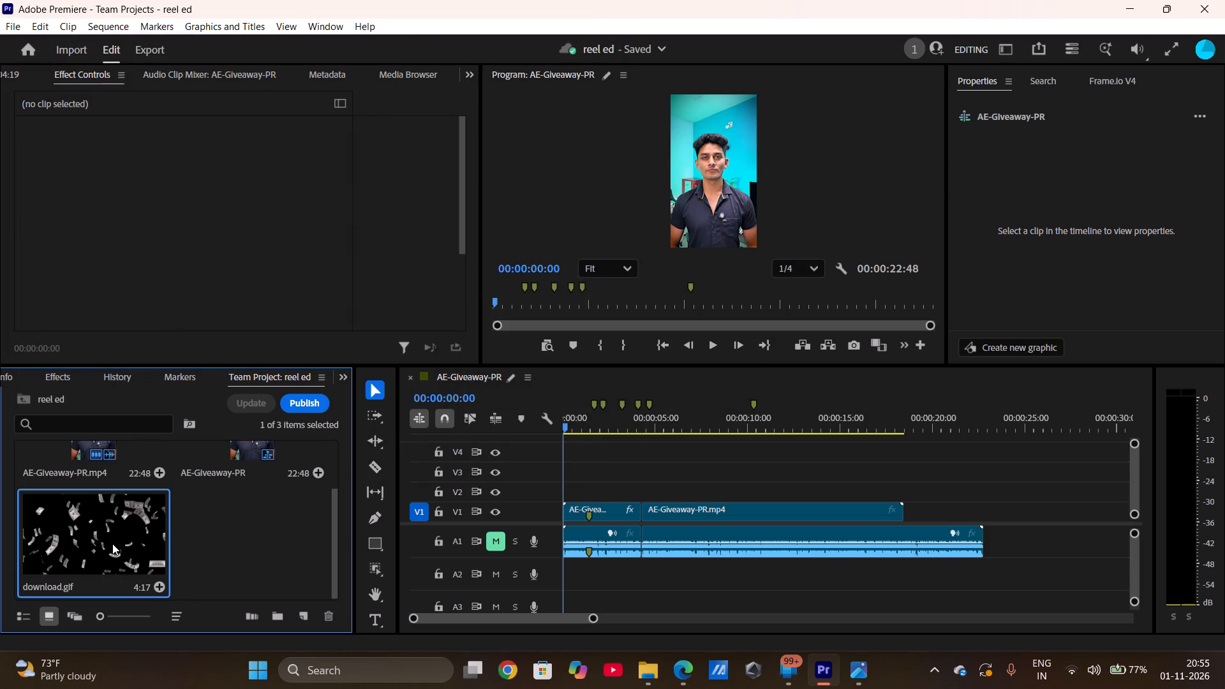
Place download.gif on track V2 at the start of the sequence and play it back from the beginning.
{"action": "left_click_drag", "start_coordinate": [112, 544], "coordinate": [561, 491]}
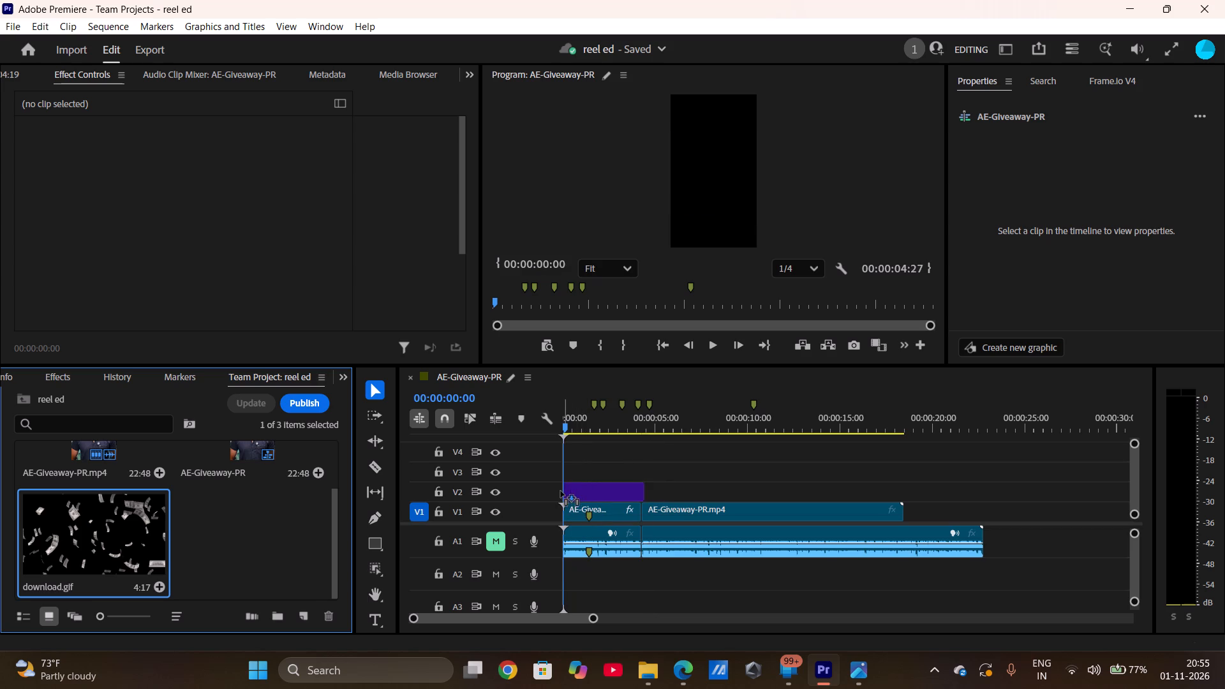
{"action": "left_click_drag", "start_coordinate": [561, 491], "coordinate": [559, 491]}
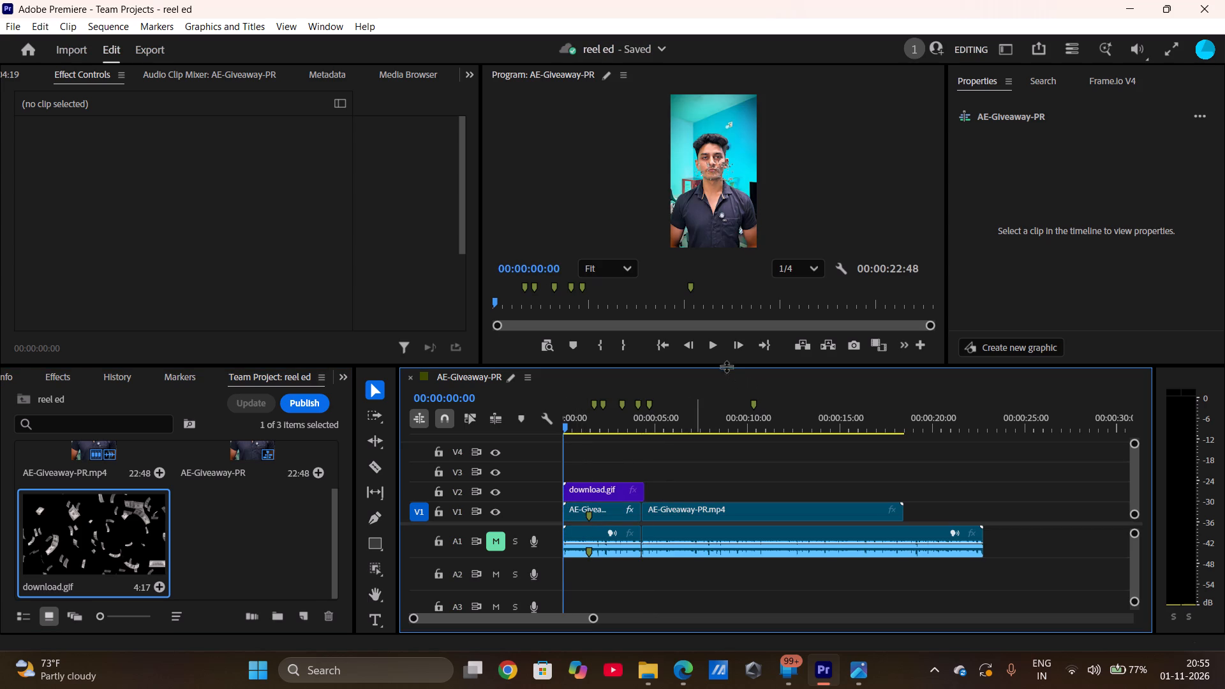
{"action": "left_click", "coordinate": [706, 338]}
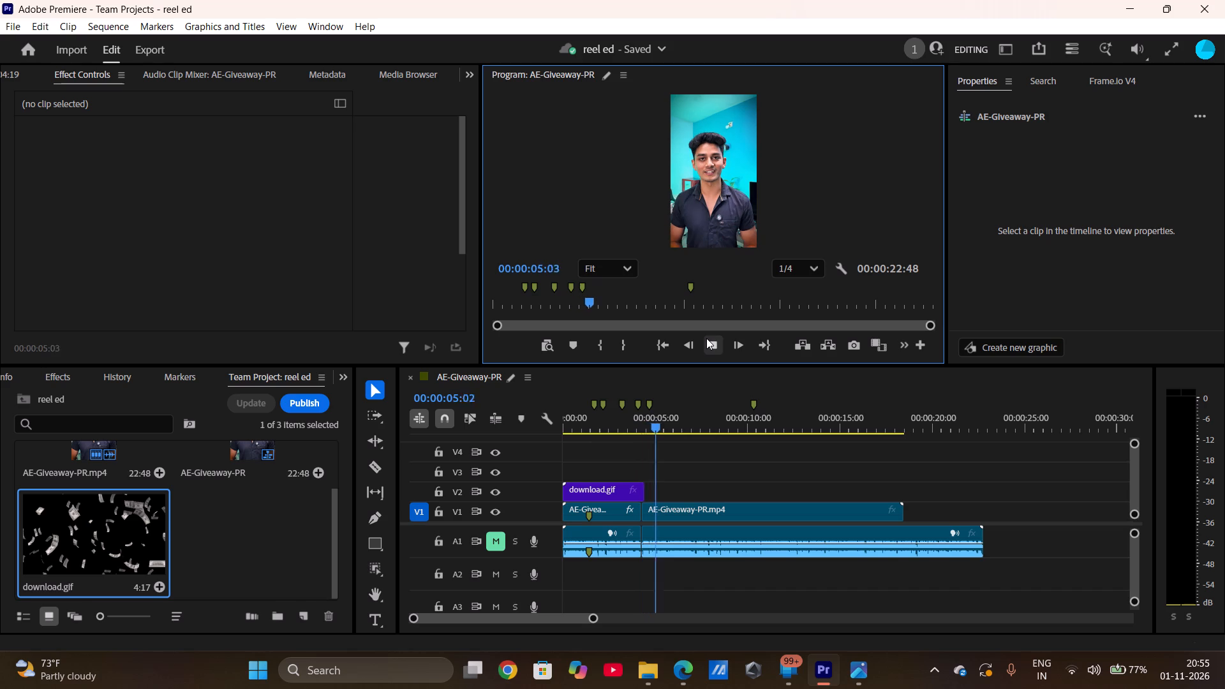
{"action": "left_click", "coordinate": [664, 340]}
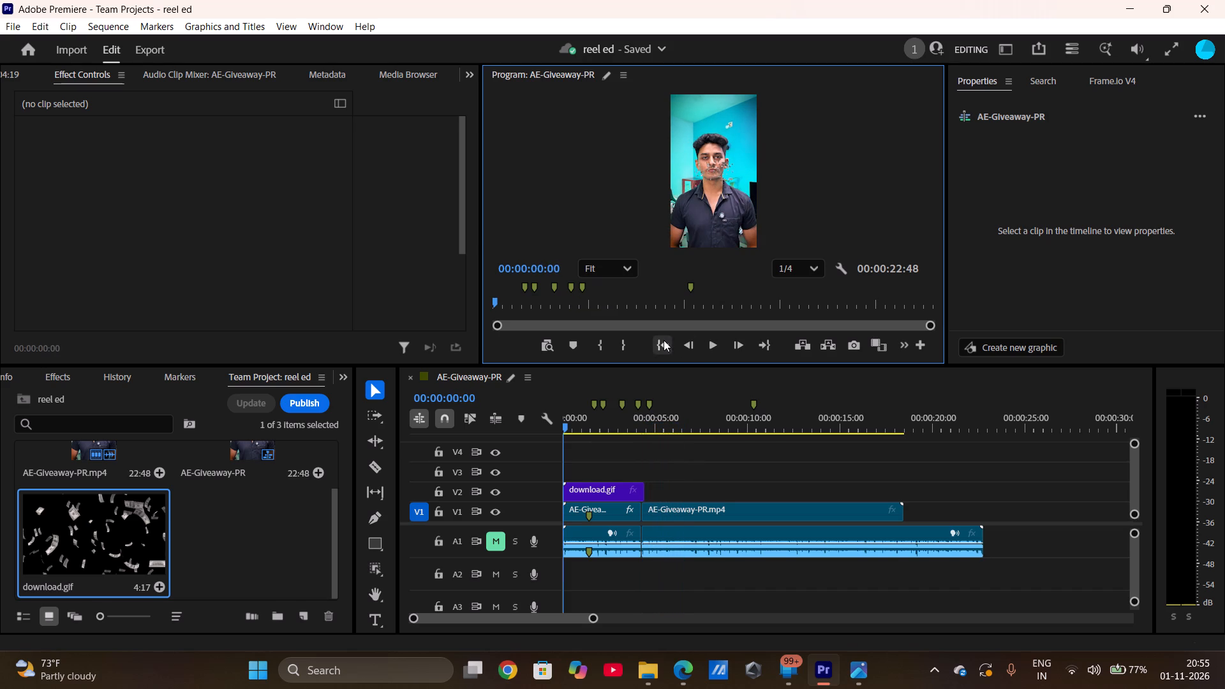
{"action": "left_click", "coordinate": [711, 348]}
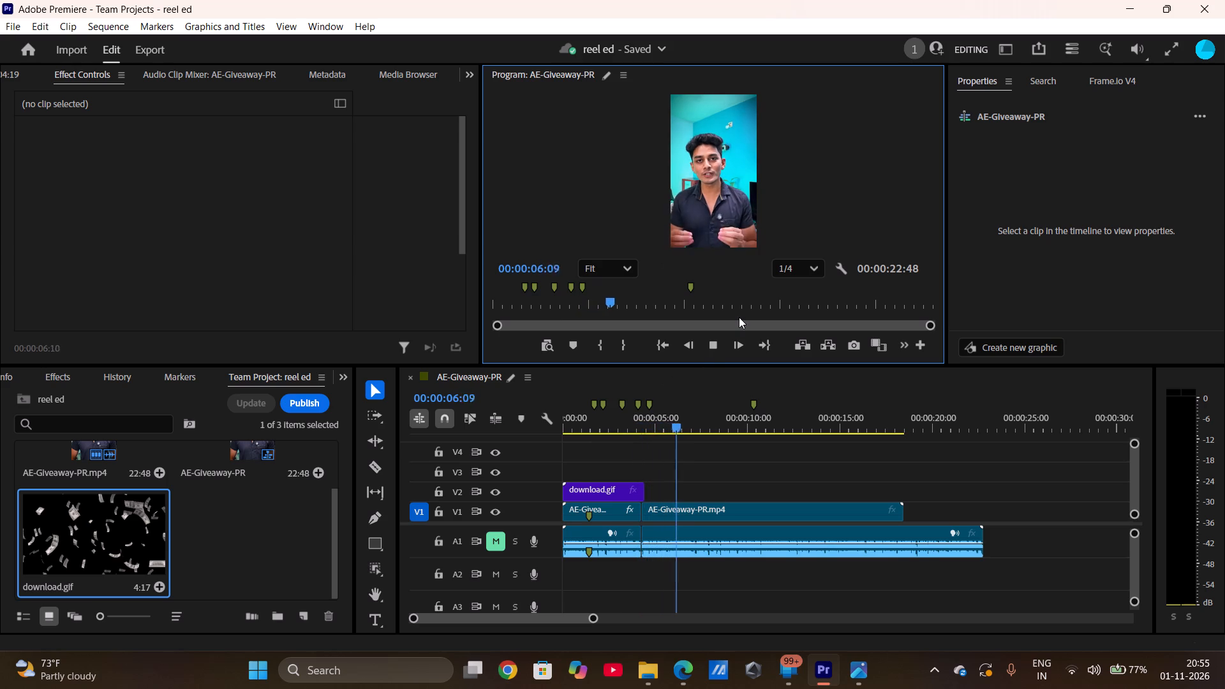
{"action": "left_click", "coordinate": [665, 345]}
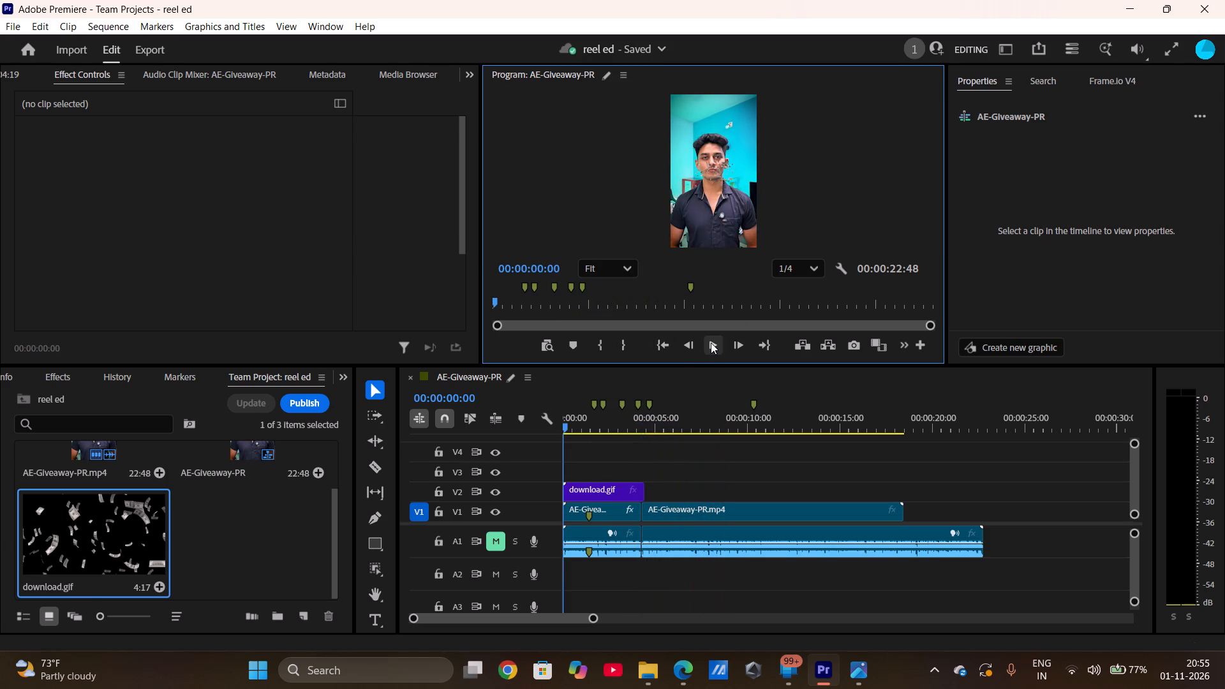
{"action": "left_click", "coordinate": [711, 343]}
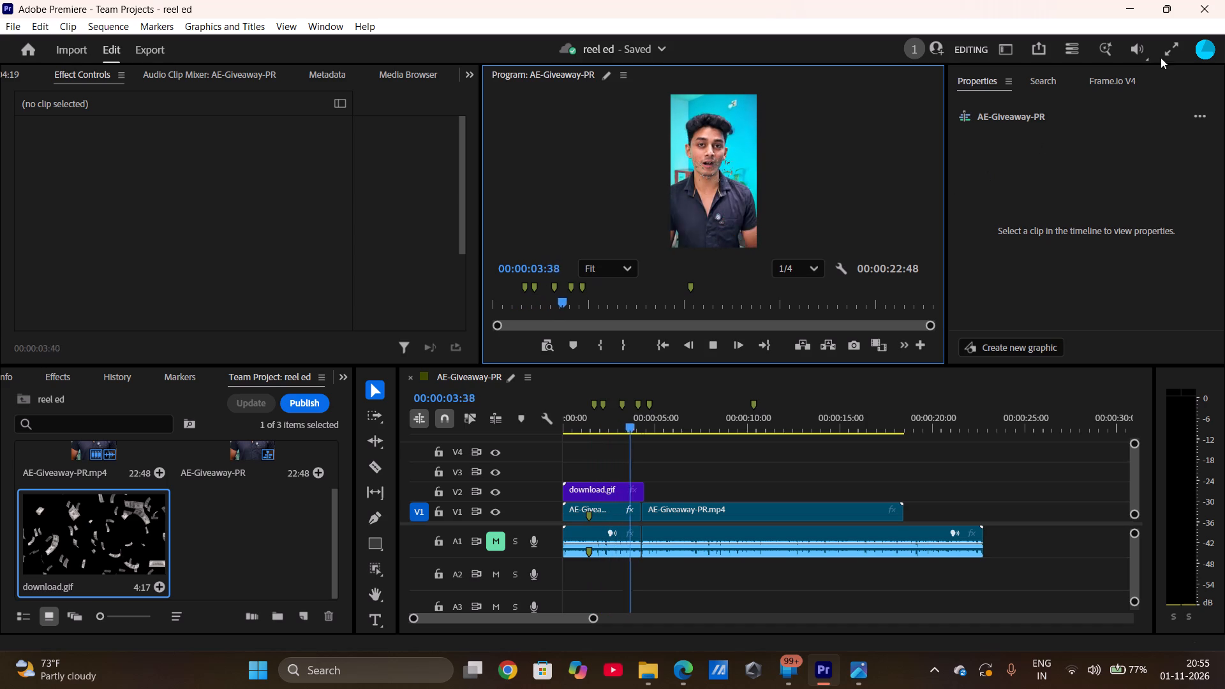
Close Premiere without publishing the changes to the reel ed team project.
{"action": "left_click", "coordinate": [1207, 18]}
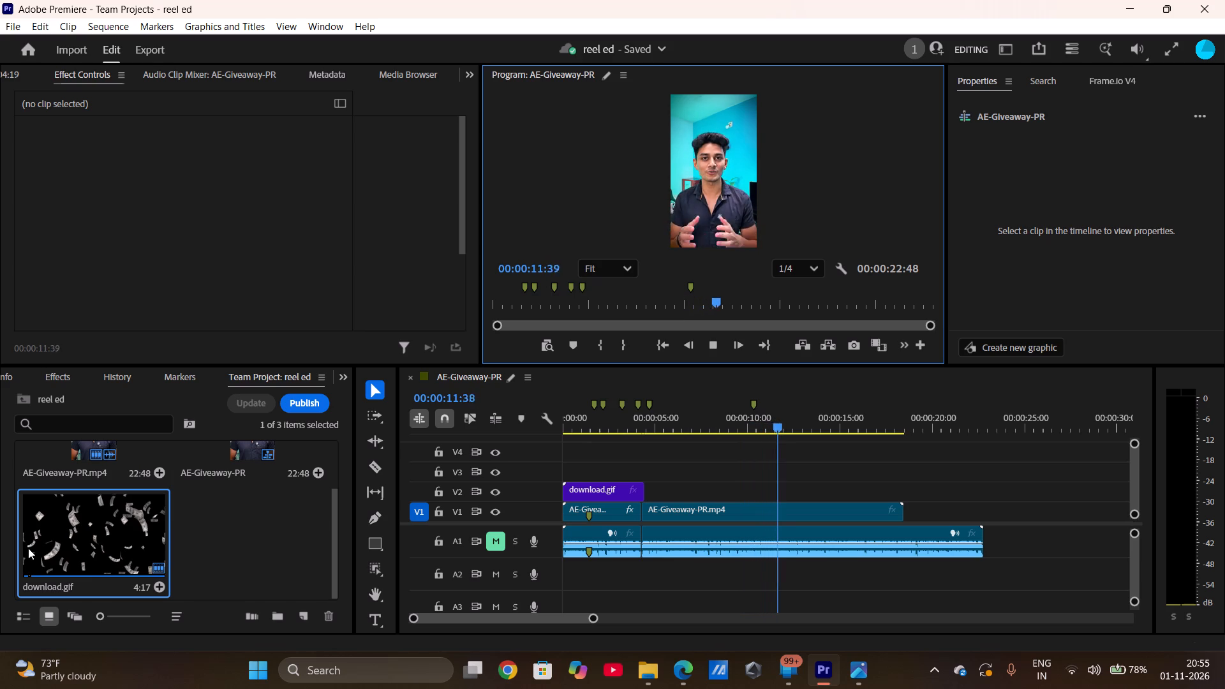
{"action": "left_click", "coordinate": [1196, 9]}
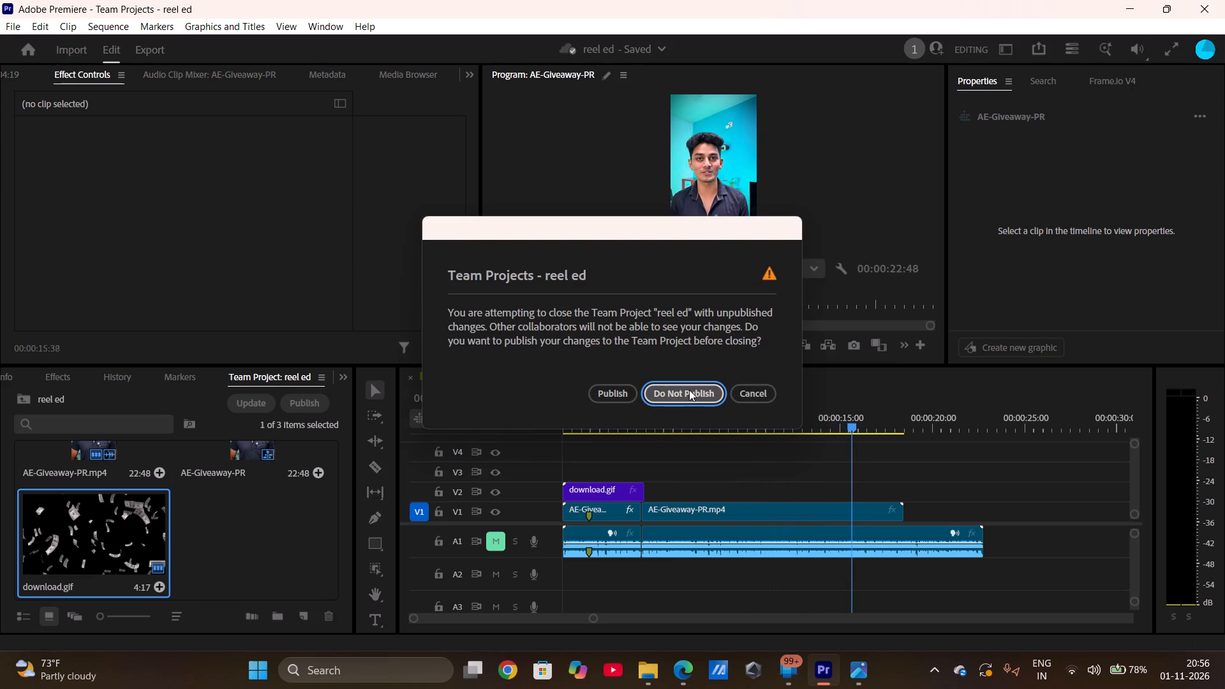
{"action": "left_click", "coordinate": [689, 390]}
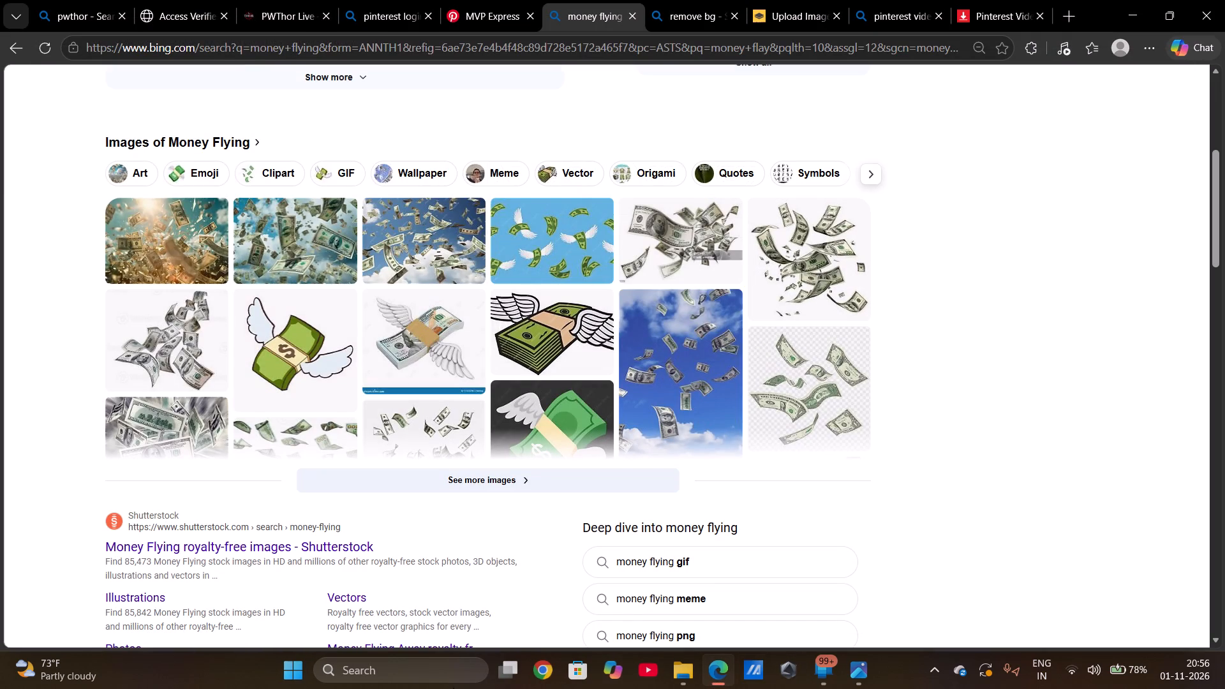
Switch from the browser by launching Adobe Premiere again.
{"action": "left_click", "coordinate": [292, 667]}
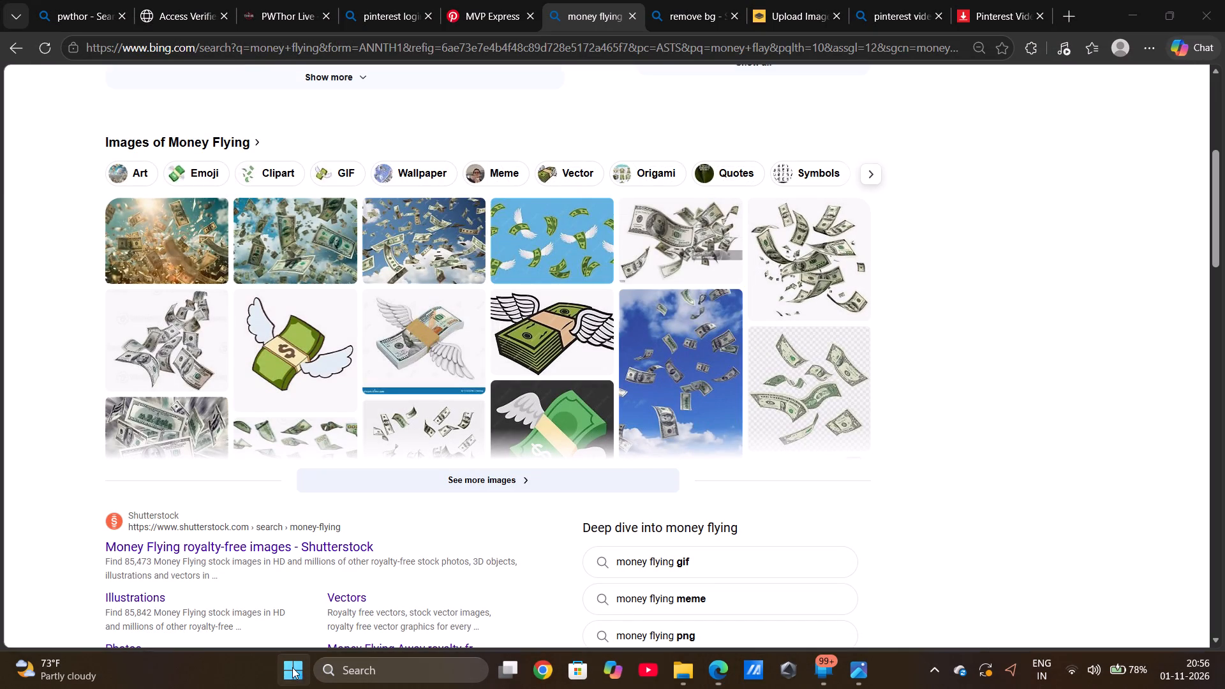
{"action": "scroll", "coordinate": [366, 527], "scroll_direction": "down", "scroll_amount": 3}
{"action": "double_click", "coordinate": [401, 493]}
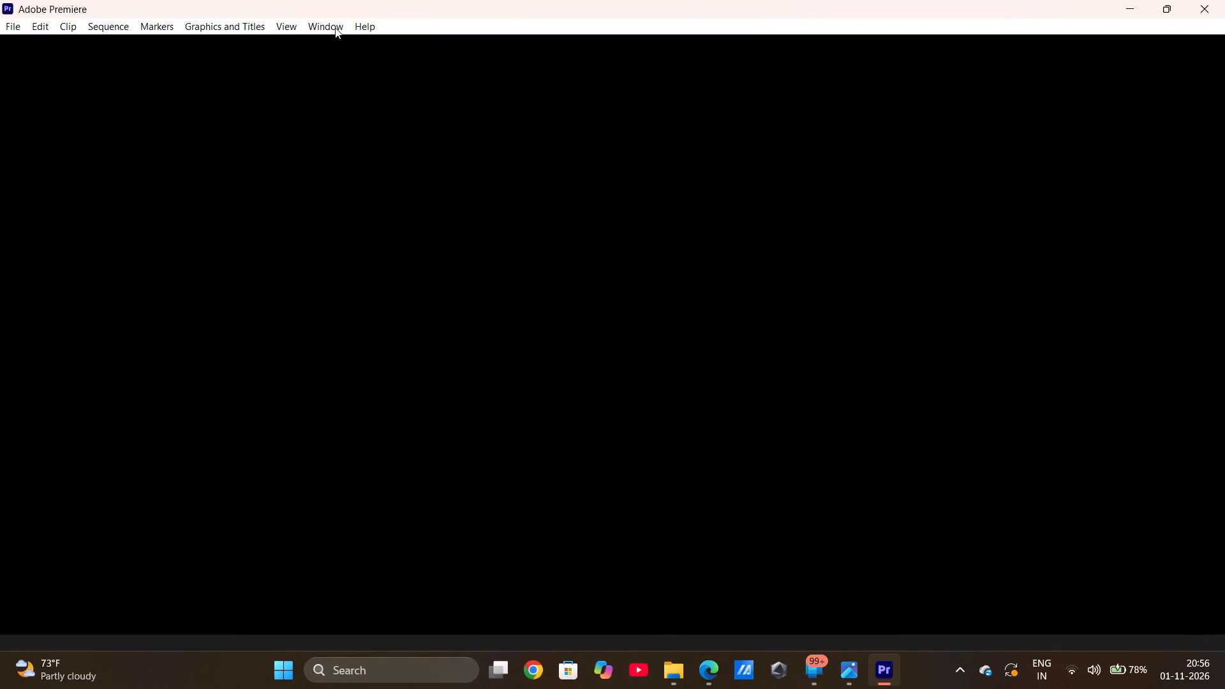
{"action": "left_click", "coordinate": [335, 27]}
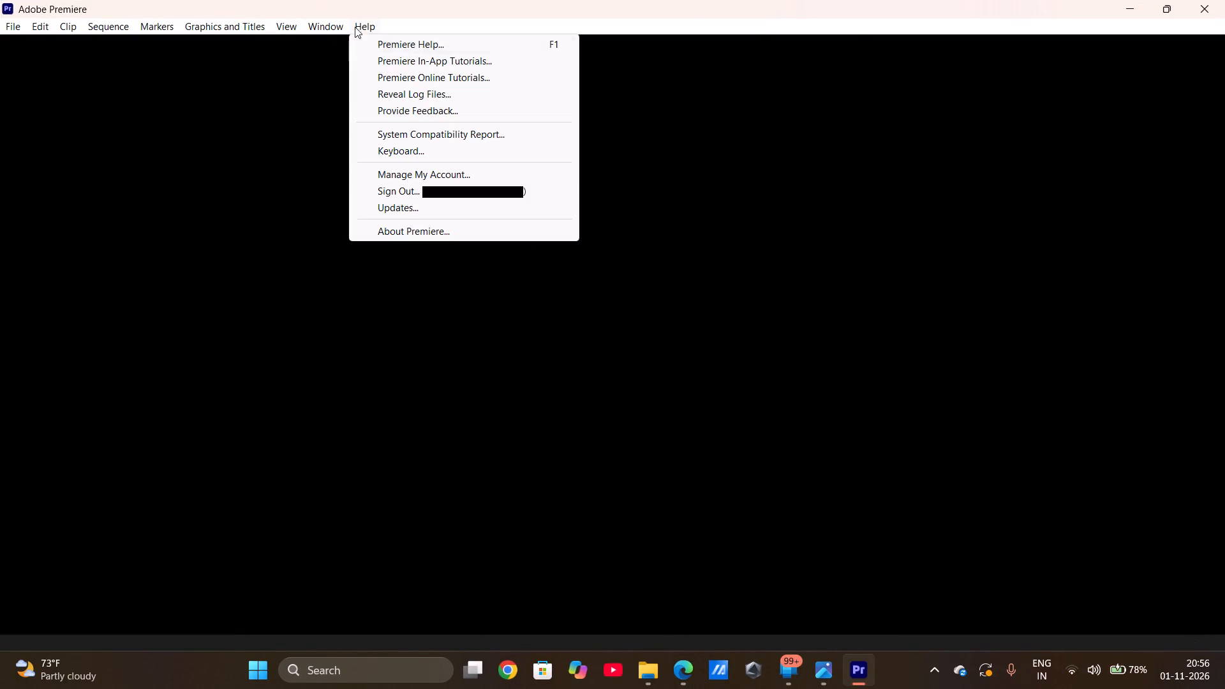
{"action": "left_click", "coordinate": [353, 43]}
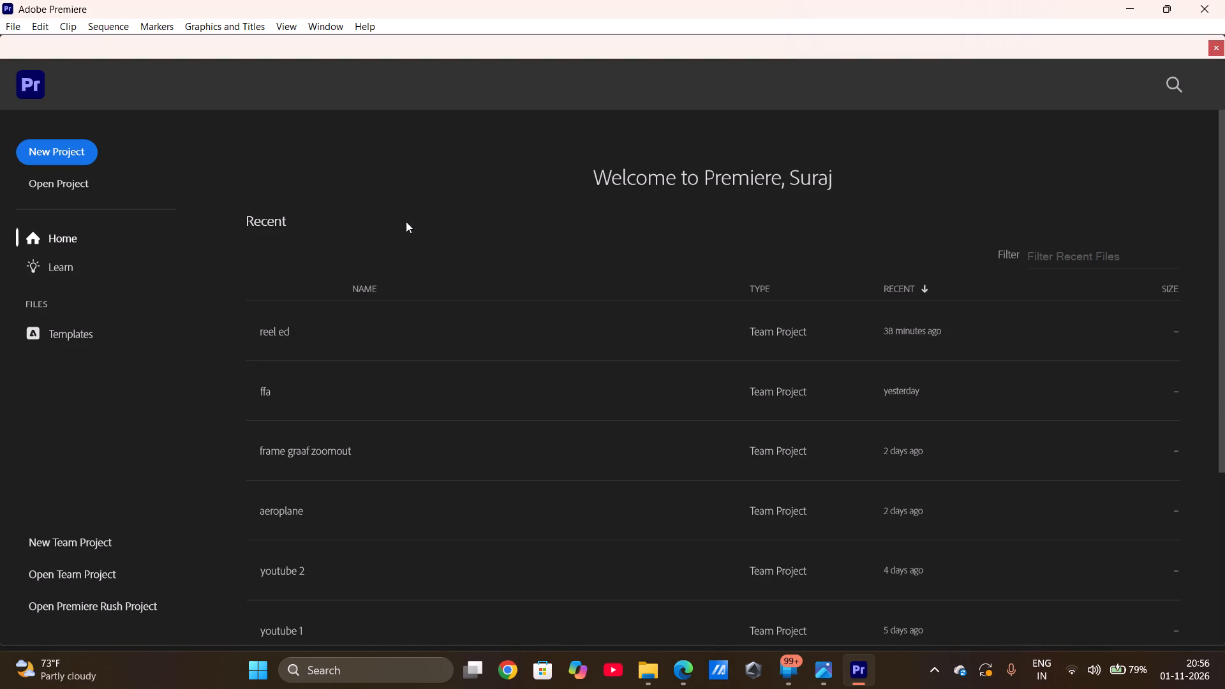
Create a new team project named "new re".
{"action": "left_click", "coordinate": [72, 531]}
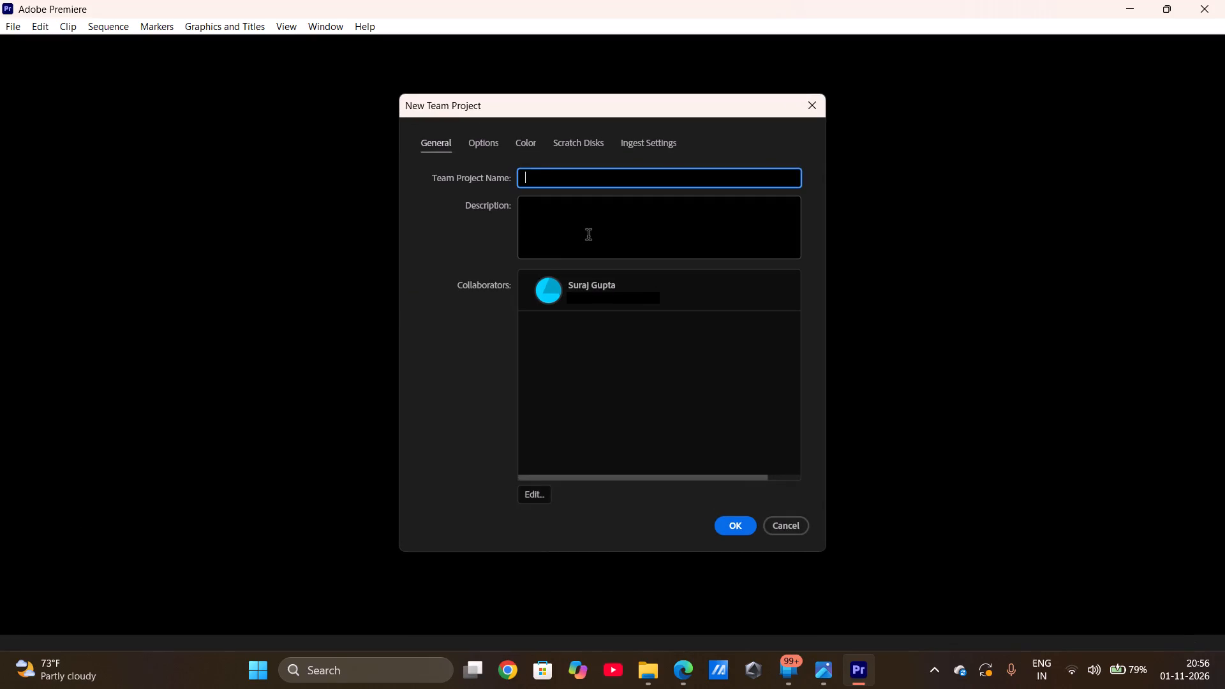
{"action": "type", "text": "new re"}
{"action": "key", "text": "Return"}
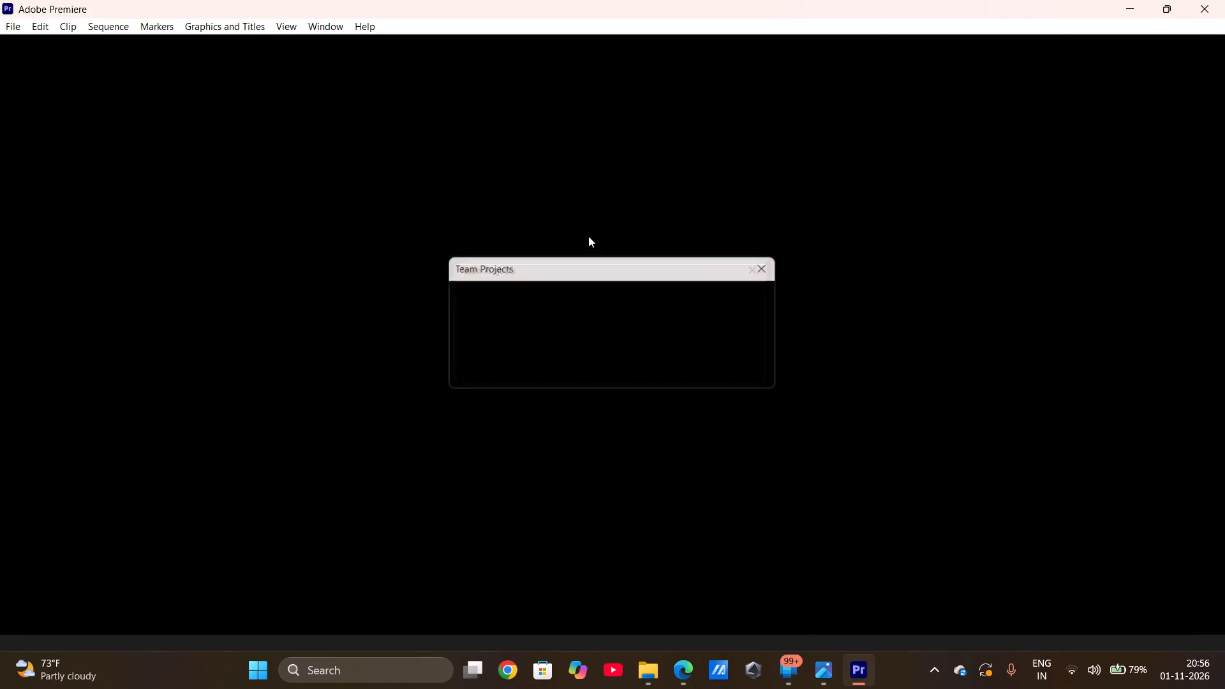
Switch the new project's workspace to Effects.
{"action": "left_click", "coordinate": [322, 28]}
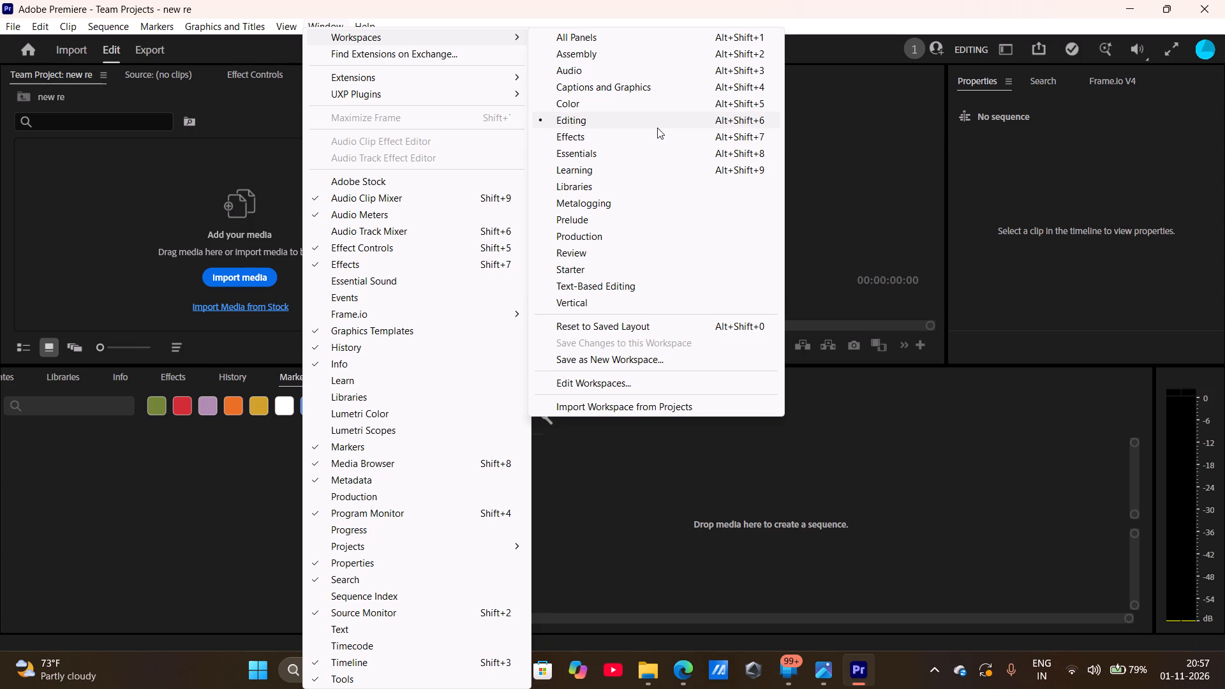
{"action": "left_click", "coordinate": [657, 128]}
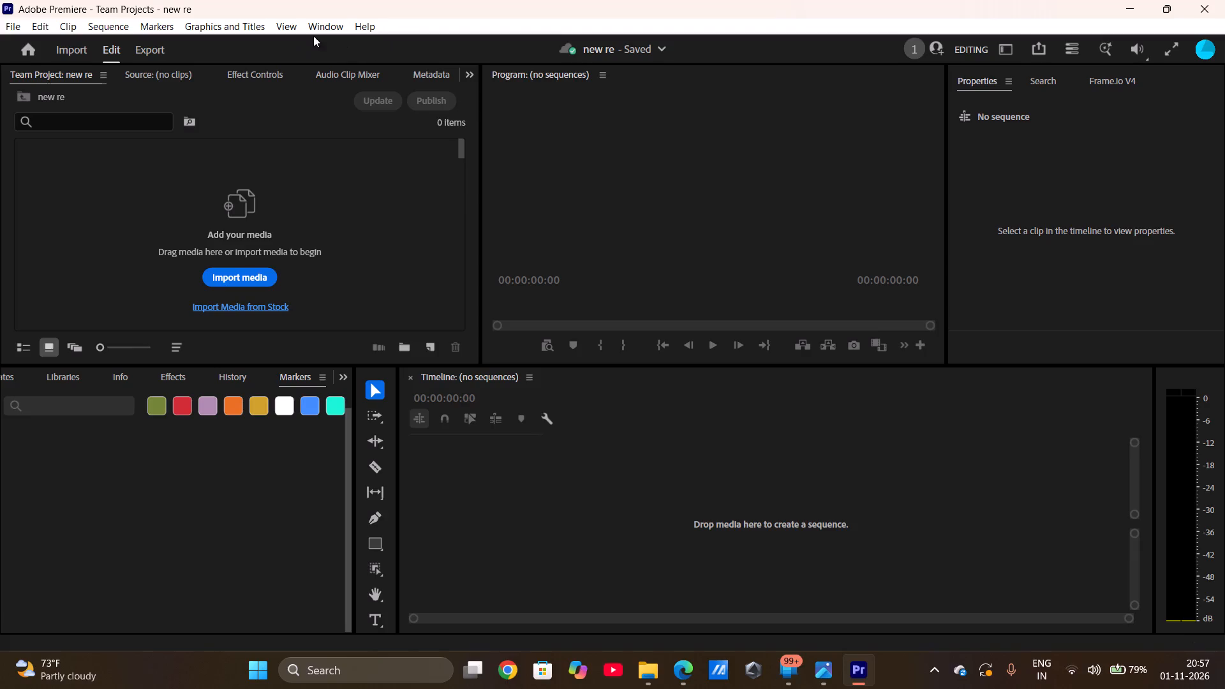
{"action": "left_click", "coordinate": [313, 27]}
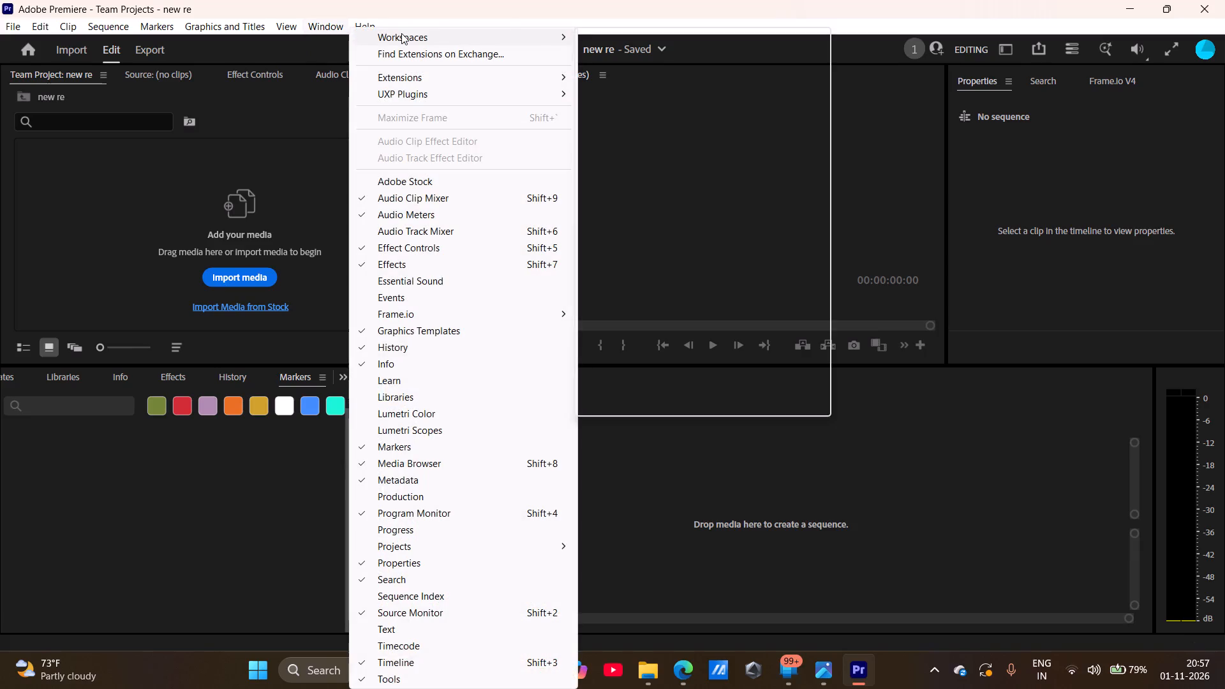
{"action": "left_click", "coordinate": [630, 136]}
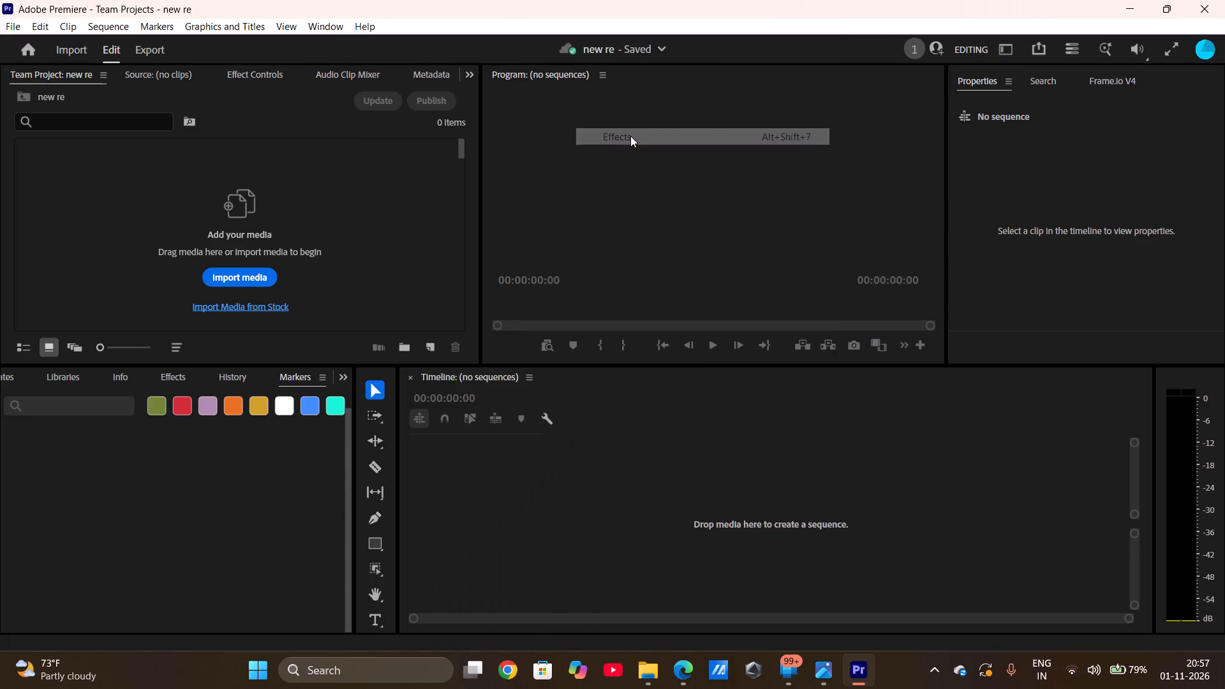
{"action": "left_click", "coordinate": [327, 20]}
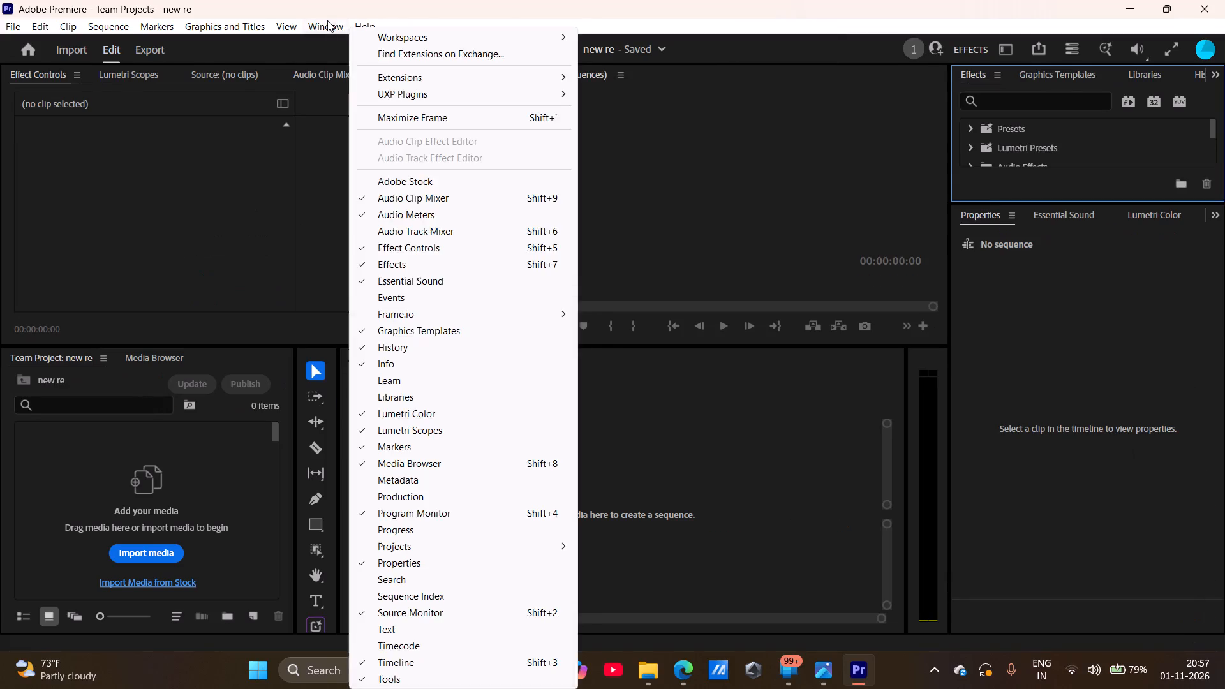
Start importing media into the new re project and look through the Downloads folder for the reel footage, previewing sk4110964_pindown.io_1793542265.gif.
{"action": "left_click", "coordinate": [133, 549]}
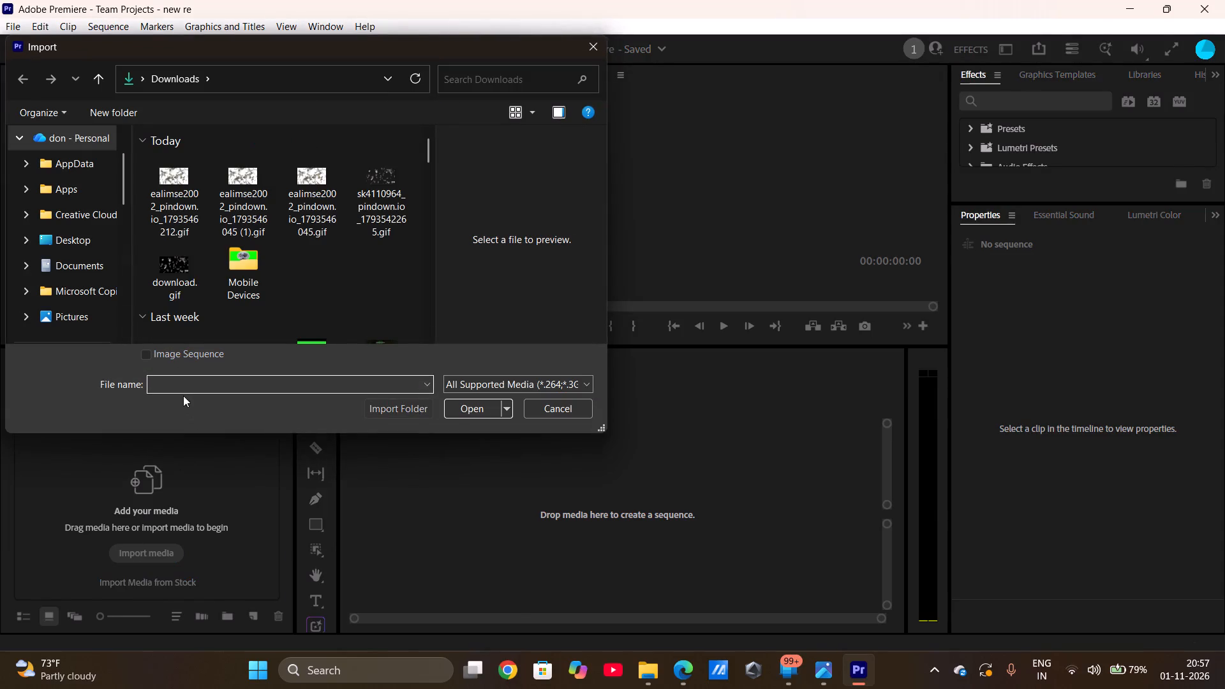
{"action": "left_click", "coordinate": [382, 198]}
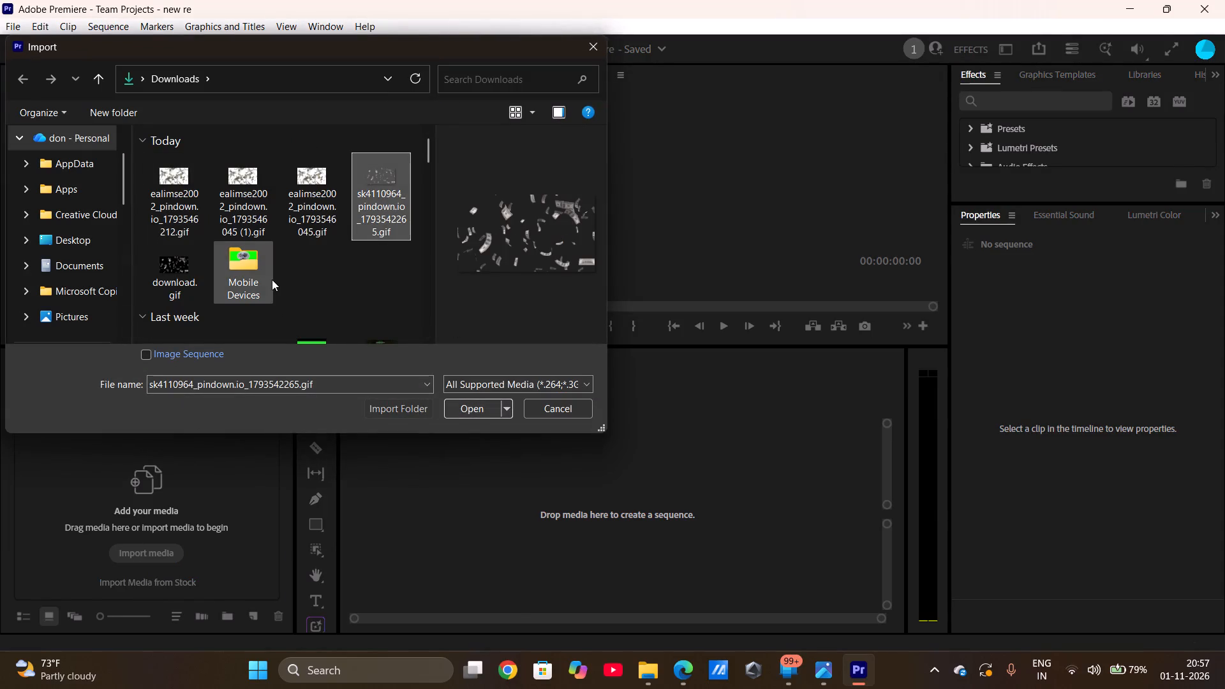
{"action": "scroll", "coordinate": [272, 279], "scroll_direction": "down", "scroll_amount": 1}
{"action": "scroll", "coordinate": [260, 249], "scroll_direction": "up", "scroll_amount": 1}
{"action": "scroll", "coordinate": [260, 249], "scroll_direction": "down", "scroll_amount": 1}
{"action": "scroll", "coordinate": [260, 249], "scroll_direction": "up", "scroll_amount": 1}
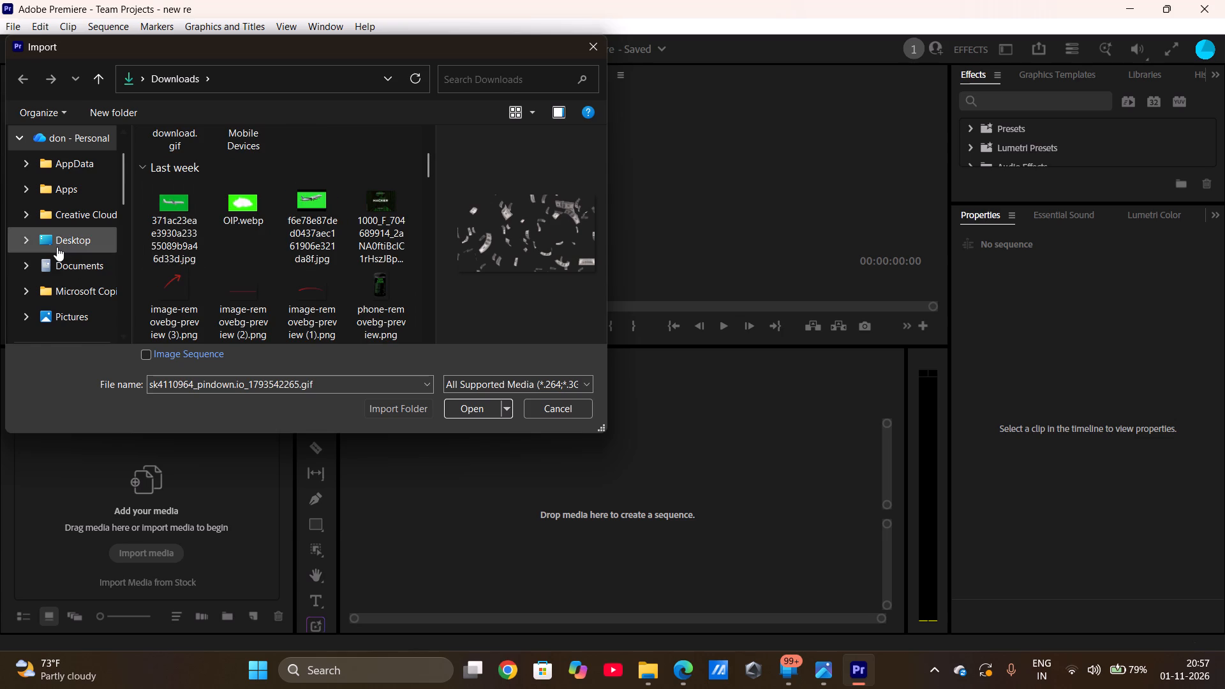
{"action": "scroll", "coordinate": [57, 247], "scroll_direction": "down", "scroll_amount": 1}
{"action": "left_click", "coordinate": [53, 326]}
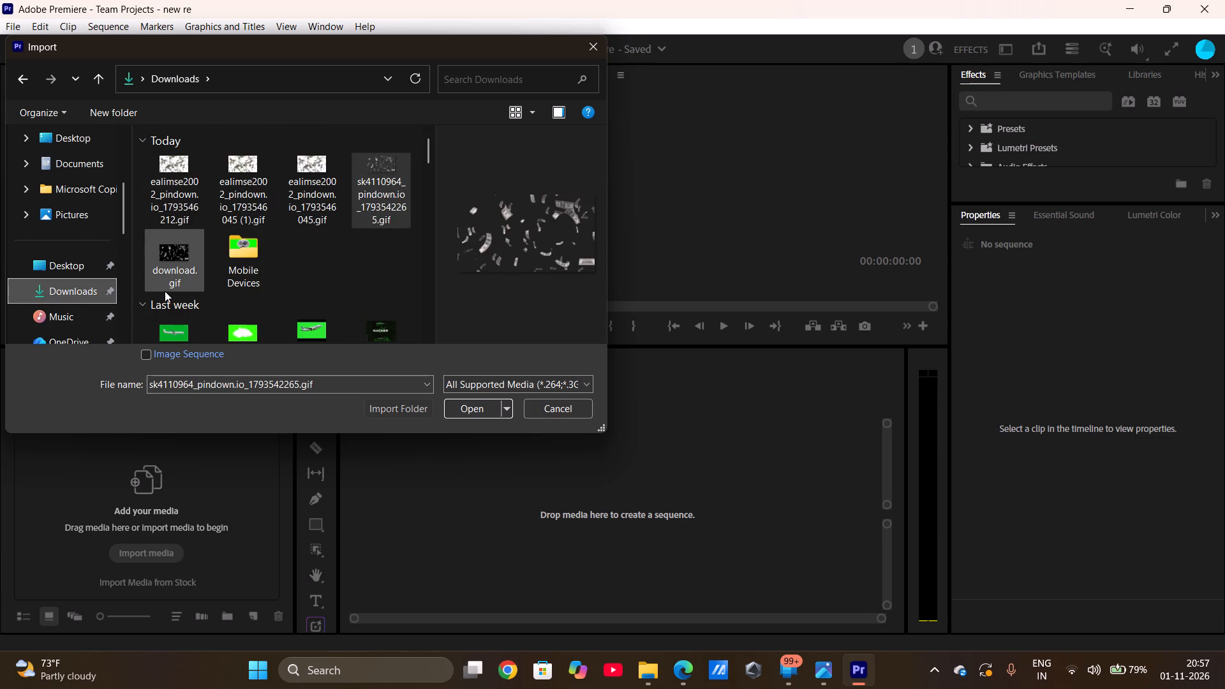
{"action": "scroll", "coordinate": [165, 291], "scroll_direction": "down", "scroll_amount": 2}
{"action": "scroll", "coordinate": [165, 291], "scroll_direction": "up", "scroll_amount": 1}
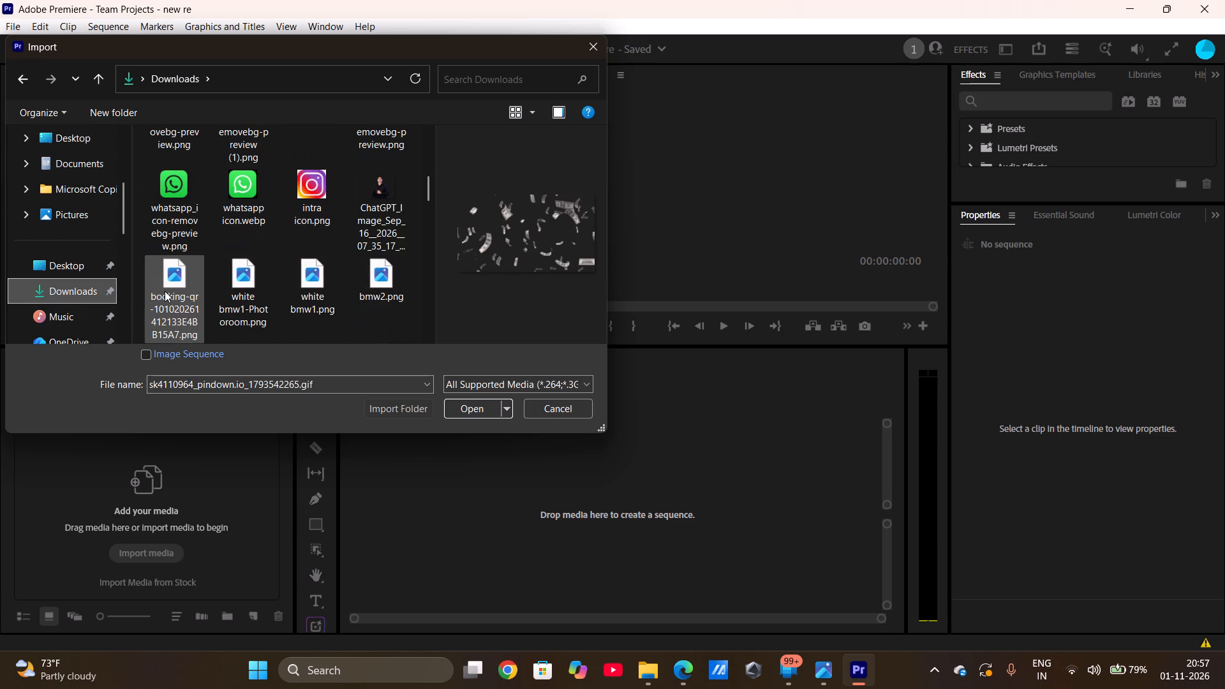
{"action": "scroll", "coordinate": [165, 291], "scroll_direction": "up", "scroll_amount": 3}
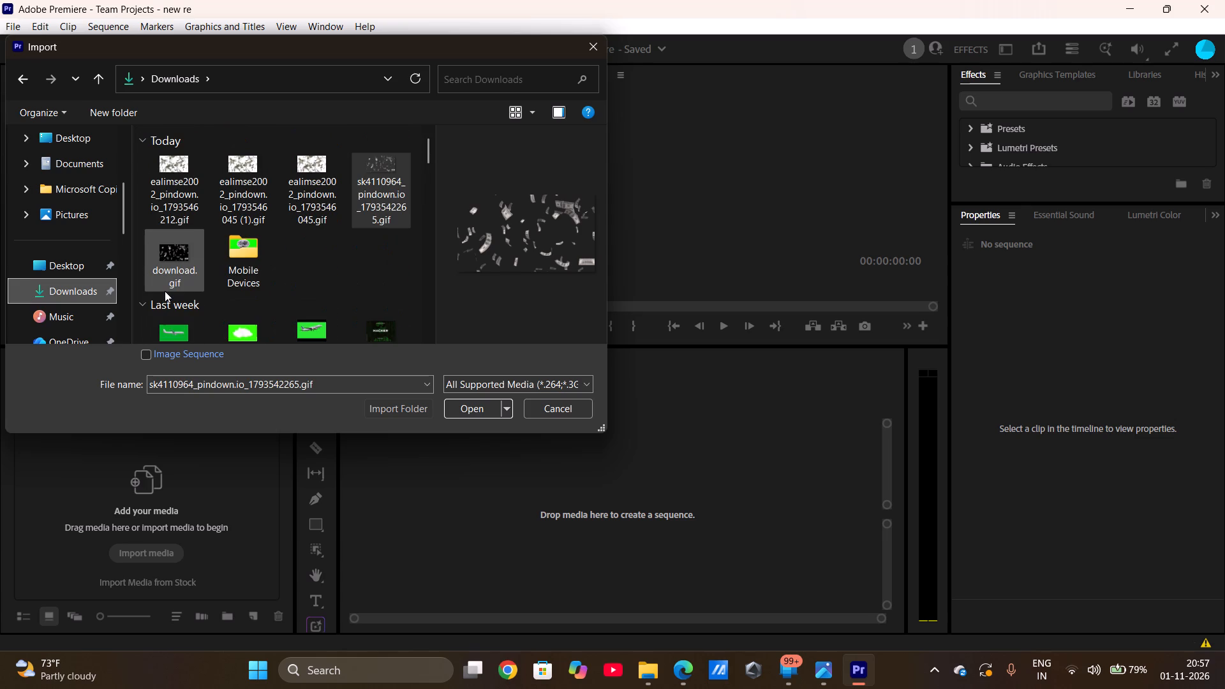
{"action": "scroll", "coordinate": [165, 291], "scroll_direction": "down", "scroll_amount": 2}
{"action": "scroll", "coordinate": [165, 291], "scroll_direction": "up", "scroll_amount": 4}
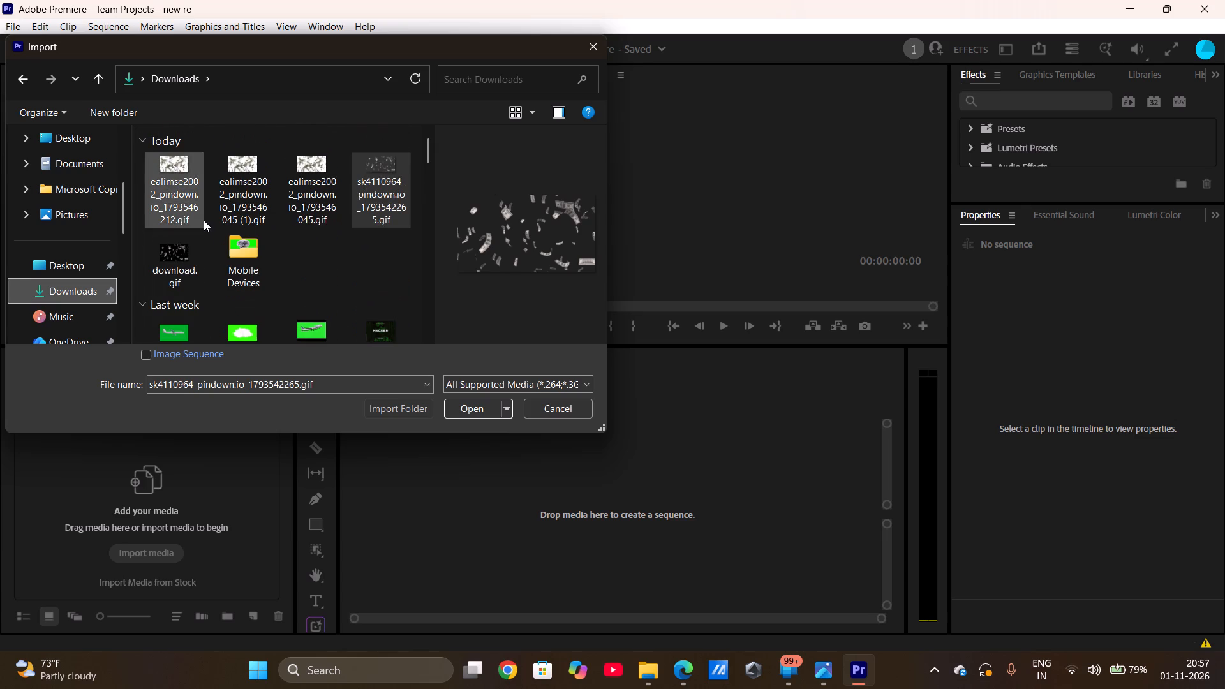
Look through the Desktop, Pictures and Documents folders for the reel footage to import.
{"action": "left_click", "coordinate": [57, 267]}
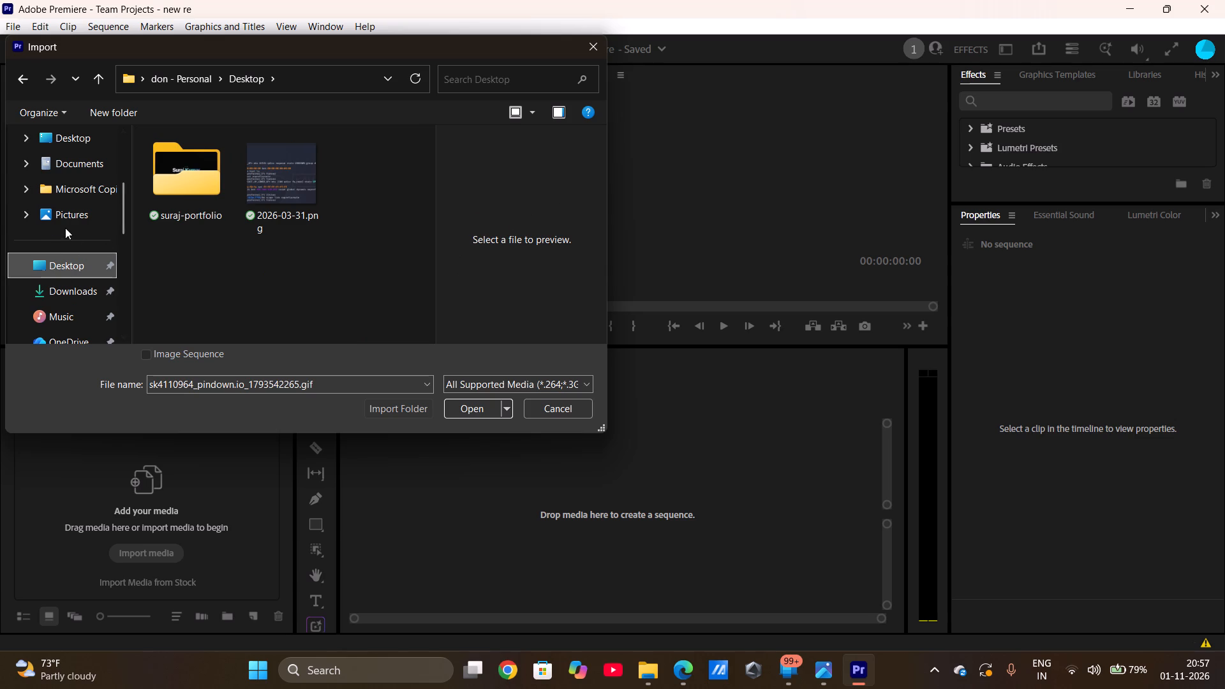
{"action": "left_click", "coordinate": [48, 212]}
{"action": "left_click", "coordinate": [67, 156]}
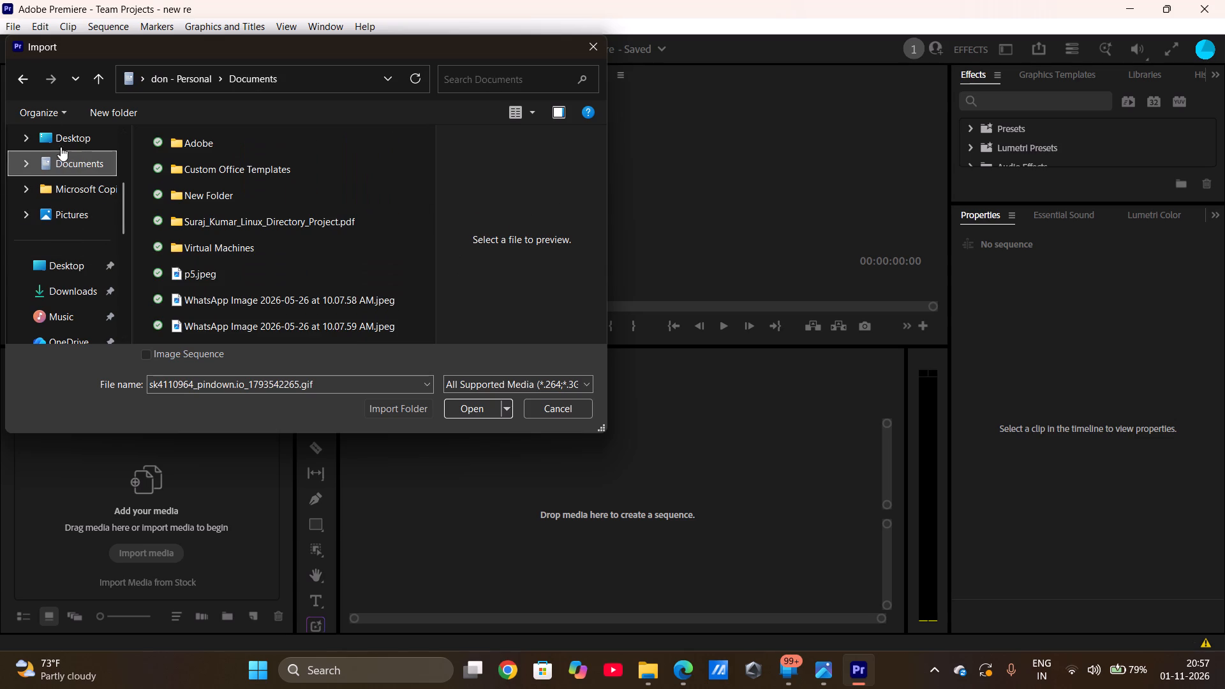
{"action": "left_click", "coordinate": [56, 135]}
{"action": "scroll", "coordinate": [56, 135], "scroll_direction": "up", "scroll_amount": 2}
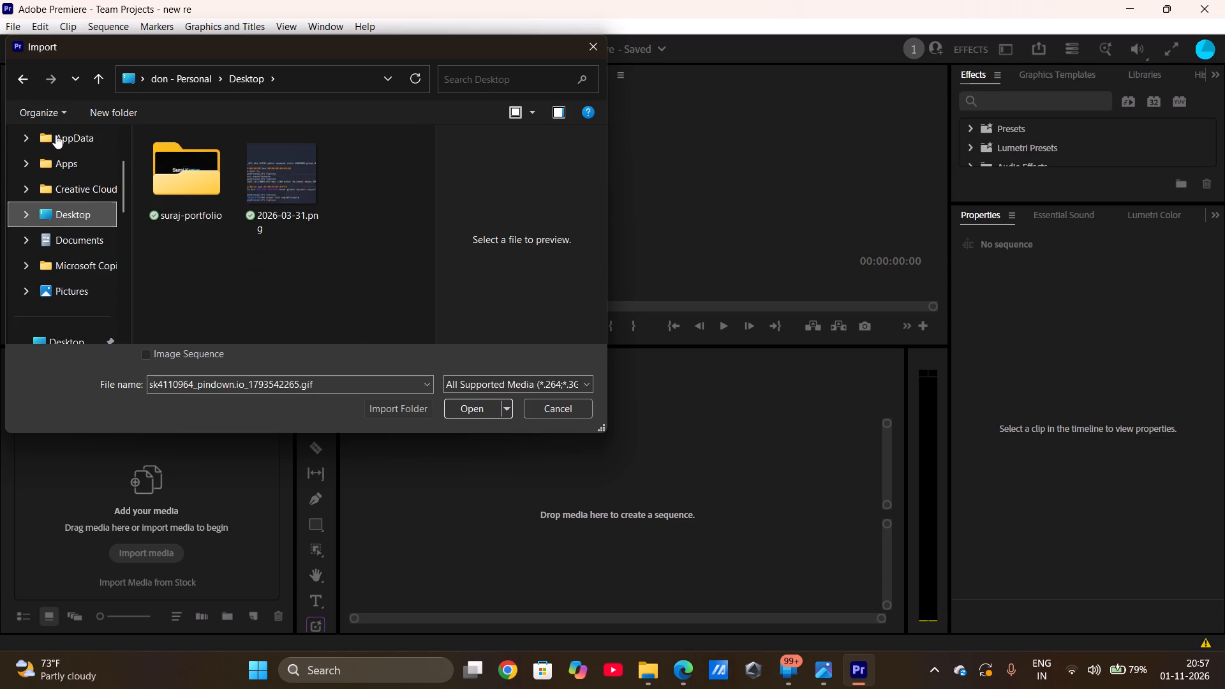
{"action": "left_click", "coordinate": [60, 137]}
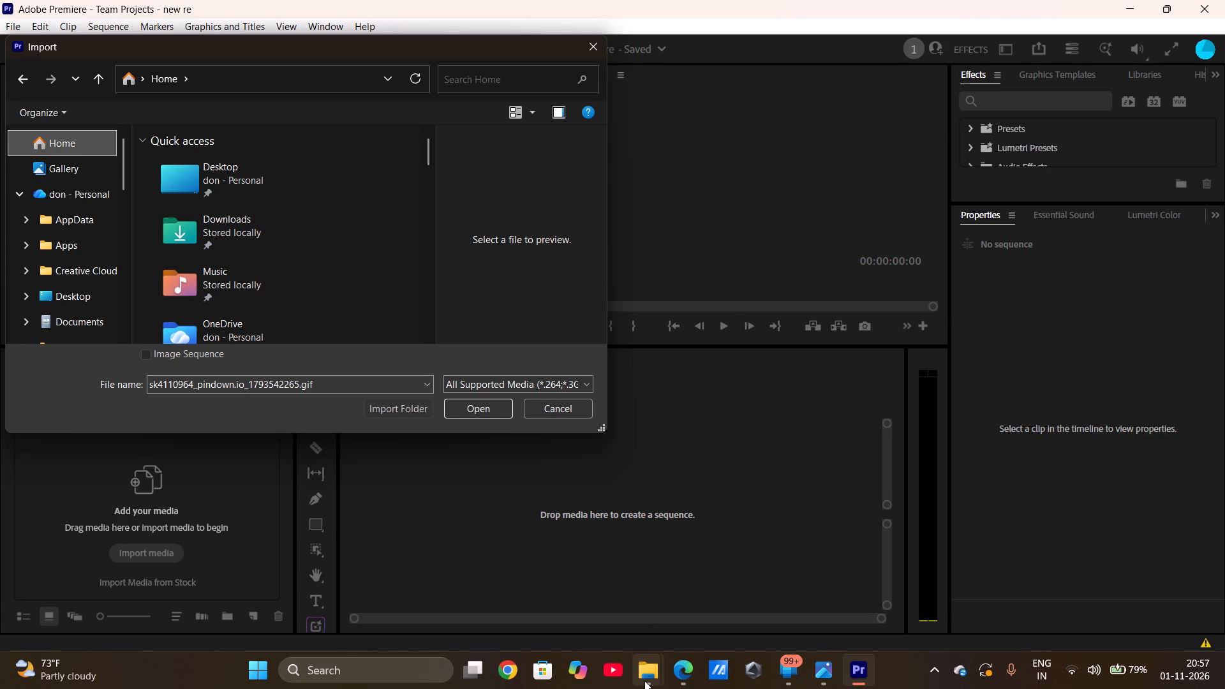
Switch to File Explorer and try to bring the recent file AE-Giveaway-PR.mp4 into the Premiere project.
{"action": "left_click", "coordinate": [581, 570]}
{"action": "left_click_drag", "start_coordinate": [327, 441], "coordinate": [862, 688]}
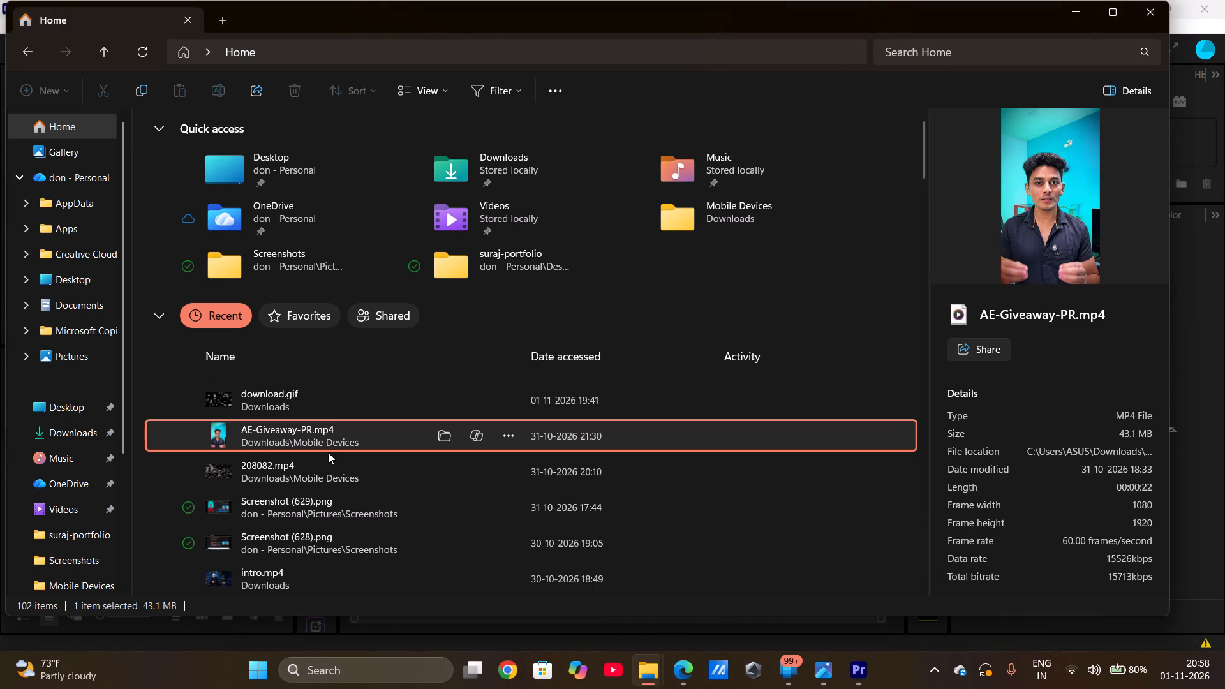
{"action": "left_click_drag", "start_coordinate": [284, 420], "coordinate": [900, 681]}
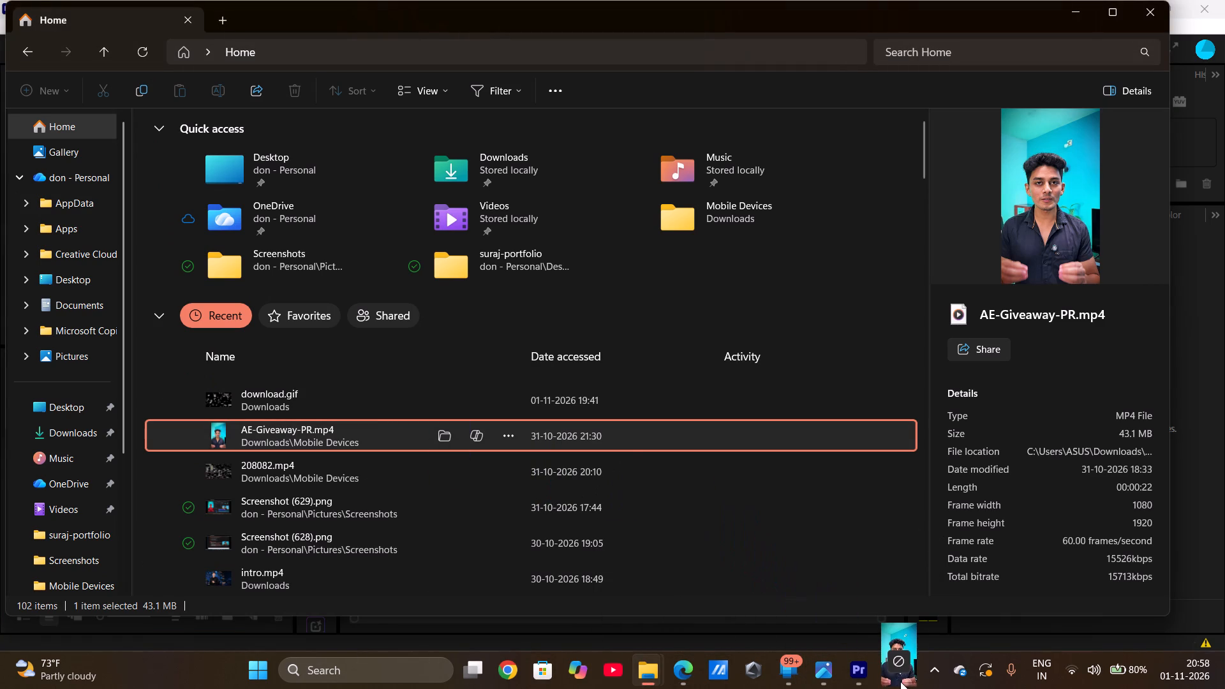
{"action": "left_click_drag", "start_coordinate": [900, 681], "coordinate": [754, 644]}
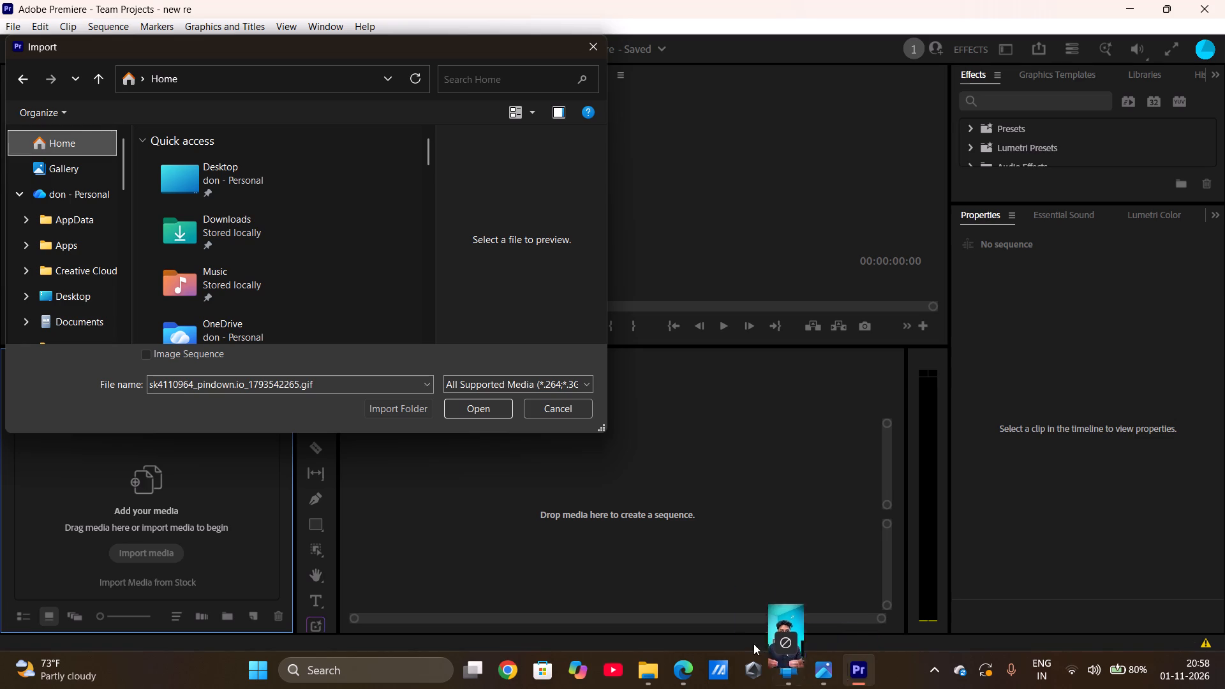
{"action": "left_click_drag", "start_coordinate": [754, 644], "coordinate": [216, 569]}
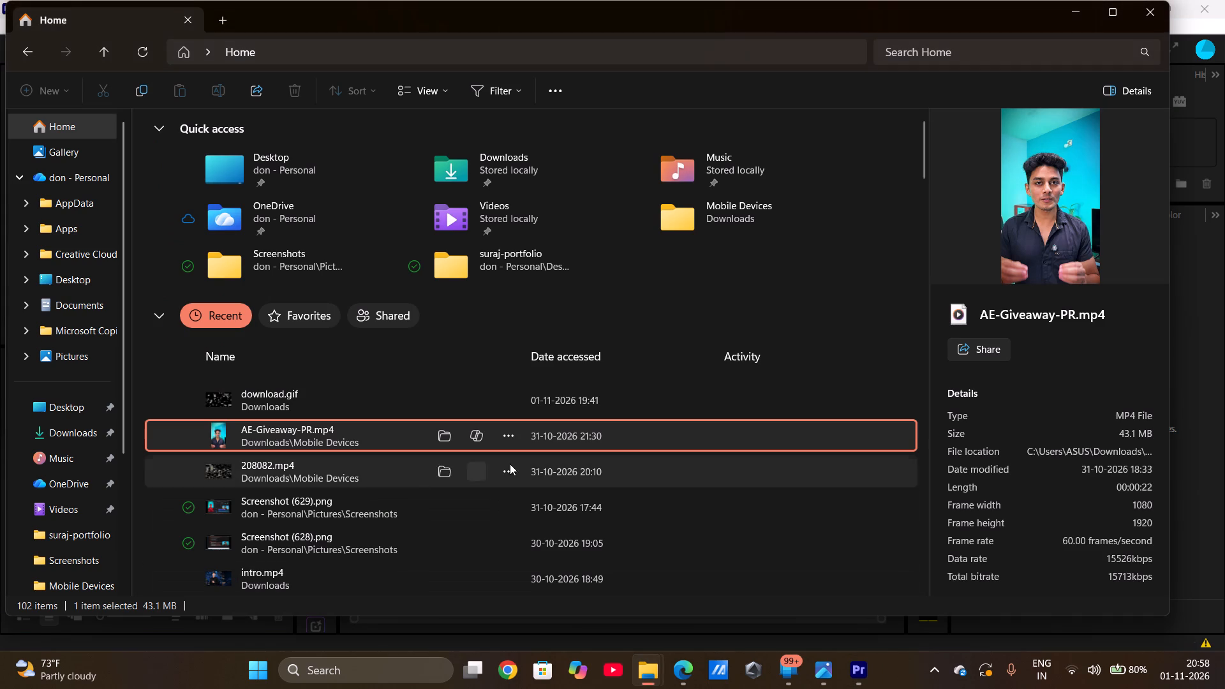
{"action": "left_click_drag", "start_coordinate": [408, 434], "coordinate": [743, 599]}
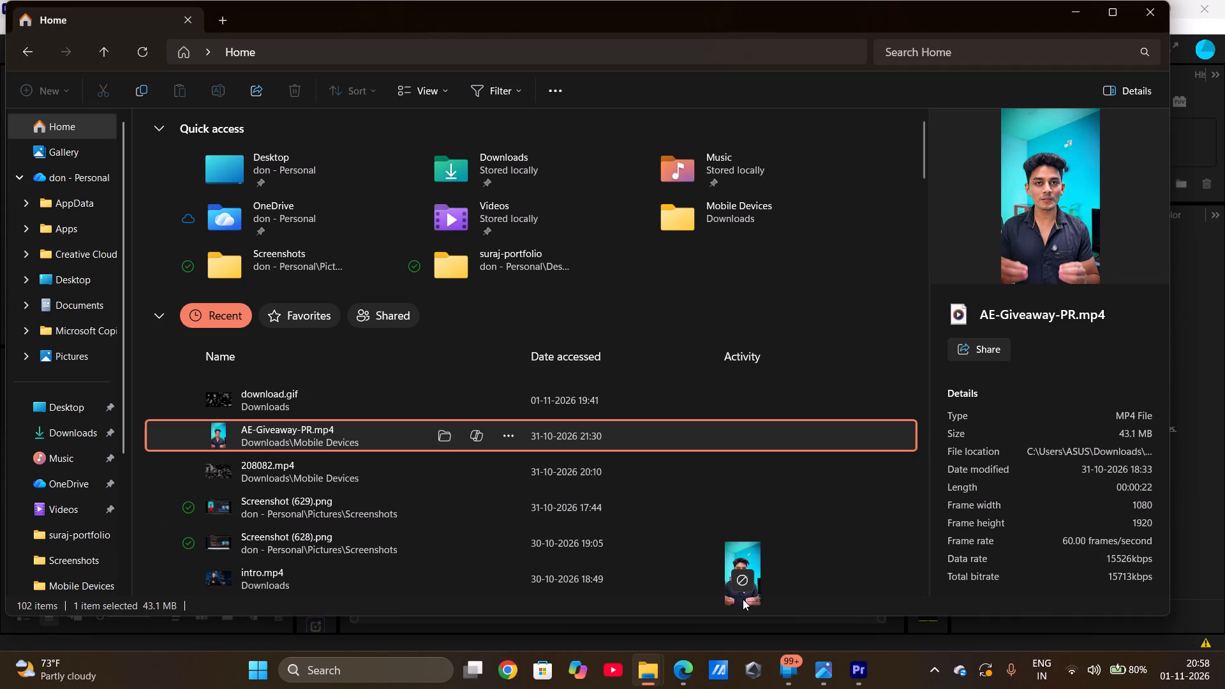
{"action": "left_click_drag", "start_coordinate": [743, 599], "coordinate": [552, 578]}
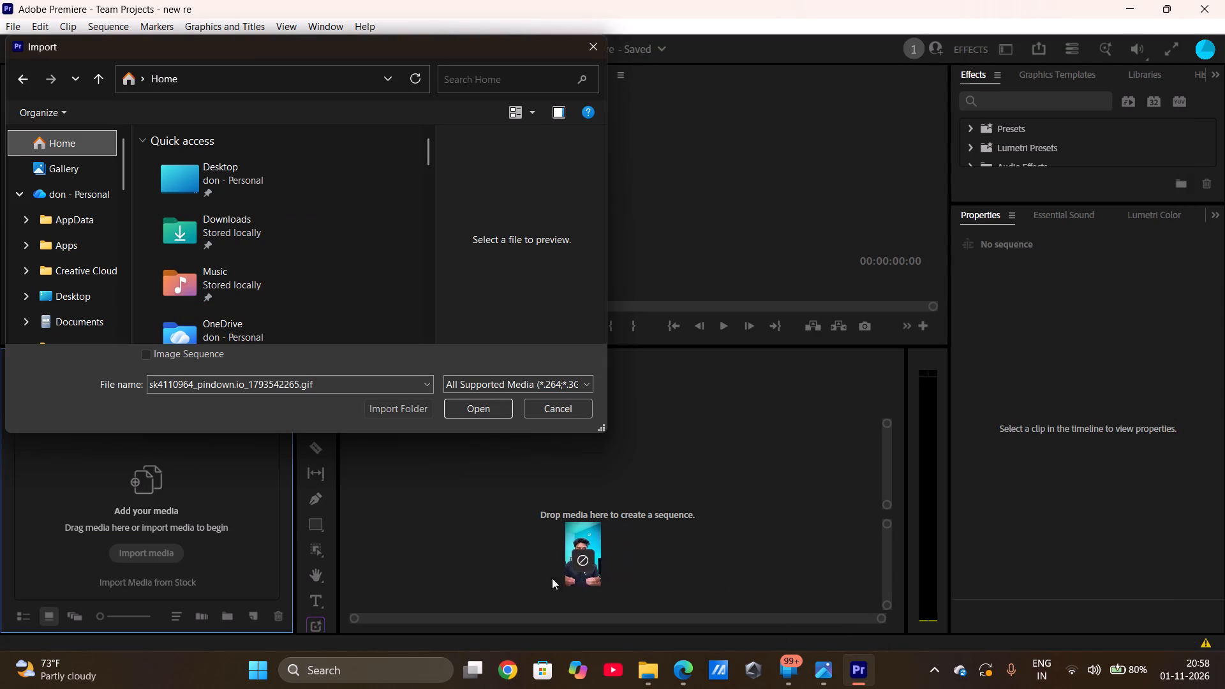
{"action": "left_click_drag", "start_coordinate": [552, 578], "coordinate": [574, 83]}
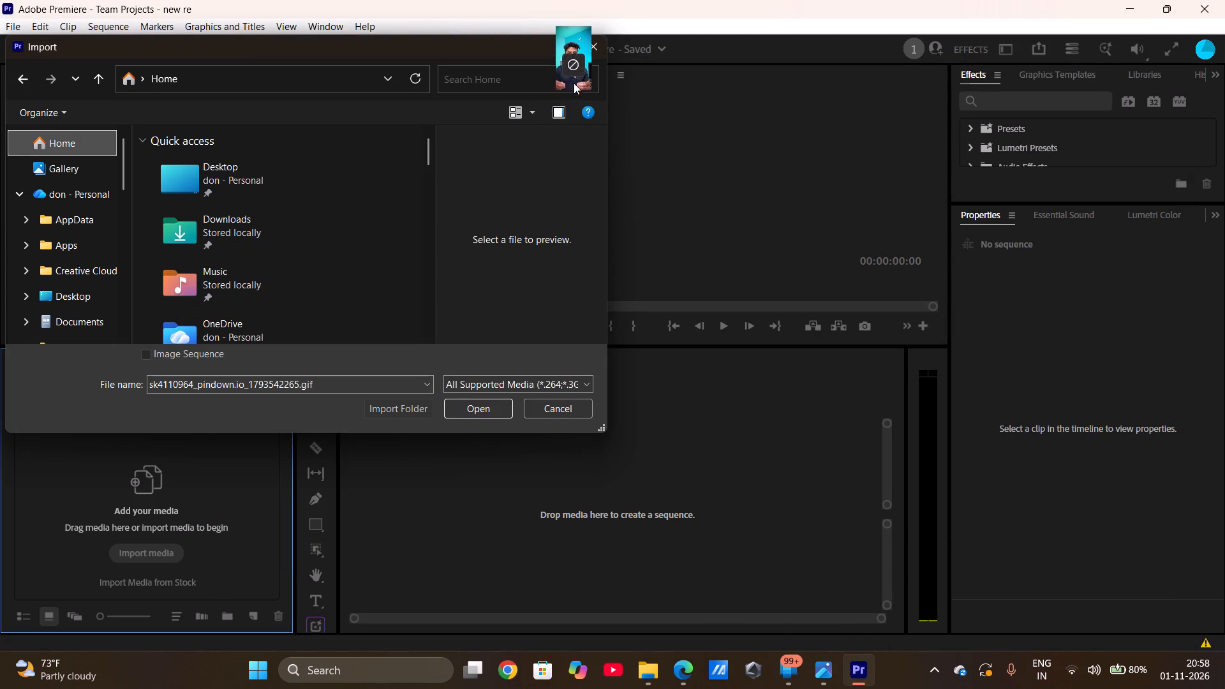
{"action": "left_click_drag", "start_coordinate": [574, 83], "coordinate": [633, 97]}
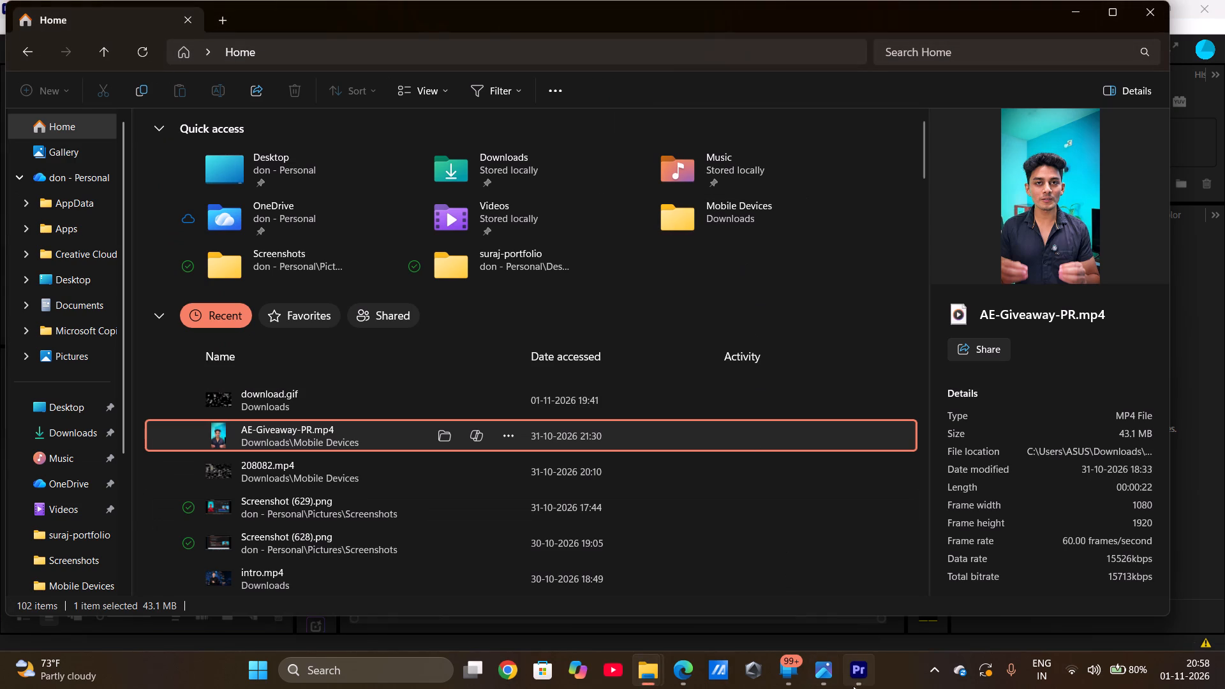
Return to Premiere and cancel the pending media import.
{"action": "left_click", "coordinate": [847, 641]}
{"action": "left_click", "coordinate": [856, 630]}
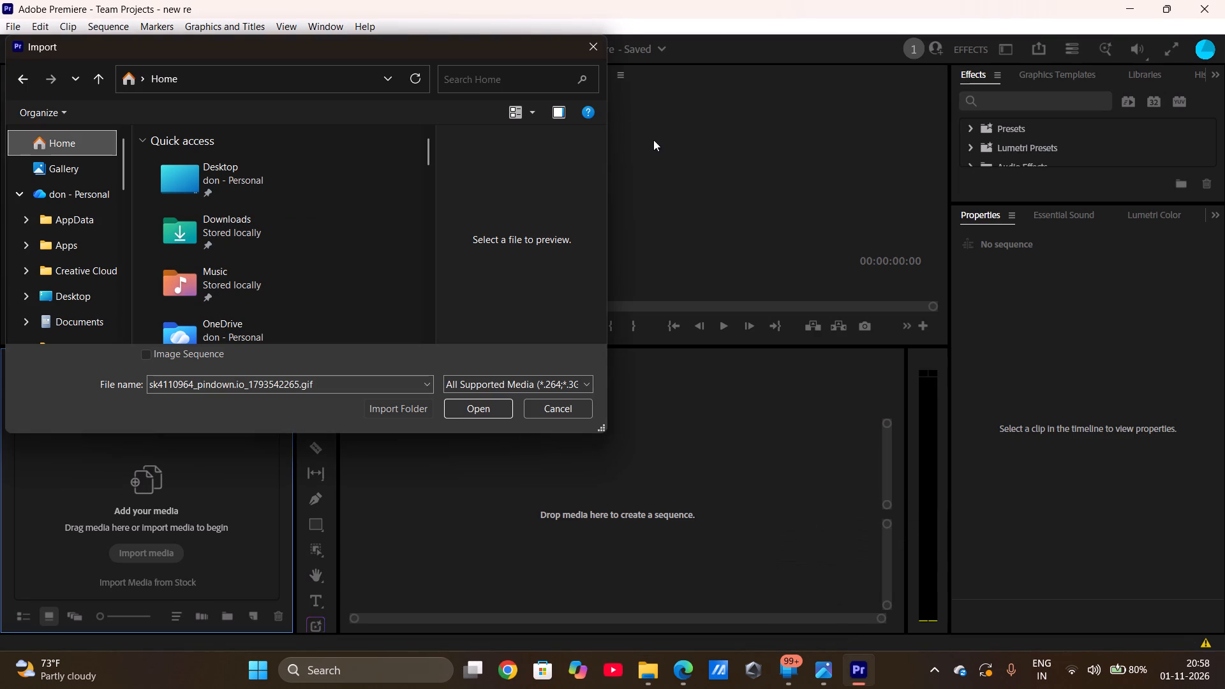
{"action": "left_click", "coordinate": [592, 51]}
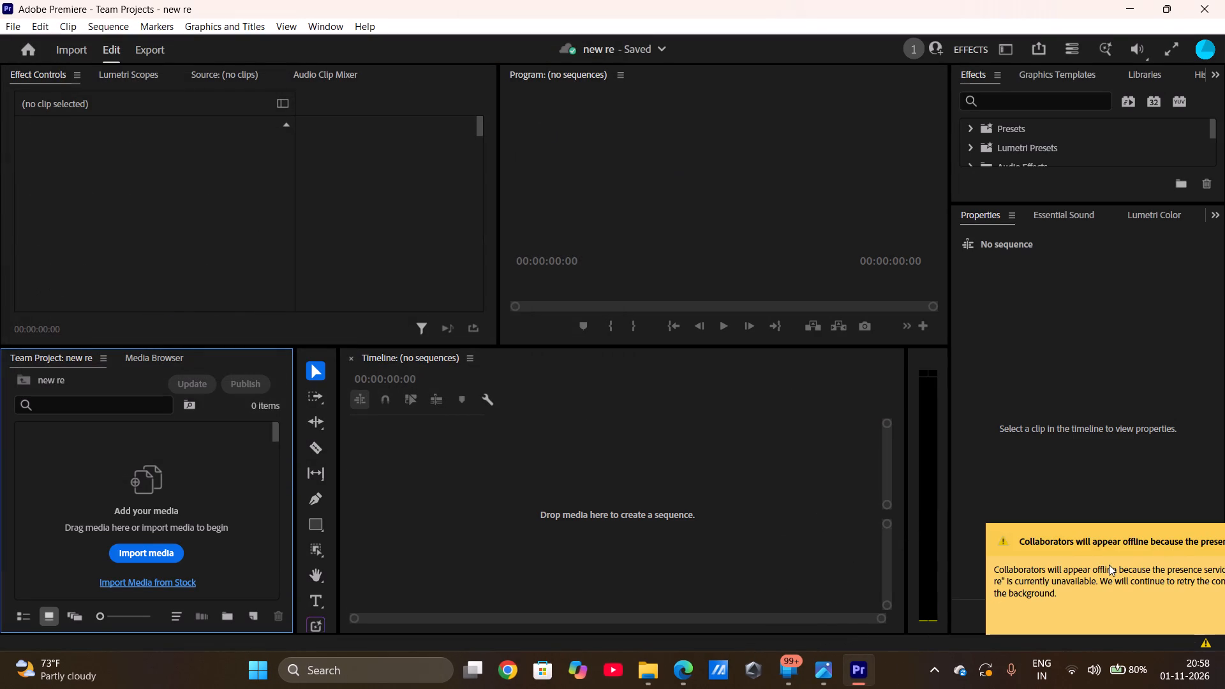
Bring the recent file AE-Giveaway-PR.mp4 from File Explorer's Home view into the new re project's media bin.
{"action": "scroll", "coordinate": [1109, 564], "scroll_direction": "left", "scroll_amount": 2}
{"action": "left_click", "coordinate": [757, 533]}
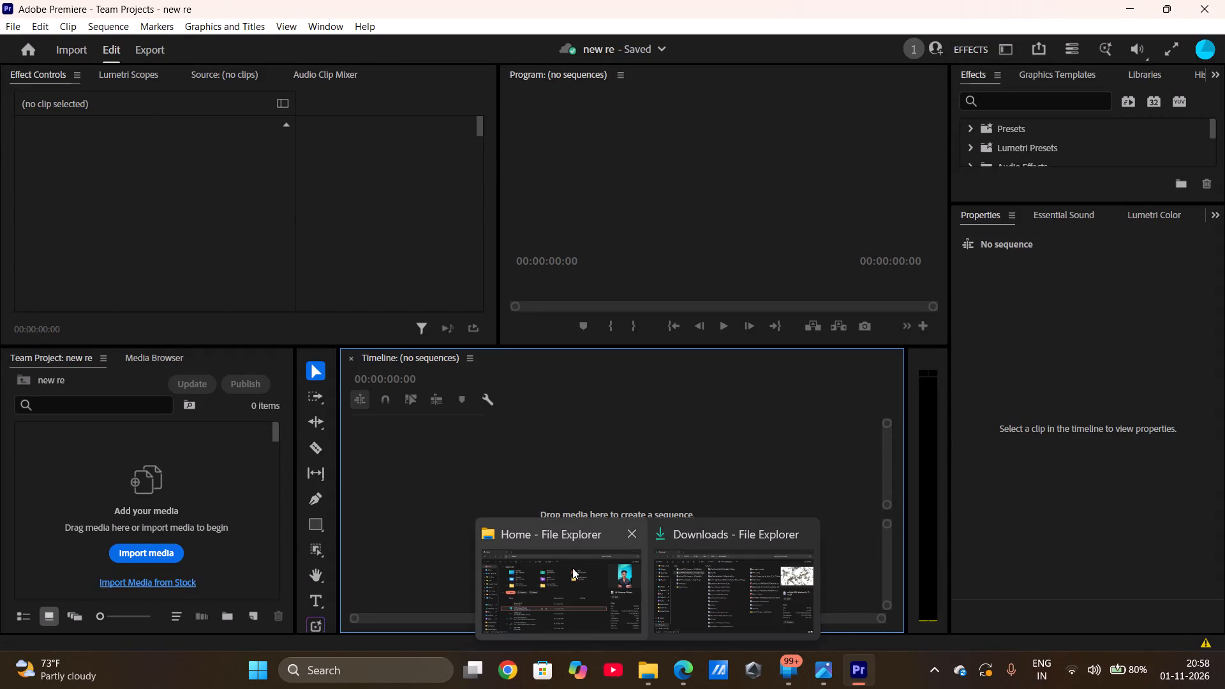
{"action": "left_click", "coordinate": [572, 568]}
{"action": "left_click_drag", "start_coordinate": [389, 430], "coordinate": [897, 688]}
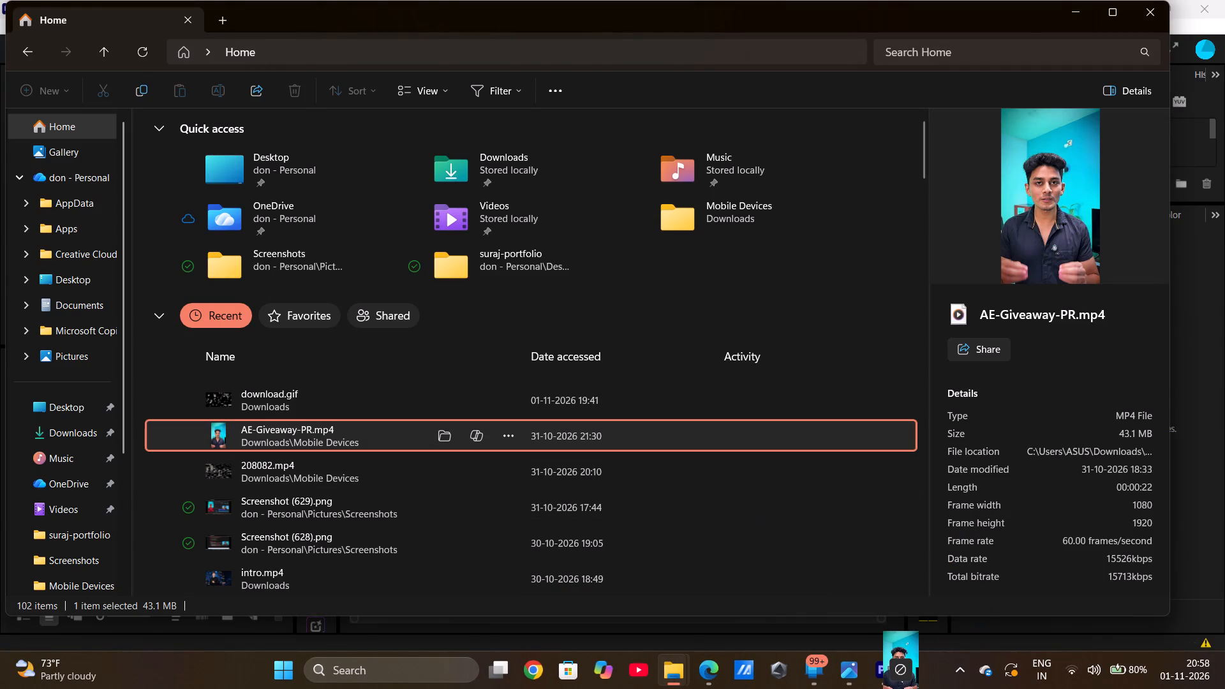
{"action": "left_click_drag", "start_coordinate": [897, 688], "coordinate": [429, 572]}
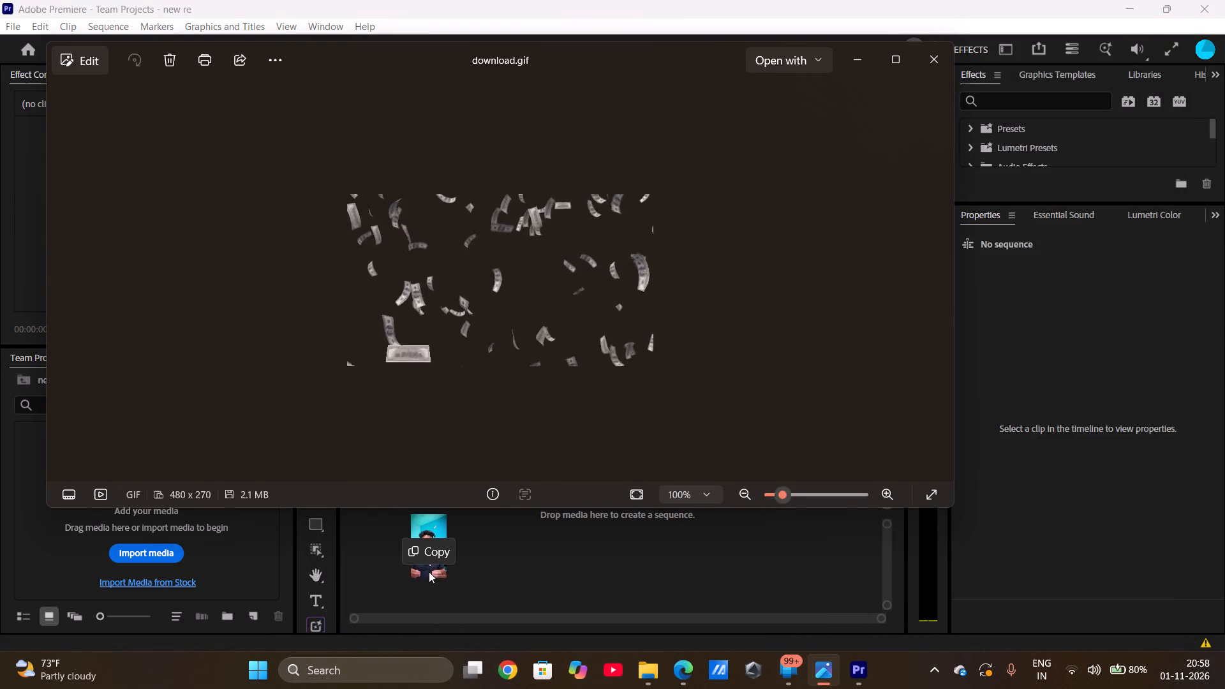
{"action": "left_click_drag", "start_coordinate": [429, 572], "coordinate": [189, 580]}
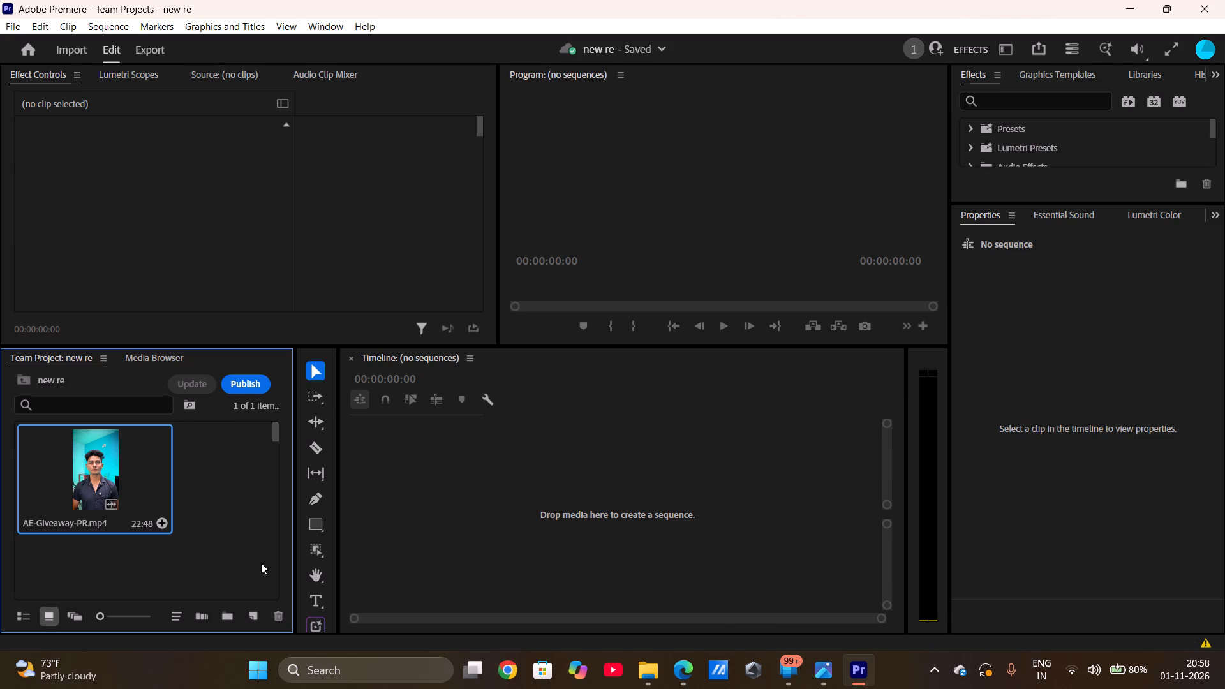
Create a new sequence from the AE-Giveaway-PR.mp4 clip.
{"action": "left_click_drag", "start_coordinate": [89, 506], "coordinate": [418, 536]}
{"action": "left_click_drag", "start_coordinate": [418, 536], "coordinate": [419, 535]}
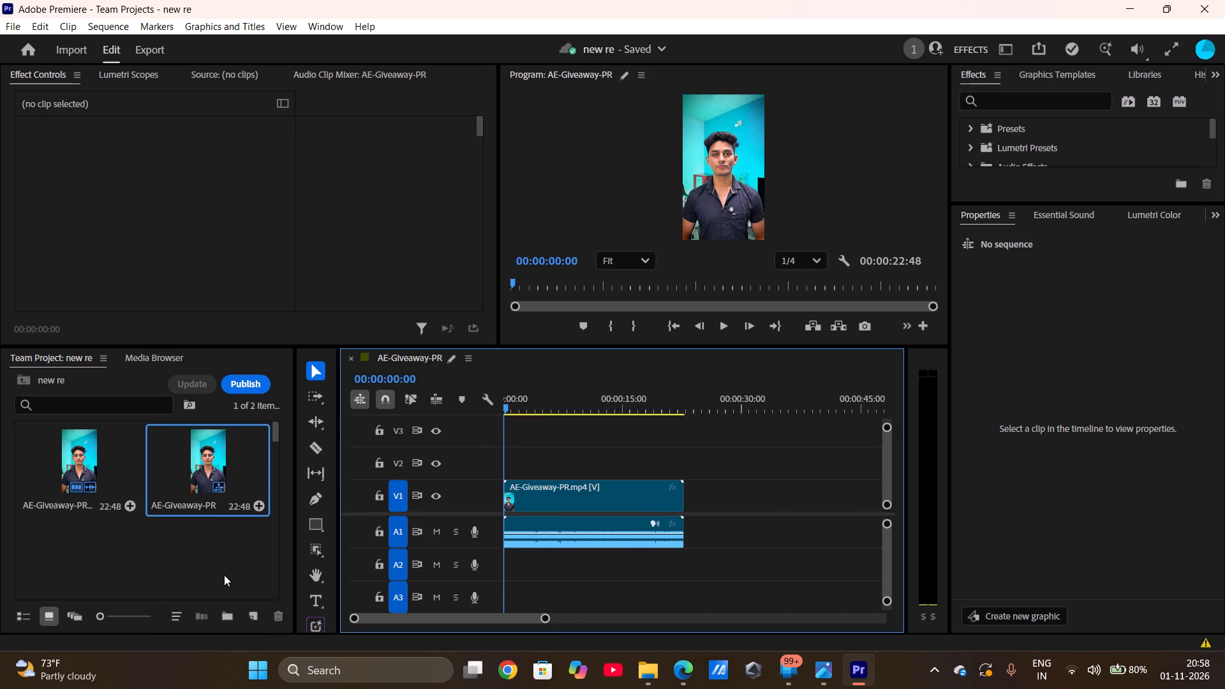
Import sk4110964_pindown.io_1793542265.gif from the Downloads folder.
{"action": "key", "text": "ctrl+i"}
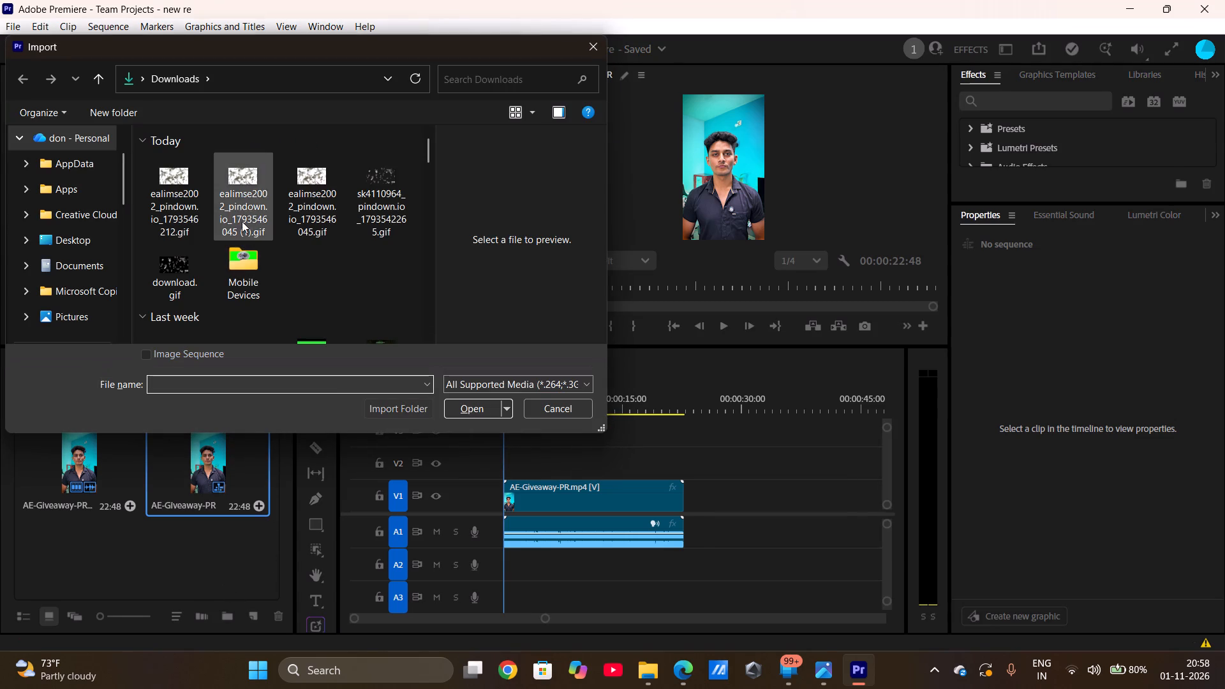
{"action": "left_click", "coordinate": [379, 194]}
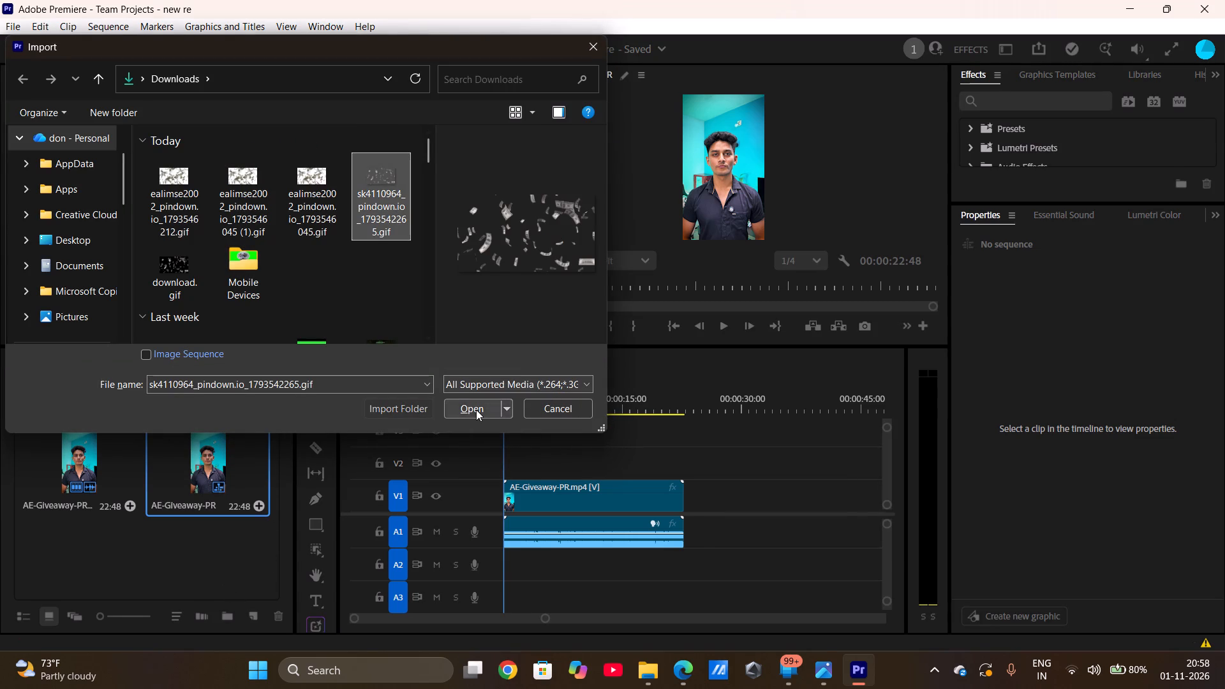
{"action": "left_click", "coordinate": [476, 410]}
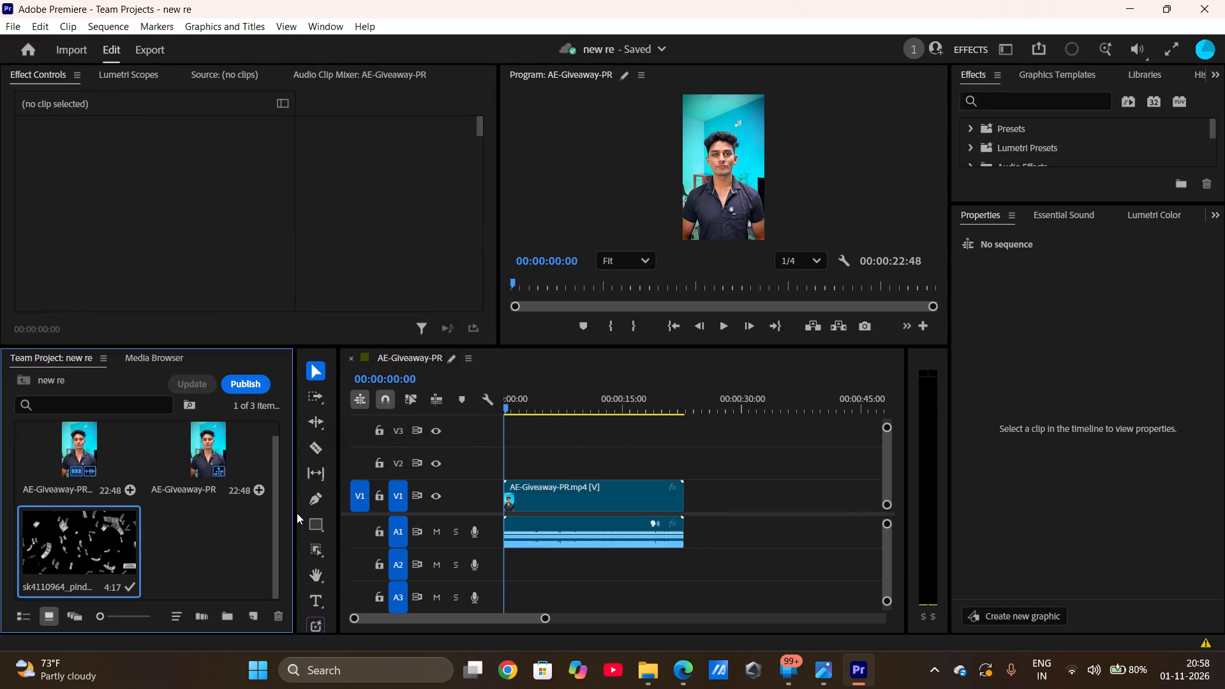
Place the flying-money GIF on track V2 at the start of the sequence, above the AE-Giveaway-PR.mp4 clip, and select it.
{"action": "left_click_drag", "start_coordinate": [91, 530], "coordinate": [486, 465]}
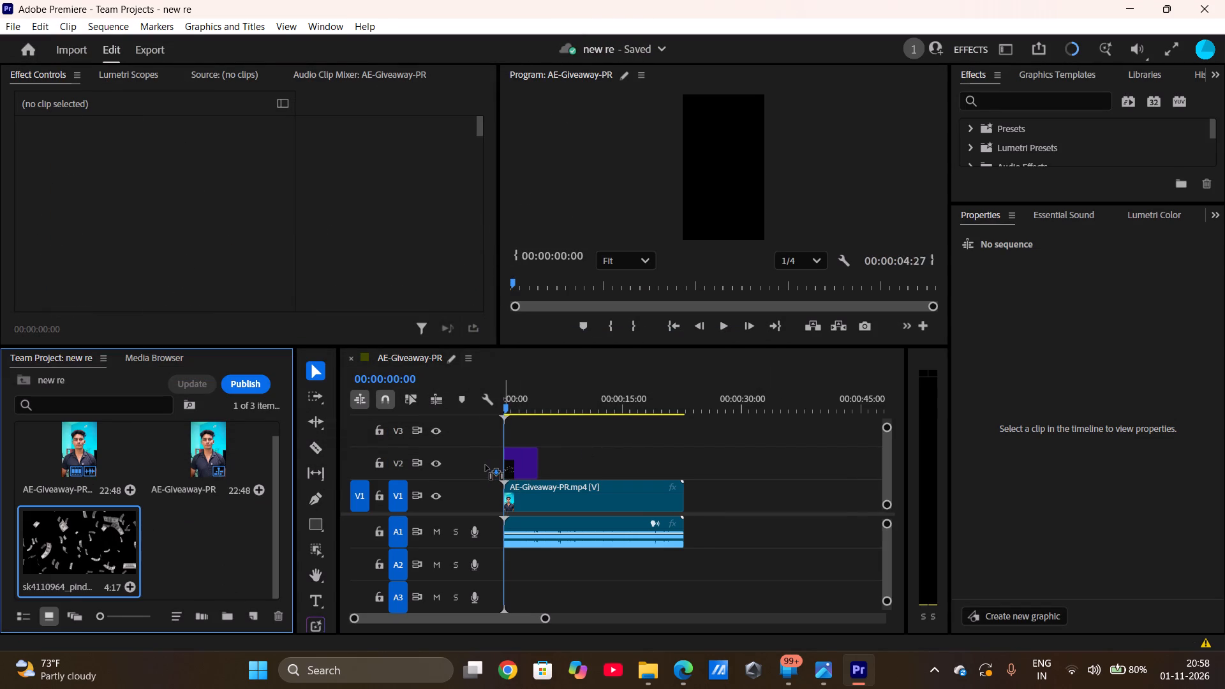
{"action": "left_click_drag", "start_coordinate": [486, 465], "coordinate": [486, 465]}
{"action": "left_click", "coordinate": [523, 460]}
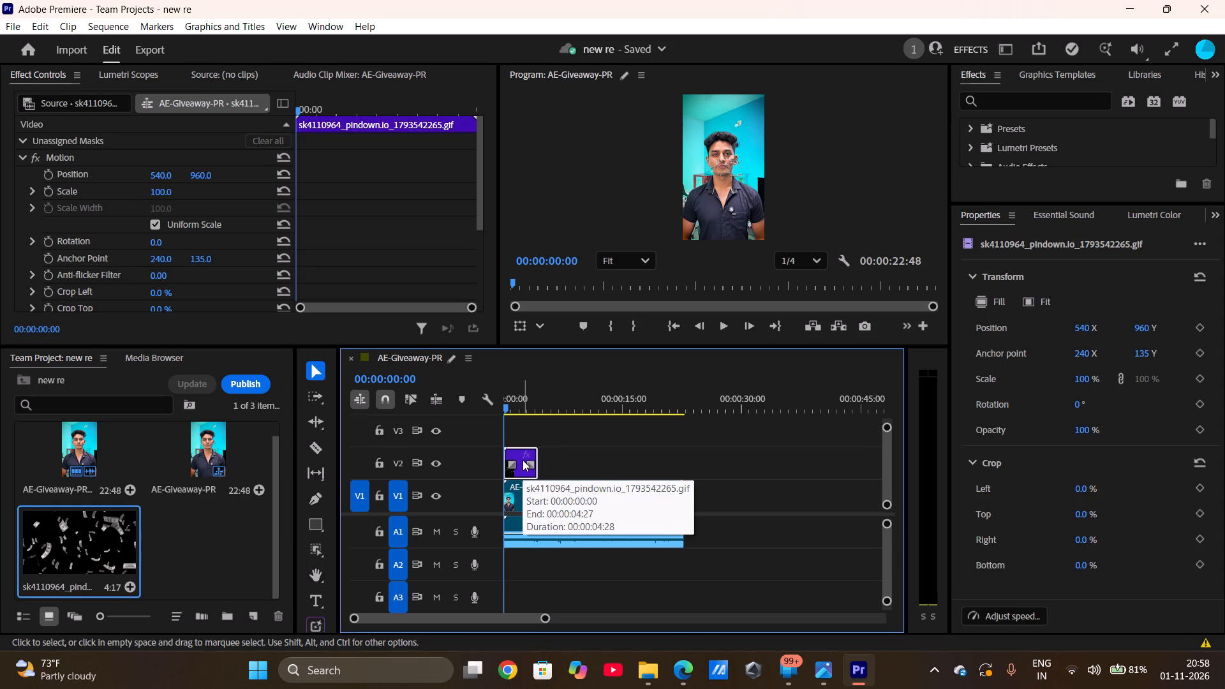
{"action": "left_click", "coordinate": [523, 460]}
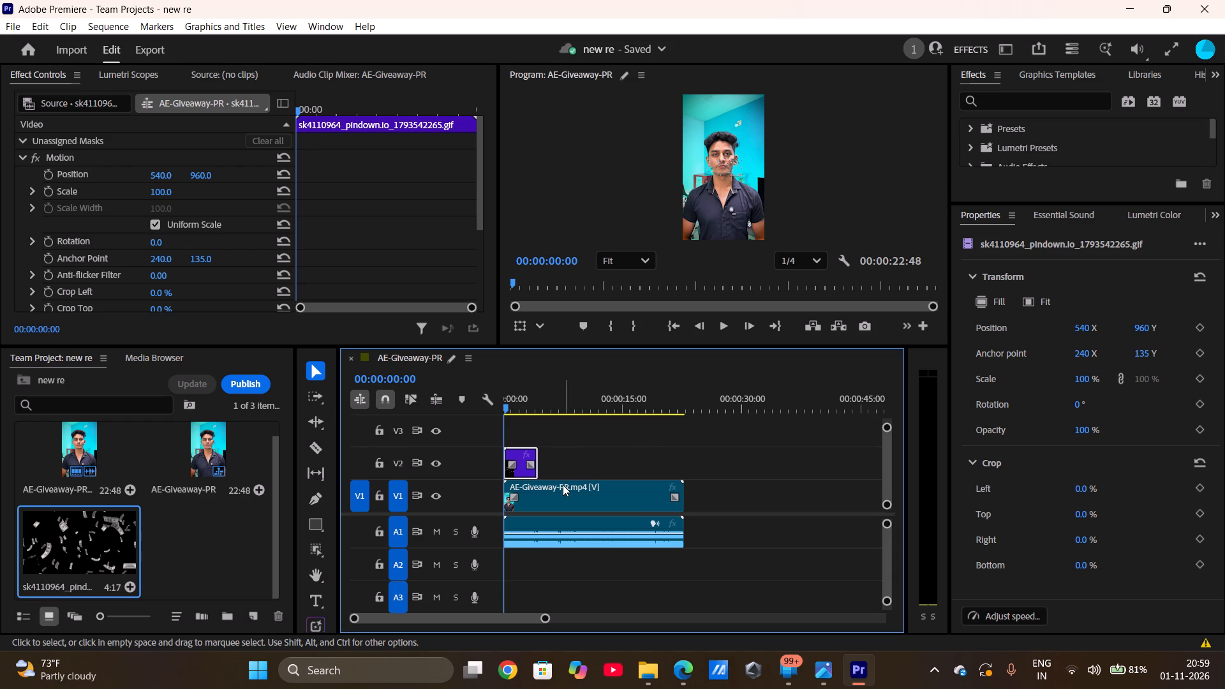
Split the AE-Giveaway-PR.mp4 video on V1 with the Razor tool where the V2 GIF clip ends.
{"action": "left_click_drag", "start_coordinate": [542, 612], "coordinate": [554, 615]}
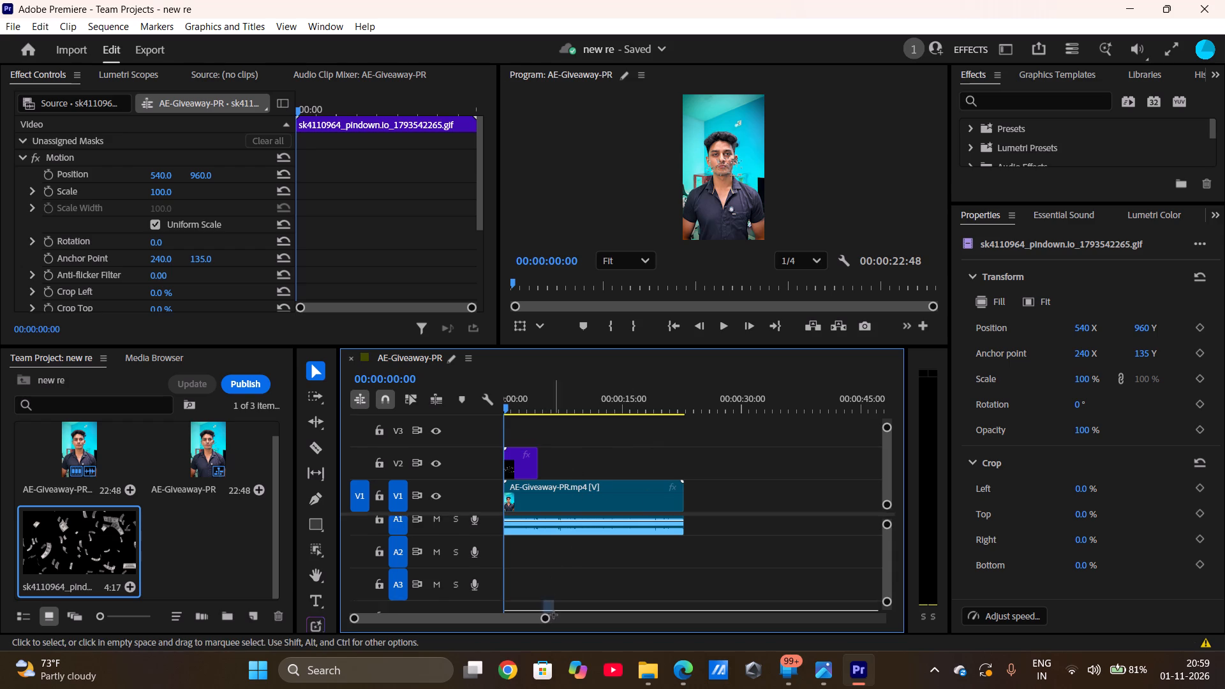
{"action": "left_click_drag", "start_coordinate": [554, 615], "coordinate": [489, 629]}
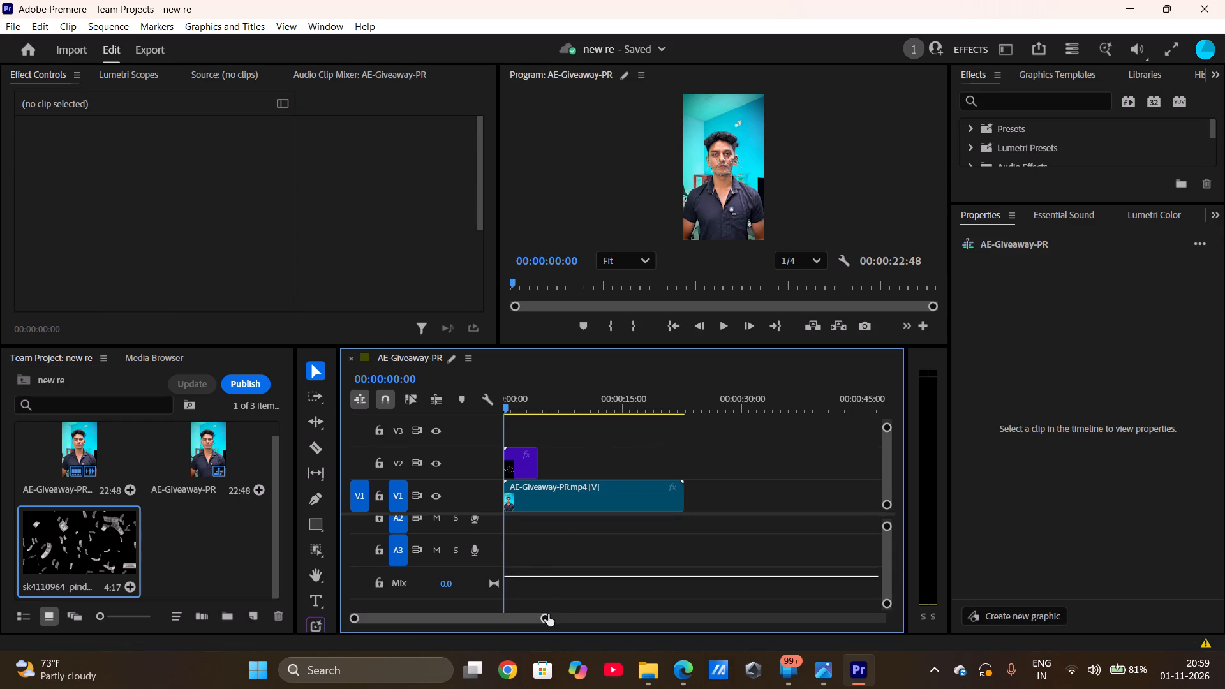
{"action": "left_click_drag", "start_coordinate": [548, 614], "coordinate": [466, 616]}
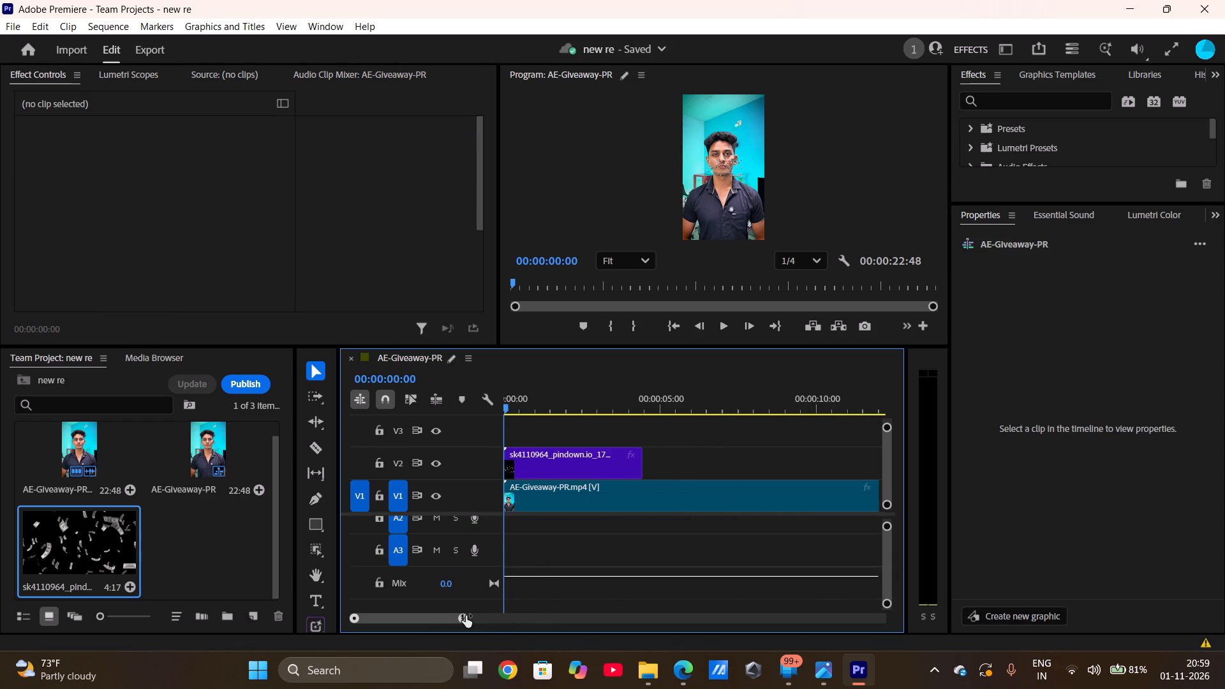
{"action": "left_click_drag", "start_coordinate": [466, 616], "coordinate": [433, 619]}
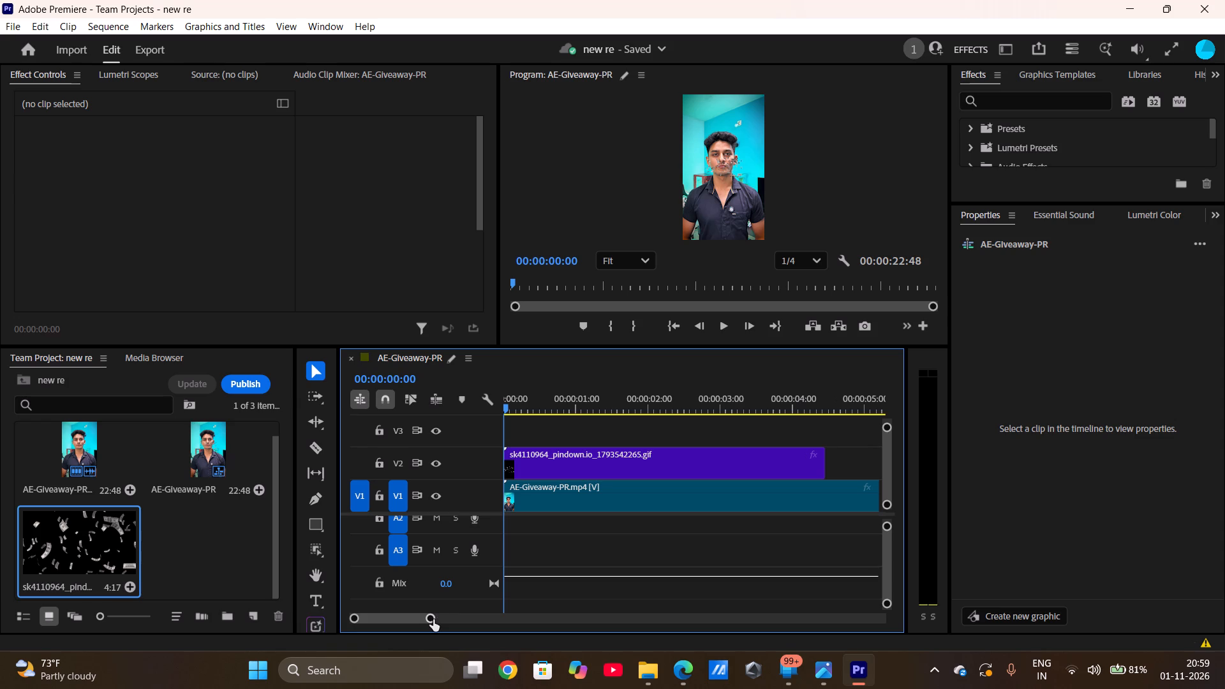
{"action": "key", "text": "c"}
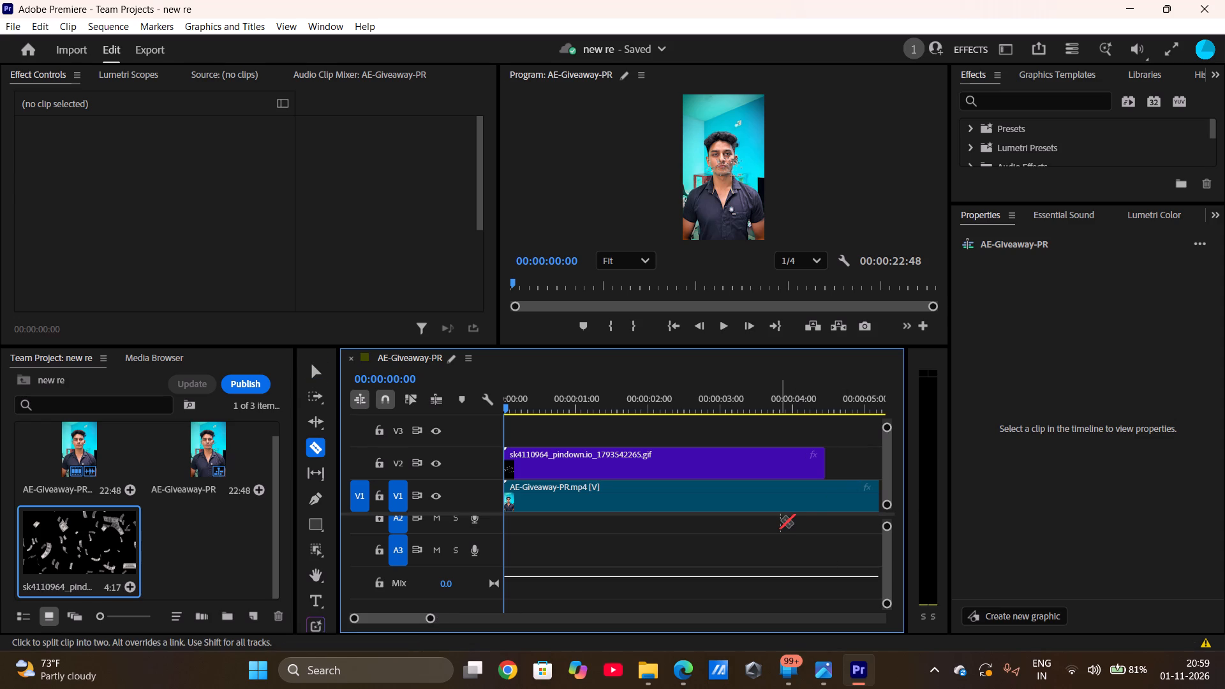
{"action": "left_click", "coordinate": [827, 501]}
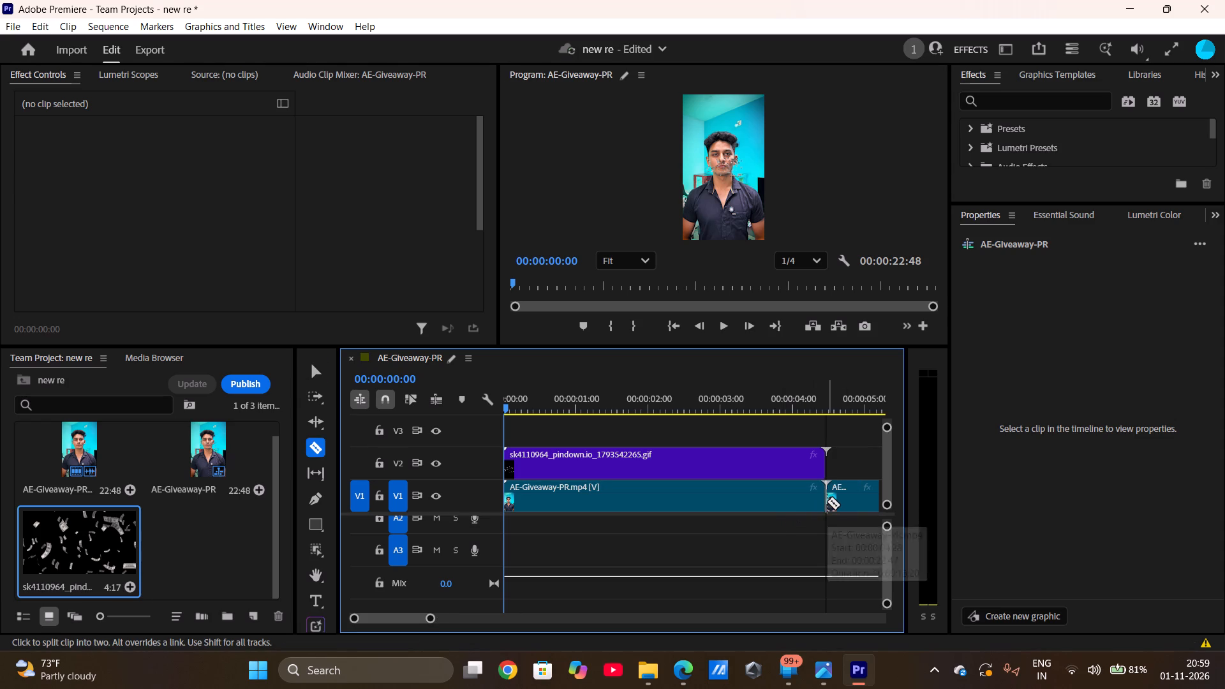
Briefly play the start of the sequence, bring audio track A1 into view, and mute it.
{"action": "left_click", "coordinate": [720, 328]}
{"action": "left_click", "coordinate": [720, 328]}
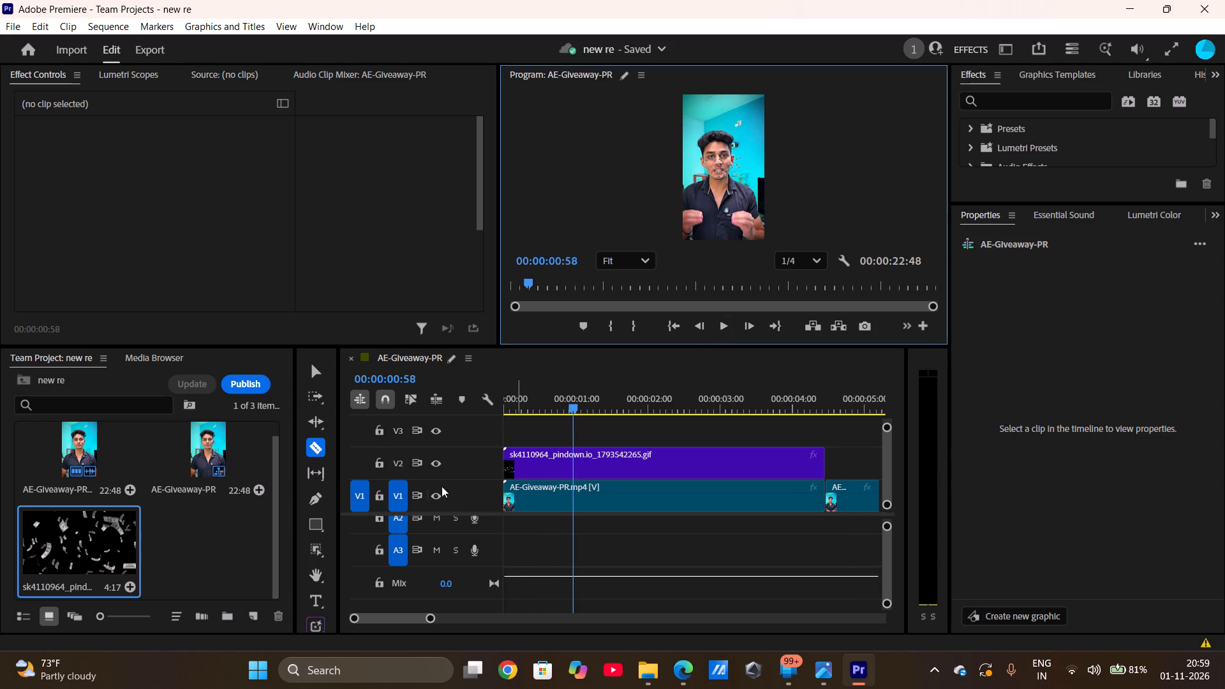
{"action": "scroll", "coordinate": [454, 531], "scroll_direction": "up", "scroll_amount": 2}
{"action": "left_click_drag", "start_coordinate": [888, 530], "coordinate": [887, 574]}
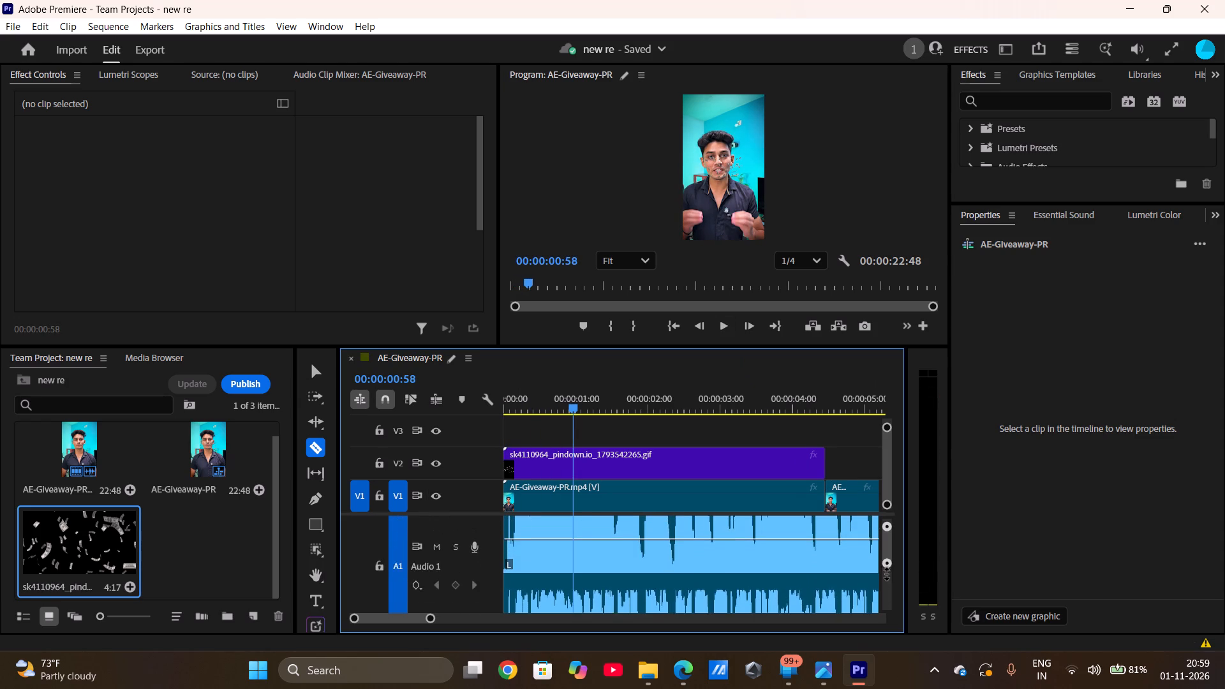
{"action": "left_click_drag", "start_coordinate": [887, 574], "coordinate": [887, 572]}
{"action": "left_click_drag", "start_coordinate": [887, 535], "coordinate": [886, 580]}
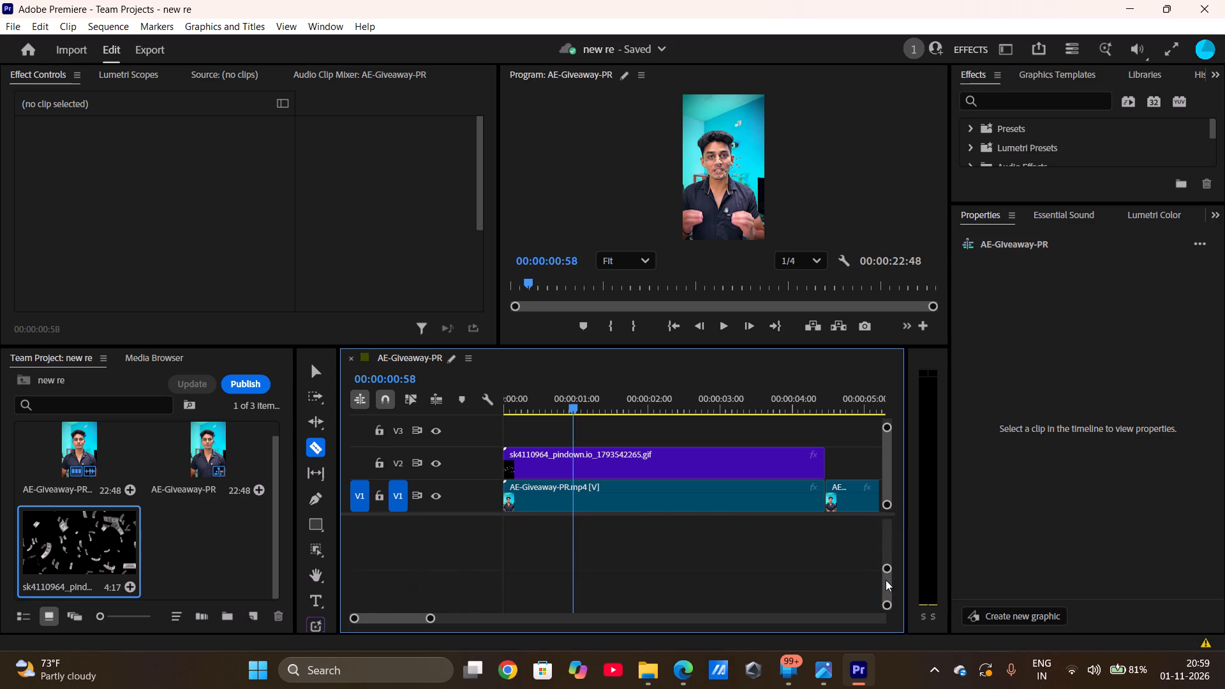
{"action": "left_click_drag", "start_coordinate": [886, 580], "coordinate": [886, 581]}
{"action": "left_click_drag", "start_coordinate": [885, 566], "coordinate": [885, 525]}
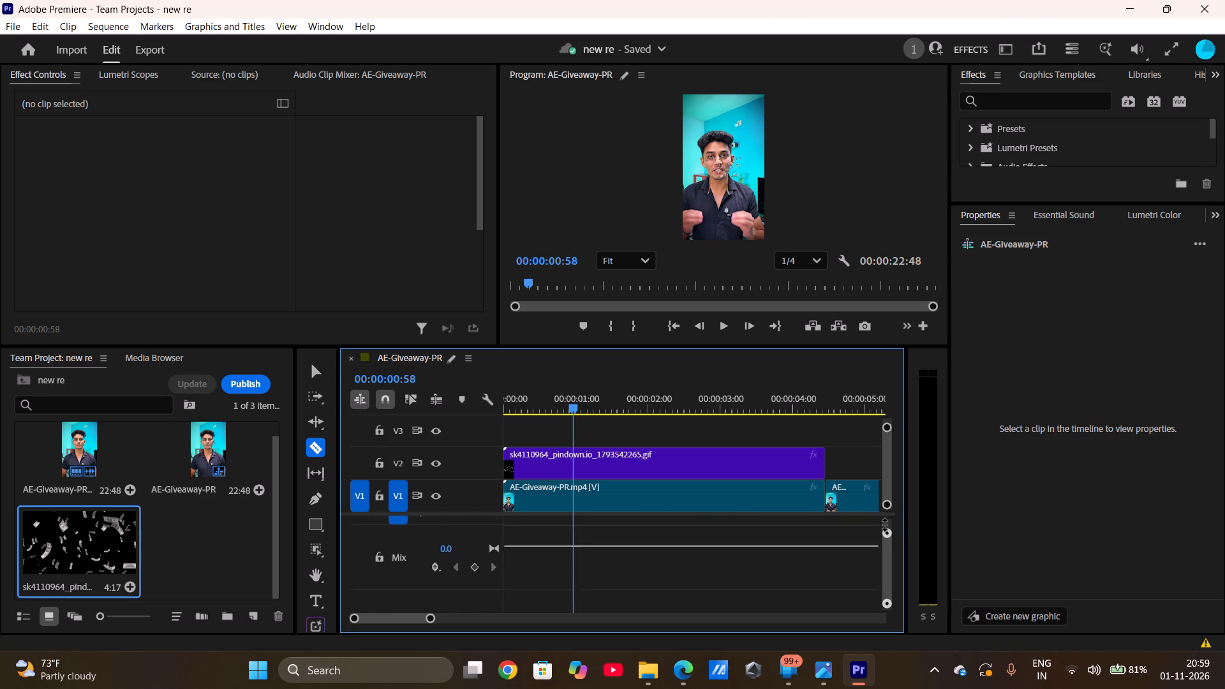
{"action": "left_click_drag", "start_coordinate": [885, 525], "coordinate": [883, 505]}
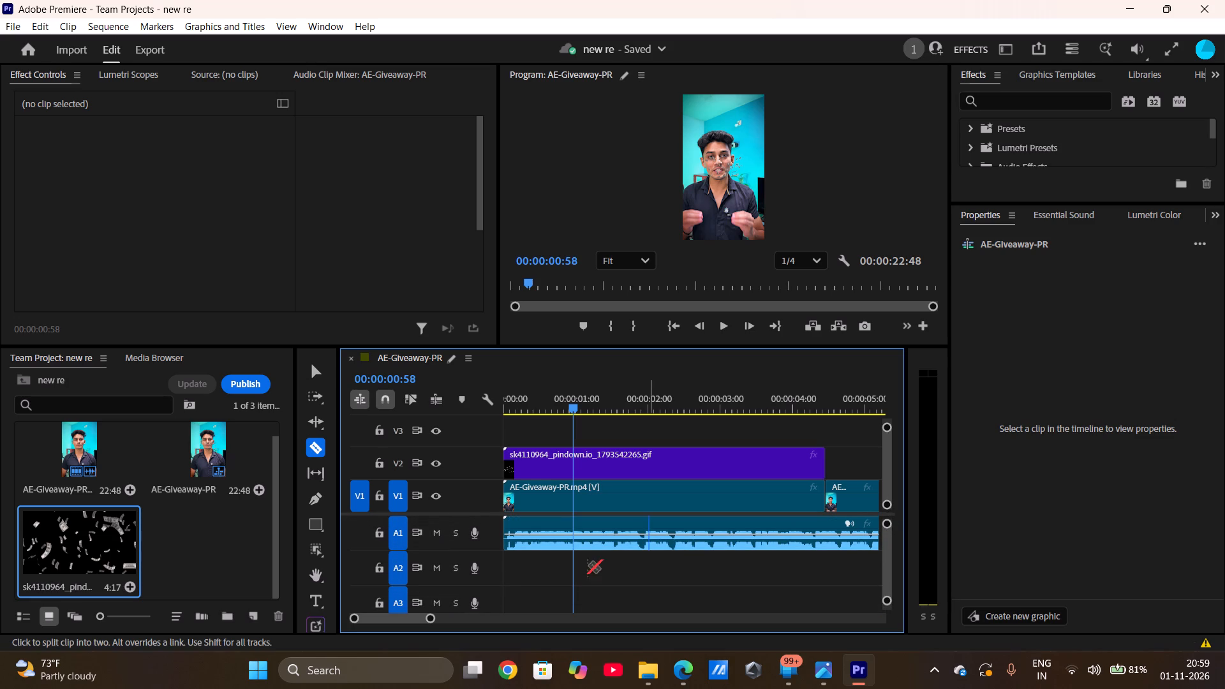
{"action": "left_click", "coordinate": [436, 530]}
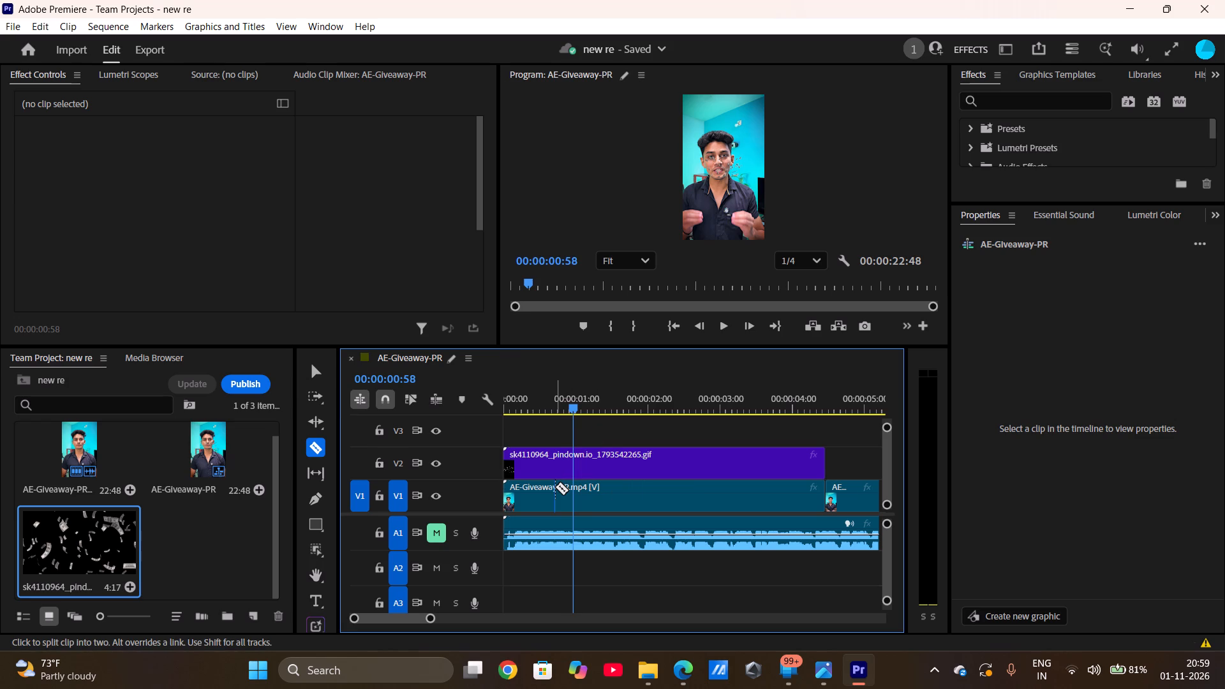
Add a Scale keyframe at 100 to the first AE-Giveaway-PR.mp4 segment on V1 at 00:00:00:00.
{"action": "key", "text": "v"}
{"action": "left_click", "coordinate": [532, 486]}
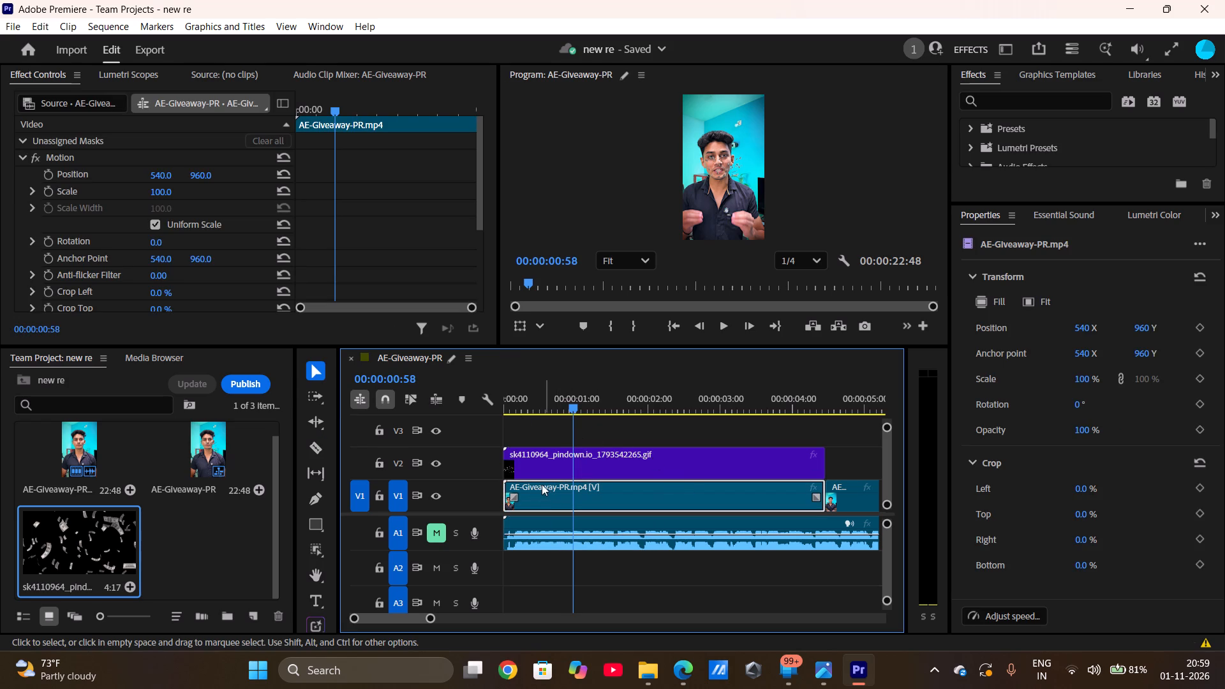
{"action": "left_click", "coordinate": [676, 323]}
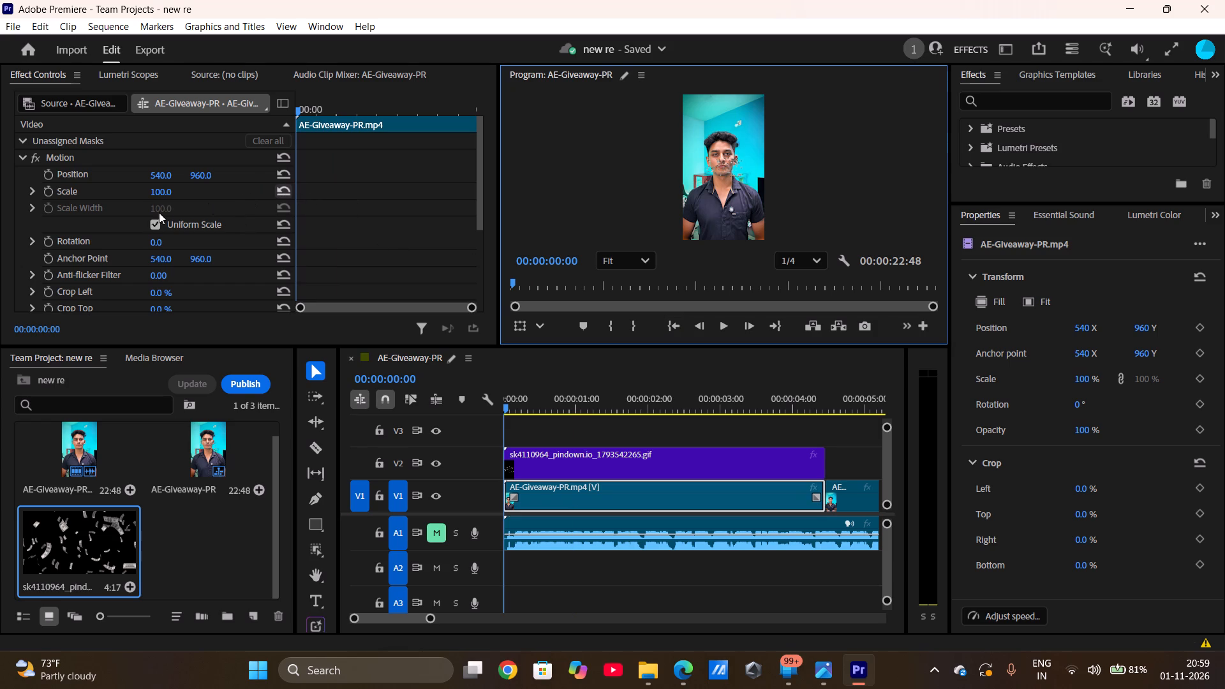
{"action": "left_click", "coordinate": [47, 189]}
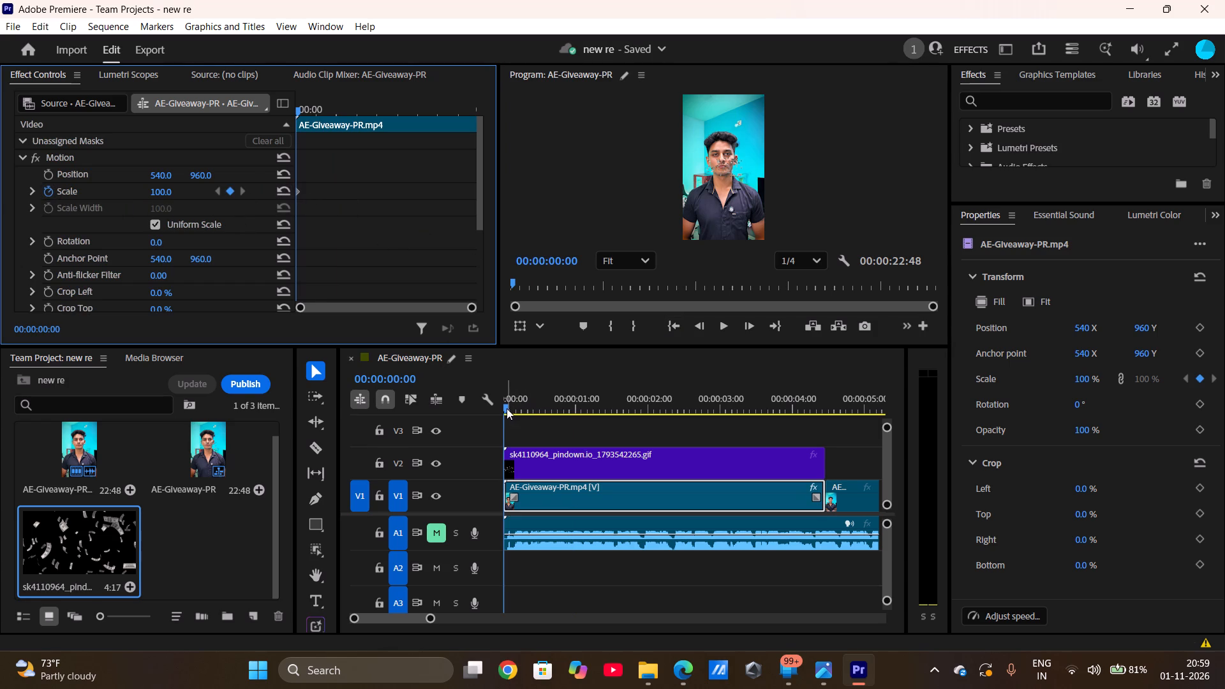
Add a second Scale keyframe at 100 to the same V1 segment at 00:00:03:58.
{"action": "left_click_drag", "start_coordinate": [506, 408], "coordinate": [774, 397]}
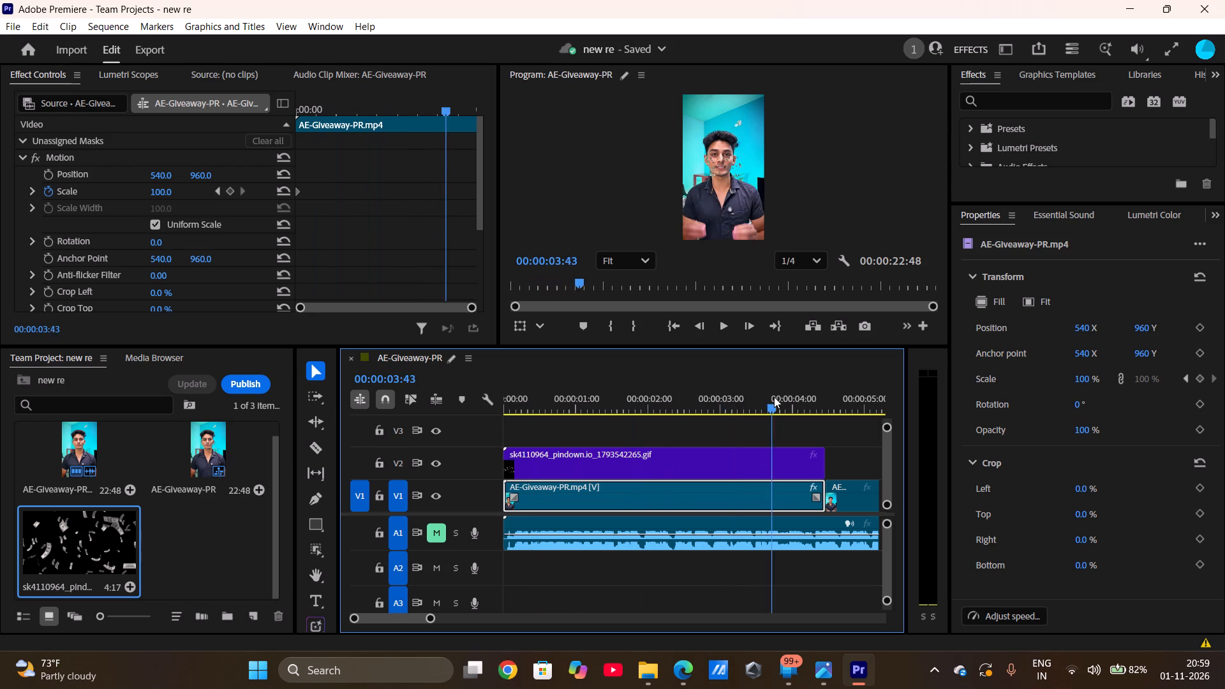
{"action": "left_click_drag", "start_coordinate": [774, 397], "coordinate": [789, 399]}
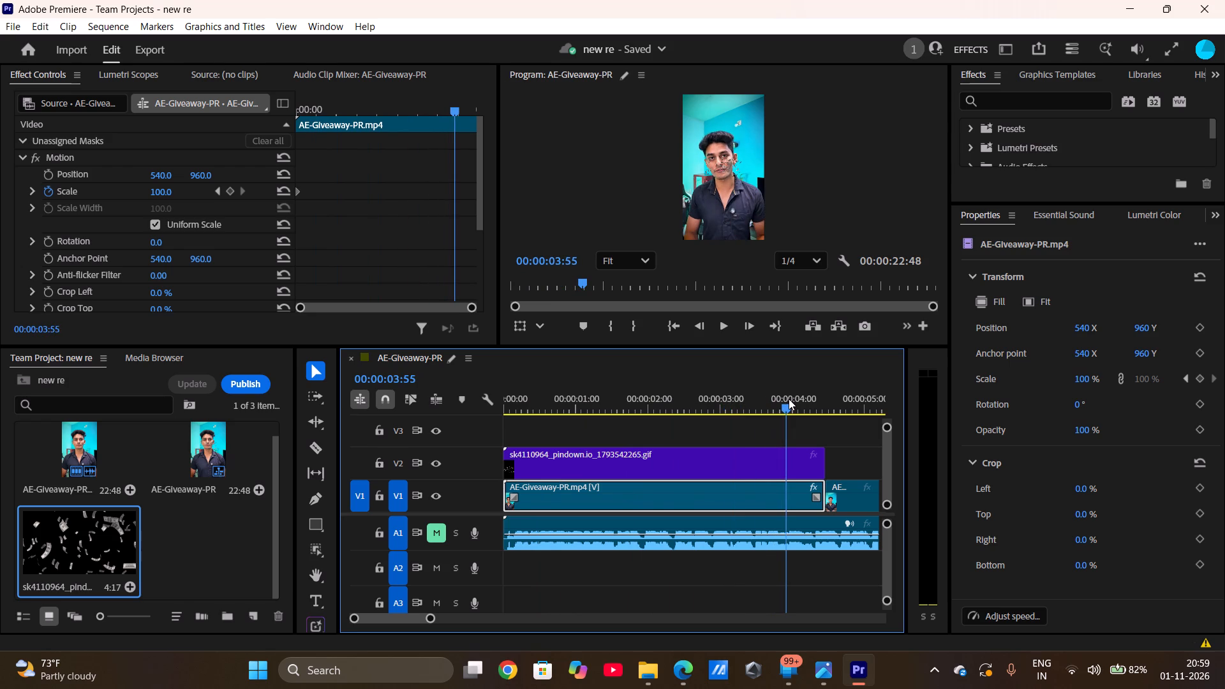
{"action": "left_click_drag", "start_coordinate": [789, 399], "coordinate": [793, 401]}
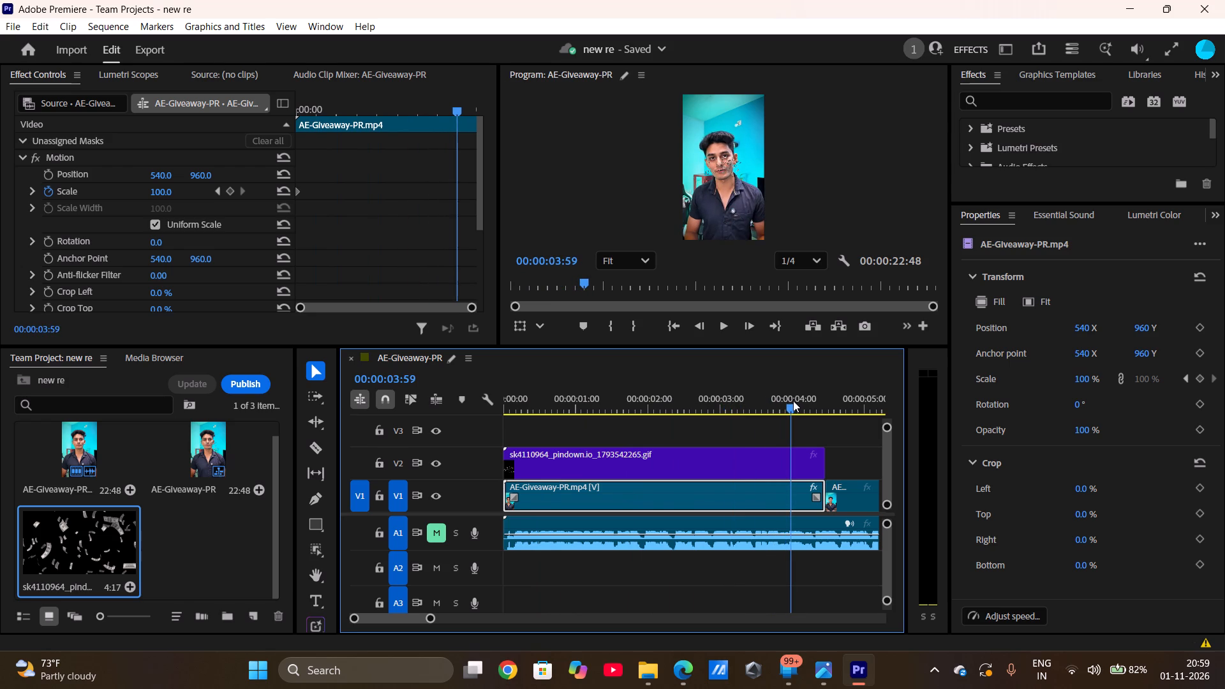
{"action": "left_click_drag", "start_coordinate": [793, 401], "coordinate": [792, 401]}
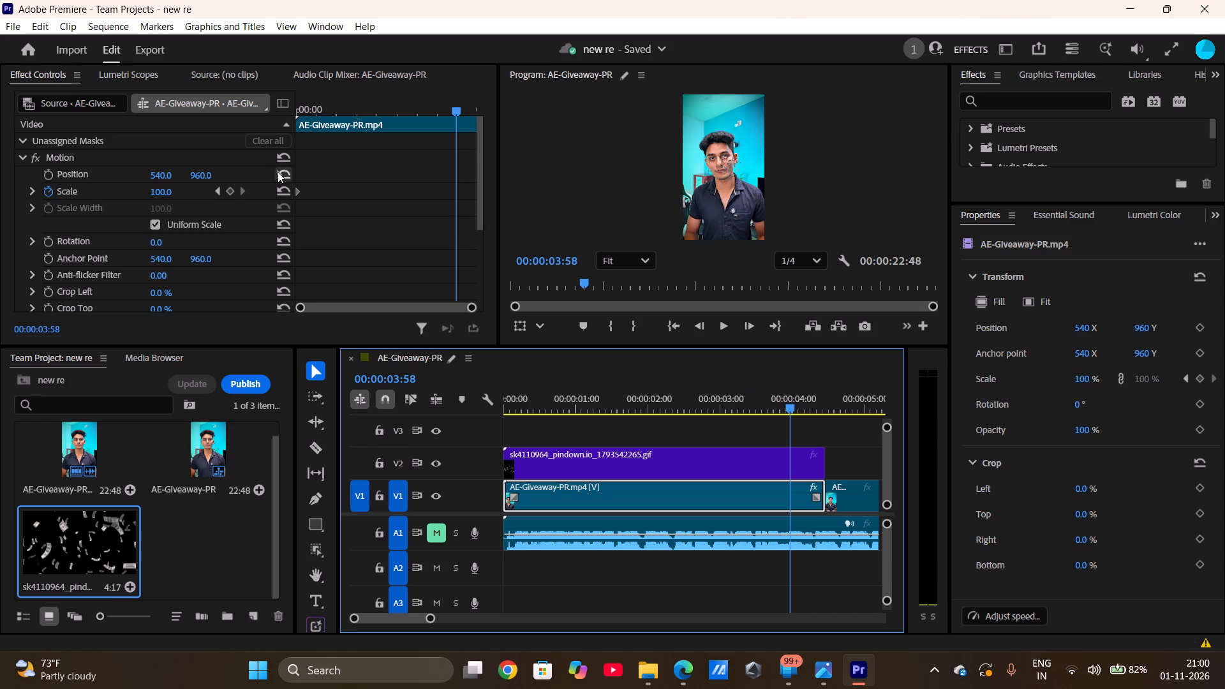
{"action": "left_click", "coordinate": [229, 192]}
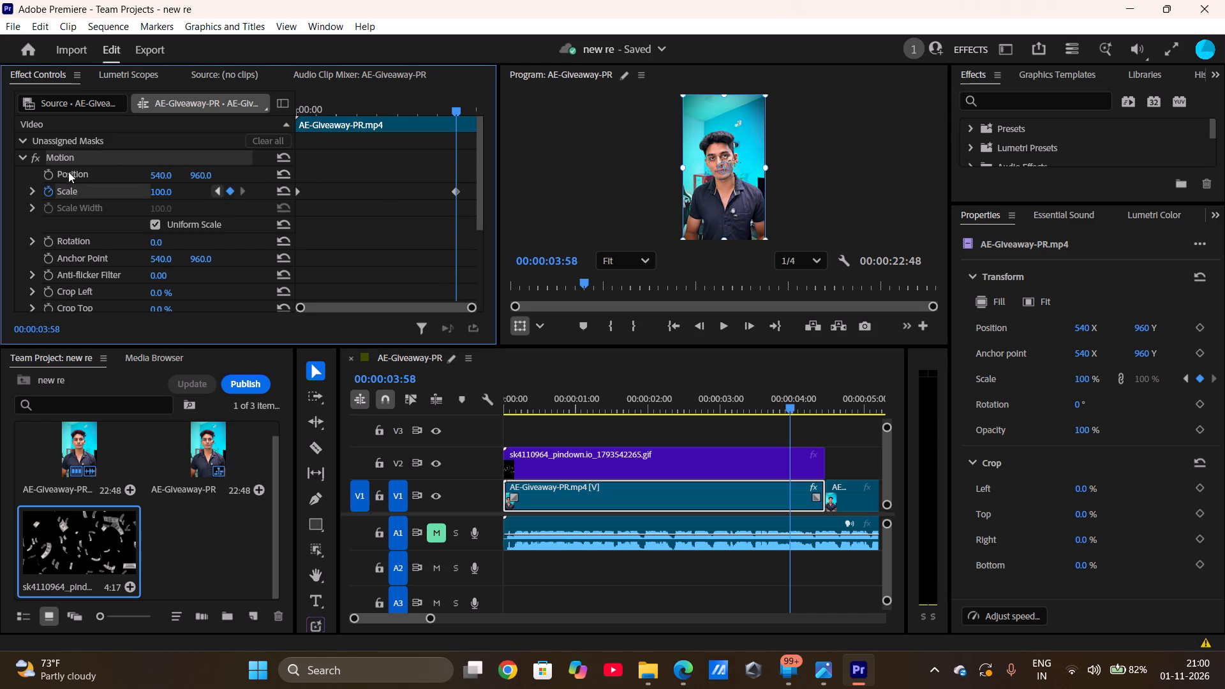
{"action": "left_click", "coordinate": [230, 170]}
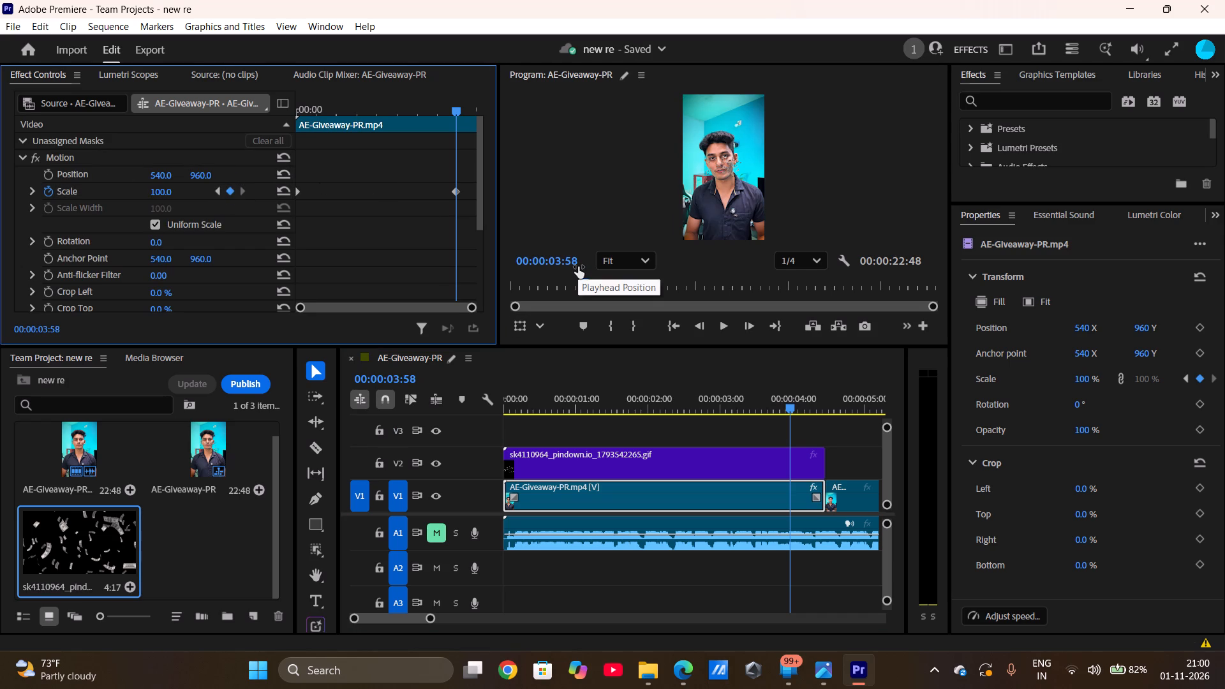
Add a sequence marker at 00:00:03:58.
{"action": "key", "text": "m"}
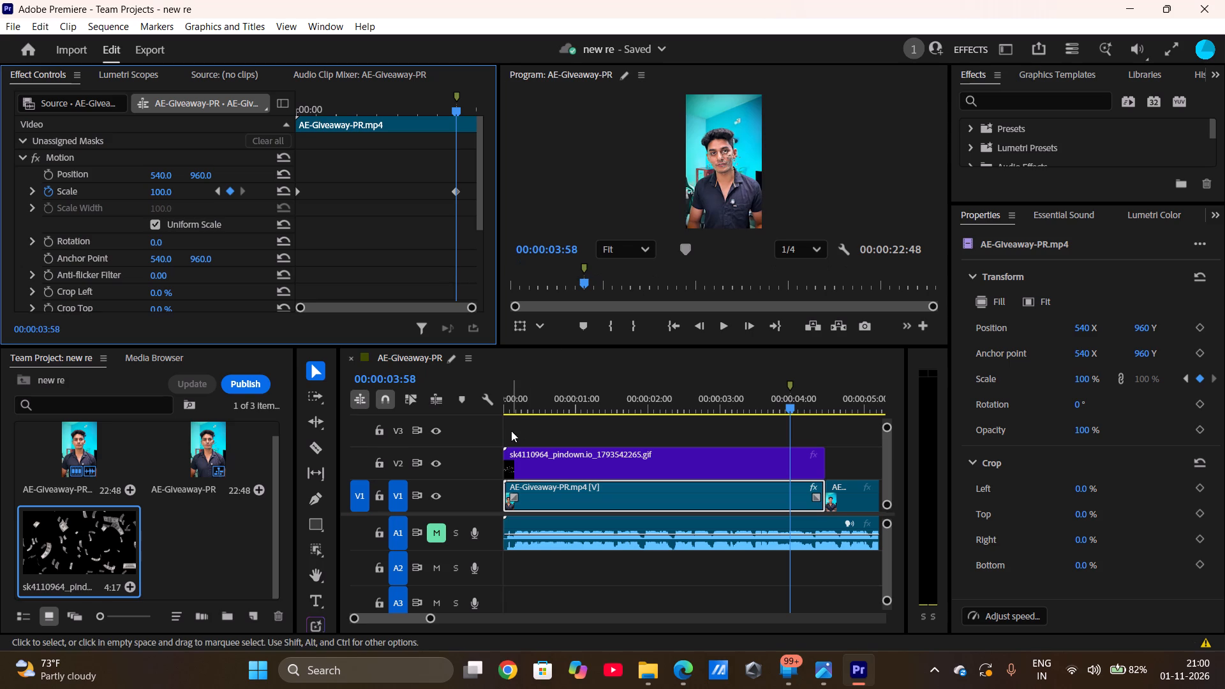
Set the Scale keyframe at 00:00:03:58 on the first AE-Giveaway-PR.mp4 segment to 136.
{"action": "left_click", "coordinate": [669, 322]}
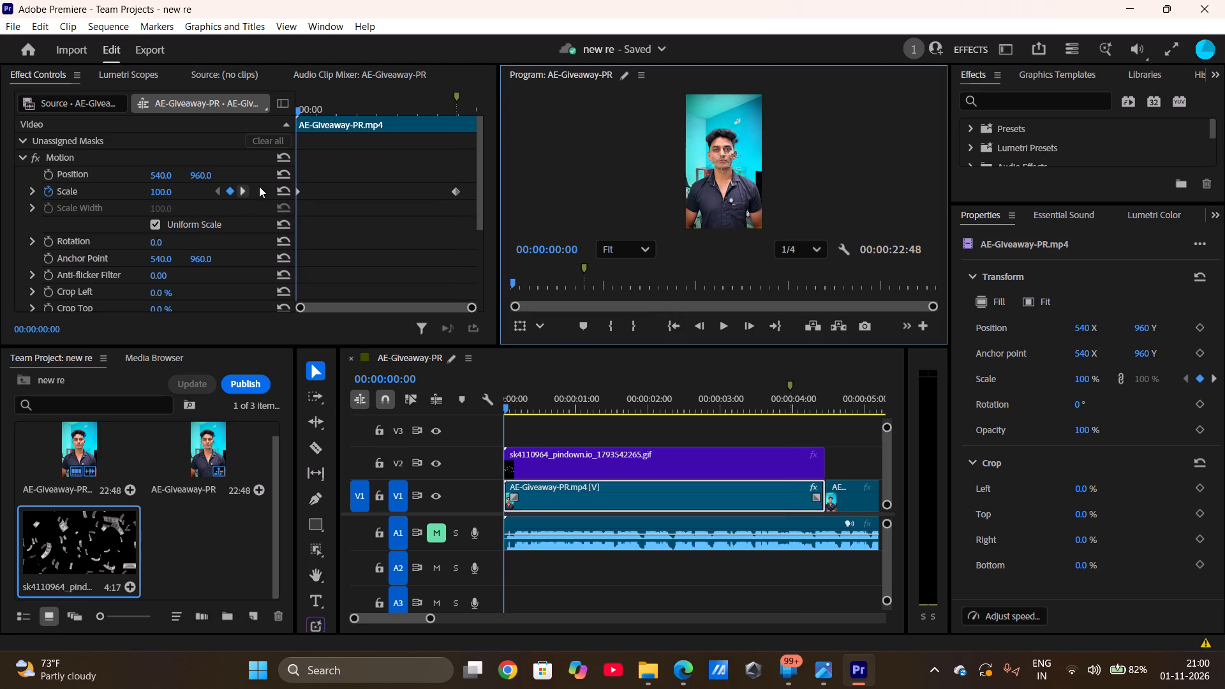
{"action": "left_click", "coordinate": [242, 193]}
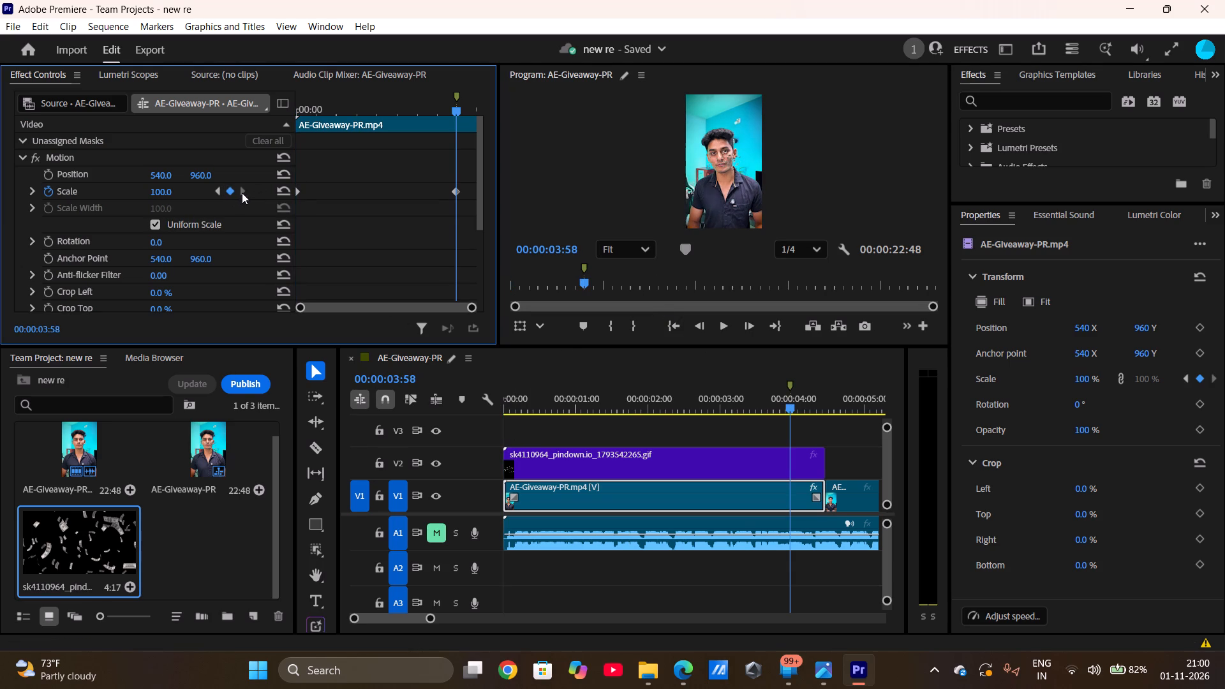
{"action": "left_click_drag", "start_coordinate": [156, 190], "coordinate": [157, 190]}
{"action": "left_click_drag", "start_coordinate": [157, 190], "coordinate": [197, 196]}
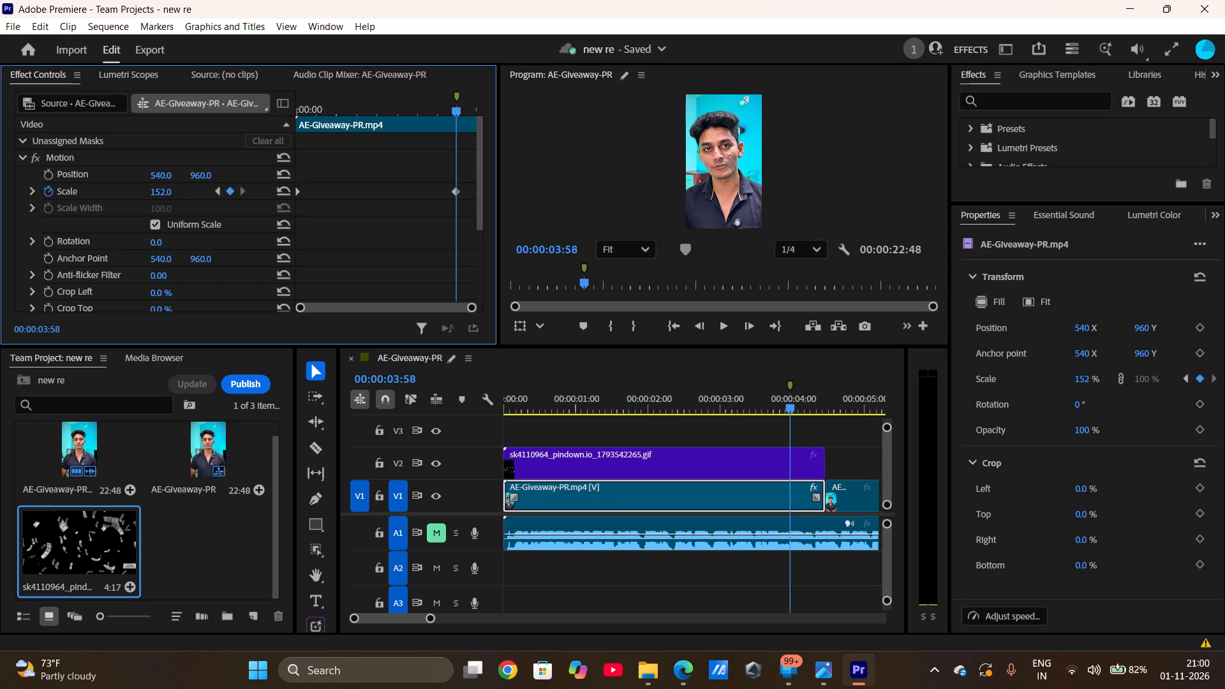
{"action": "left_click_drag", "start_coordinate": [197, 196], "coordinate": [210, 204]}
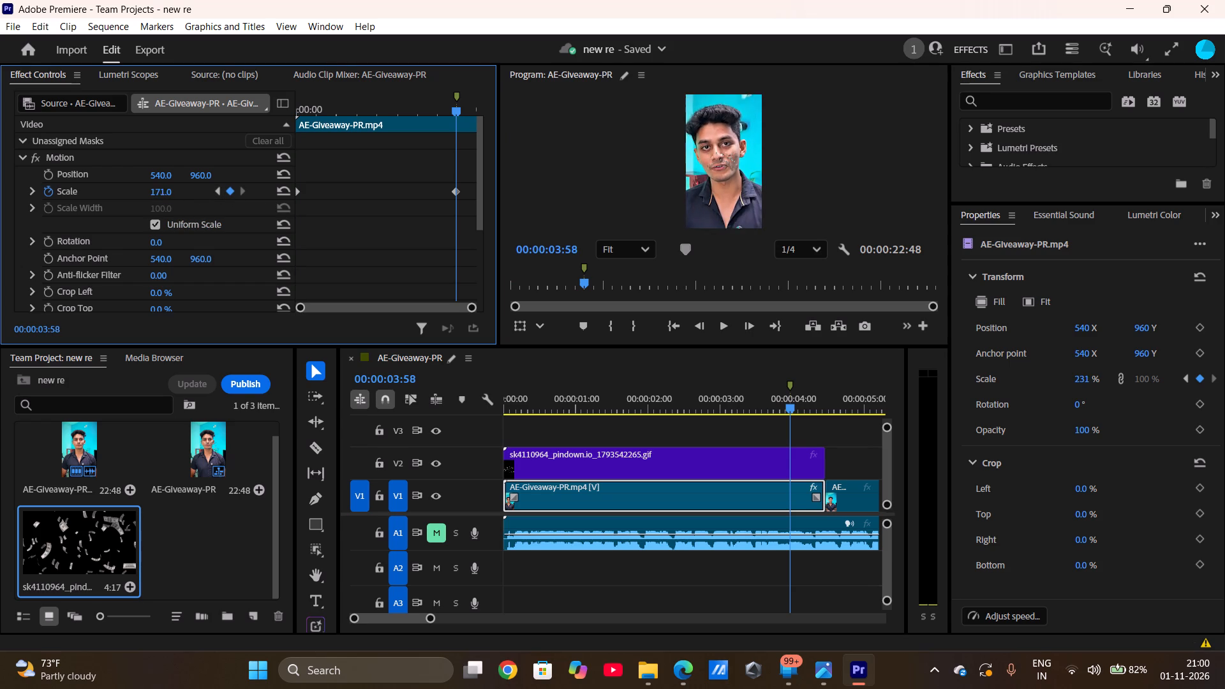
{"action": "left_click_drag", "start_coordinate": [210, 204], "coordinate": [170, 175]}
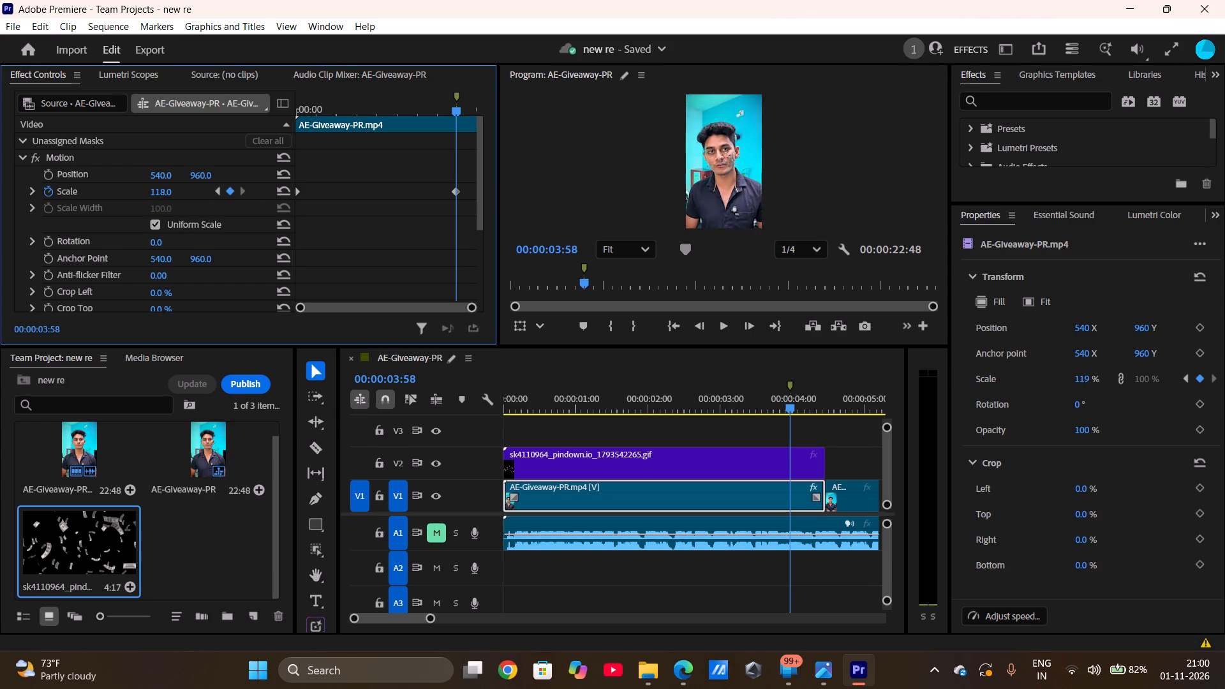
{"action": "left_click_drag", "start_coordinate": [170, 175], "coordinate": [195, 193]}
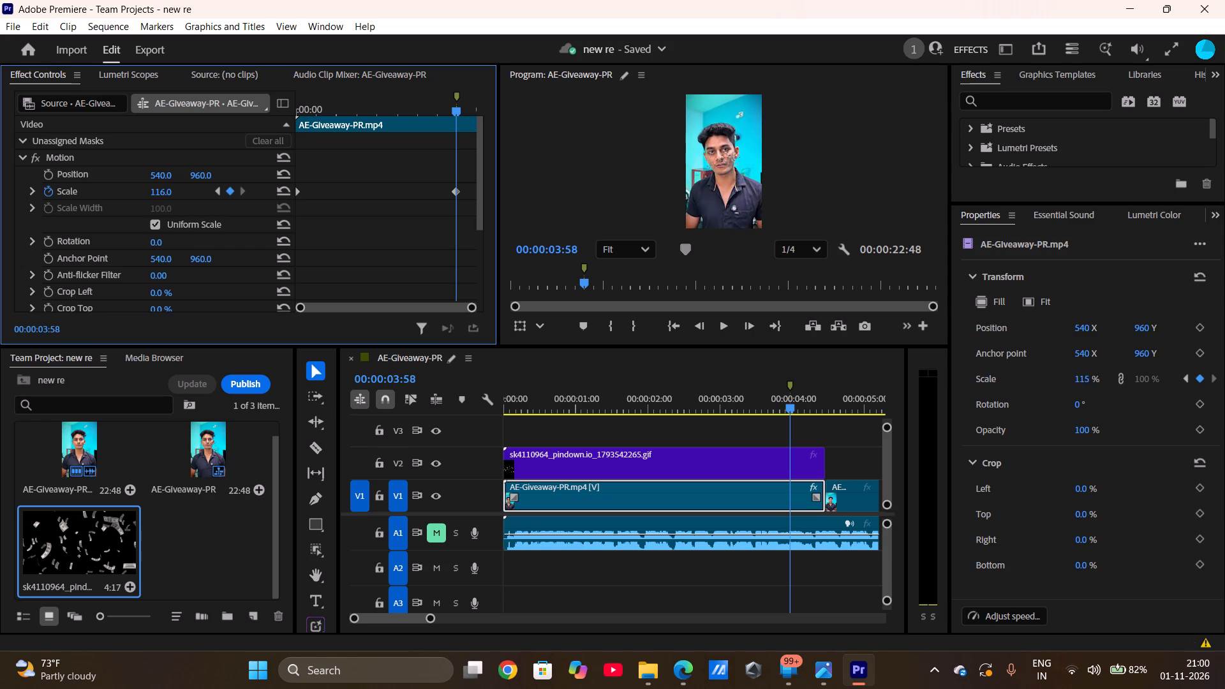
{"action": "left_click_drag", "start_coordinate": [195, 193], "coordinate": [223, 195]}
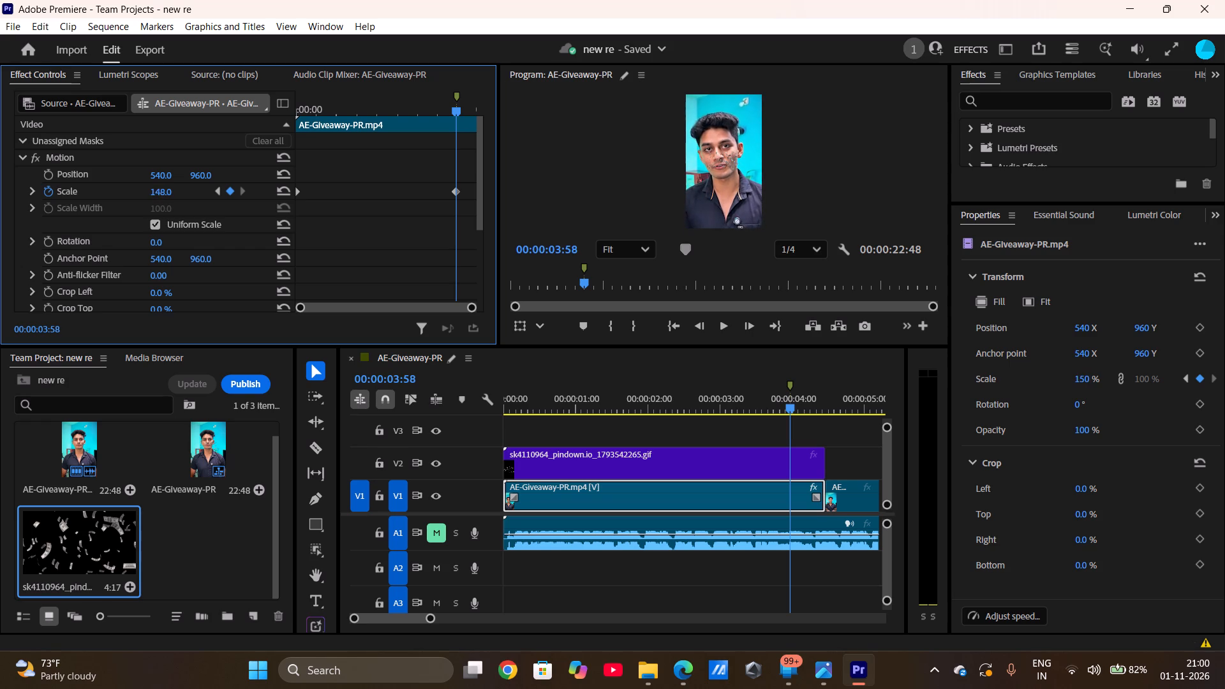
{"action": "left_click_drag", "start_coordinate": [223, 195], "coordinate": [197, 189]}
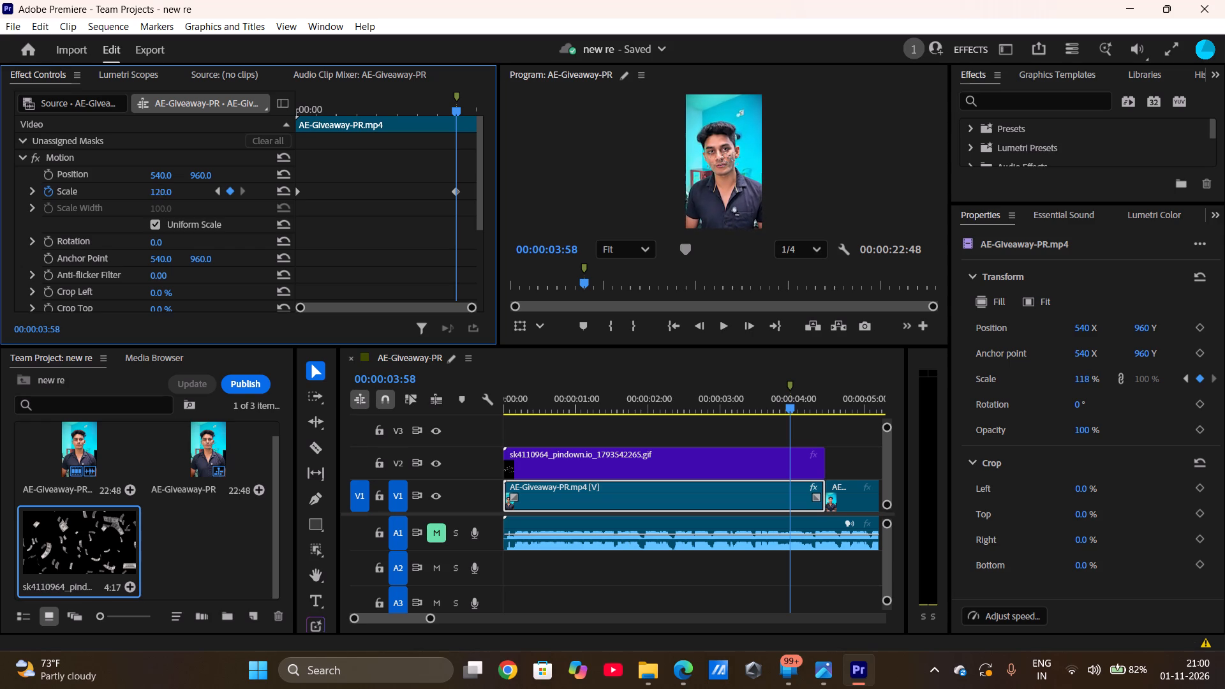
{"action": "left_click_drag", "start_coordinate": [197, 189], "coordinate": [212, 195]}
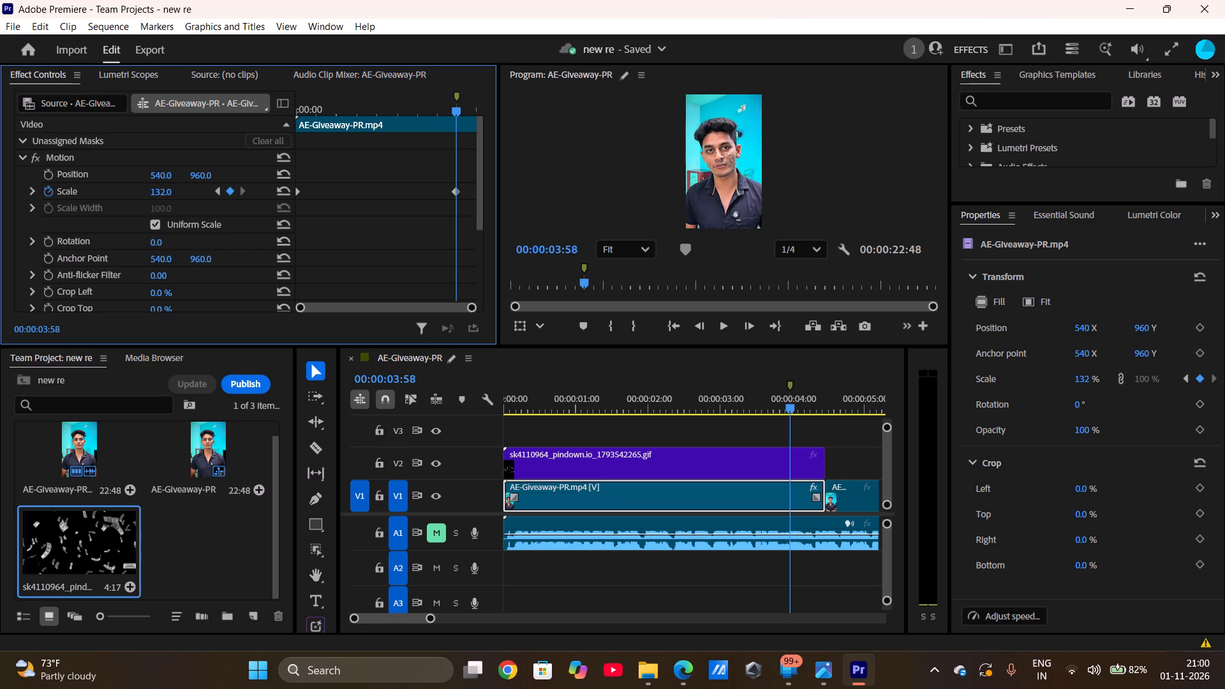
{"action": "left_click_drag", "start_coordinate": [212, 195], "coordinate": [221, 200]}
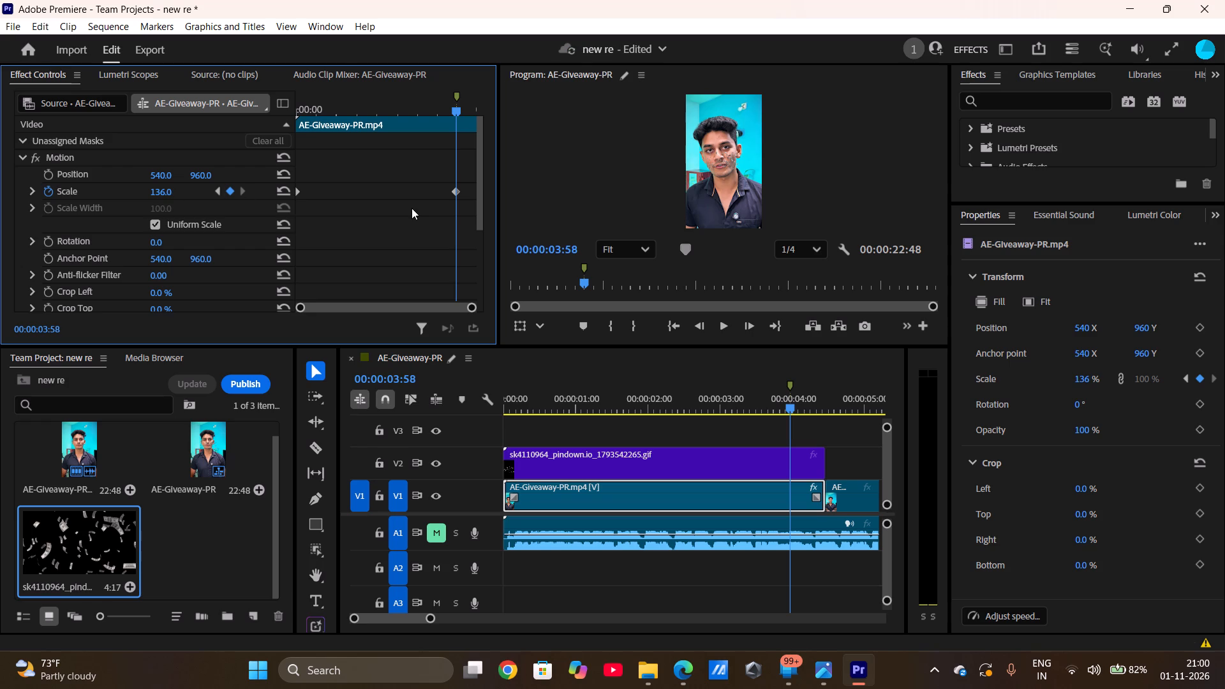
Play the sequence from the start to review the footage's scale animation, and return to 00:00:00:00.
{"action": "left_click", "coordinate": [679, 325]}
{"action": "left_click", "coordinate": [733, 323]}
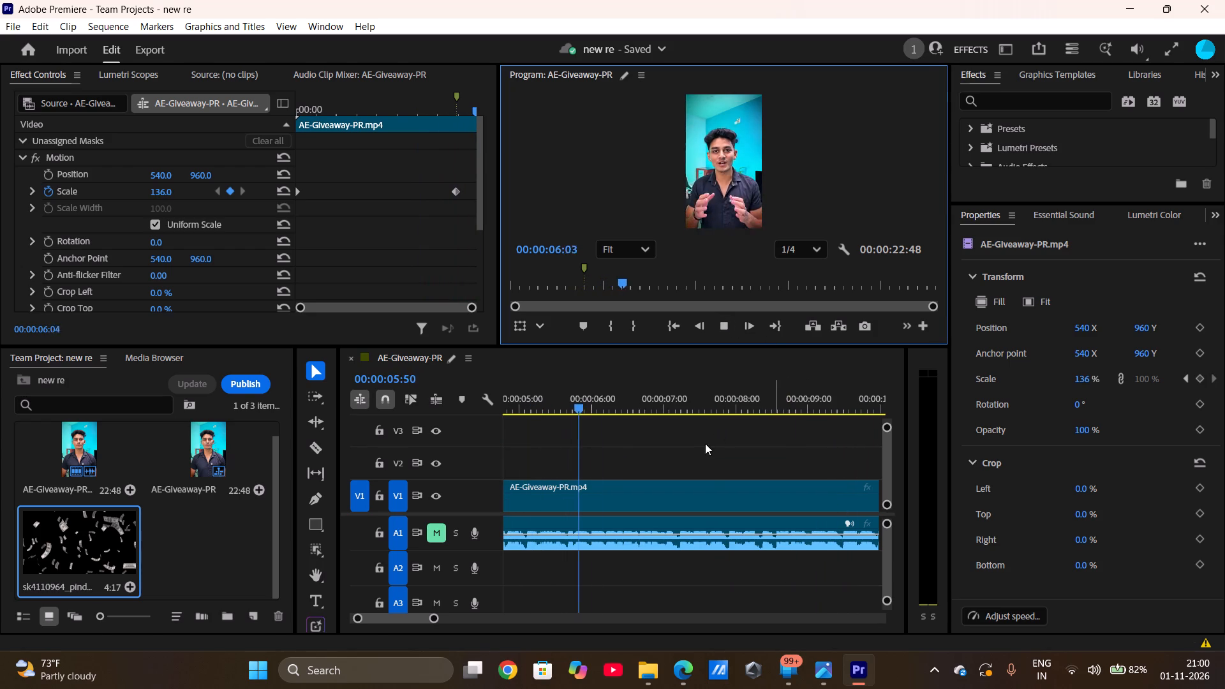
{"action": "left_click", "coordinate": [671, 326]}
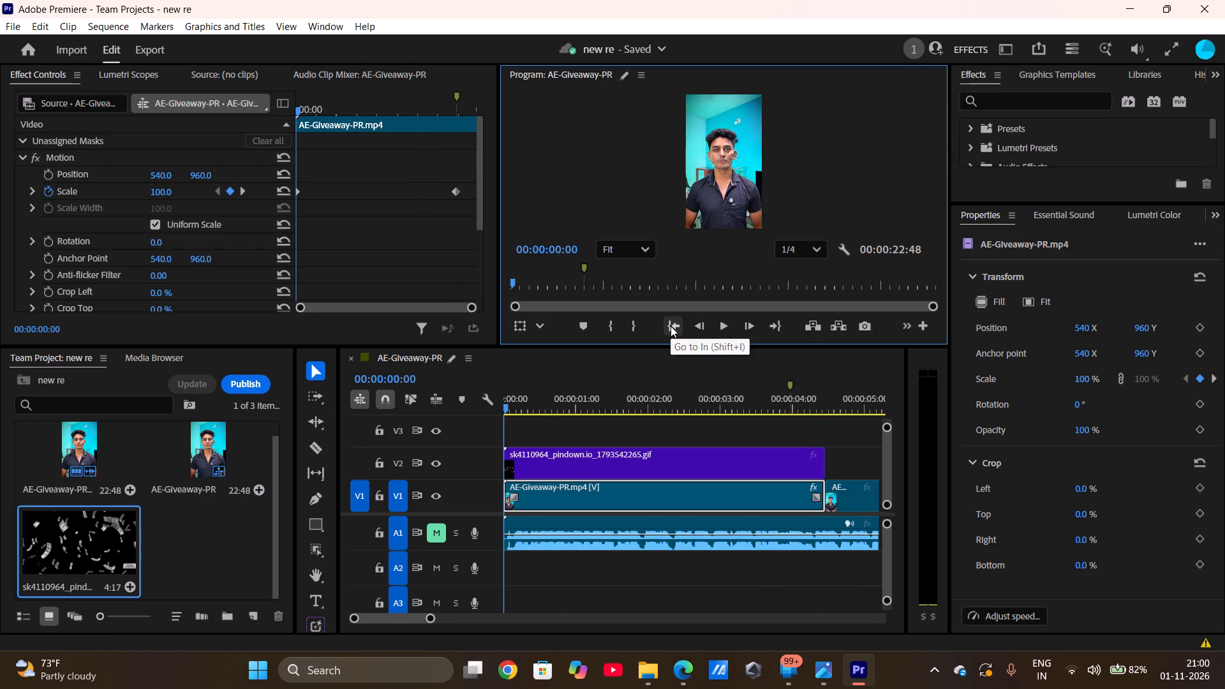
Hide track V2 and play the opening from the start without the flying-money GIF.
{"action": "left_click", "coordinate": [648, 459]}
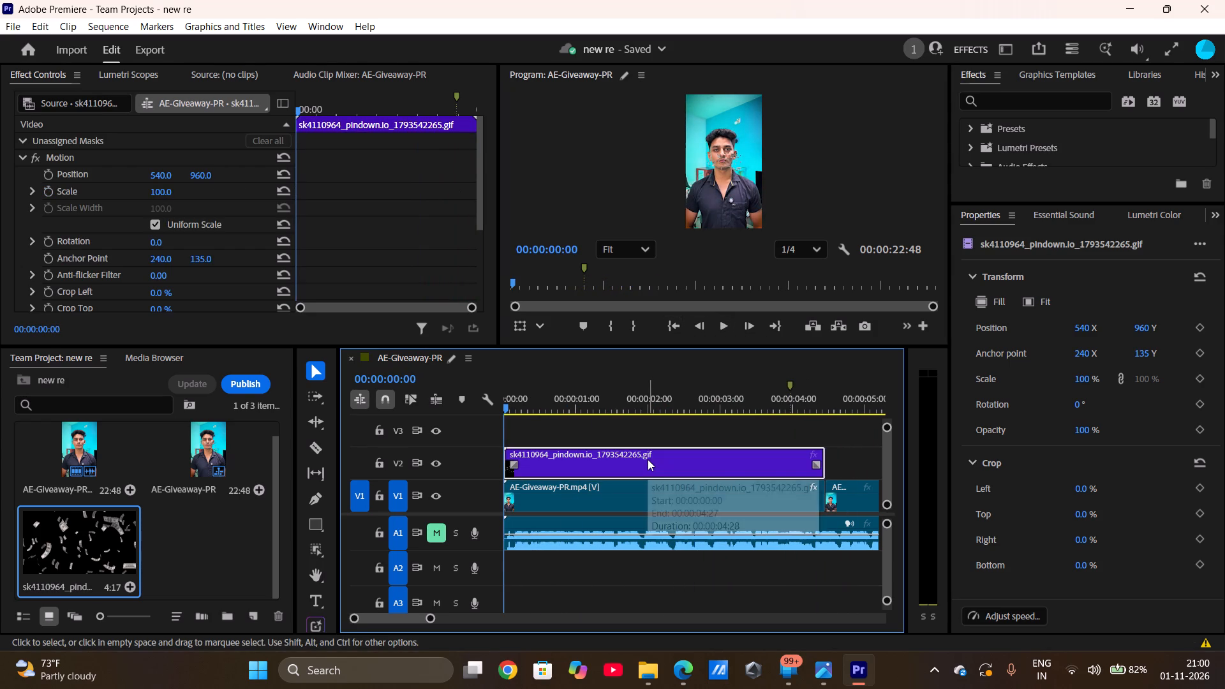
{"action": "left_click", "coordinate": [436, 461]}
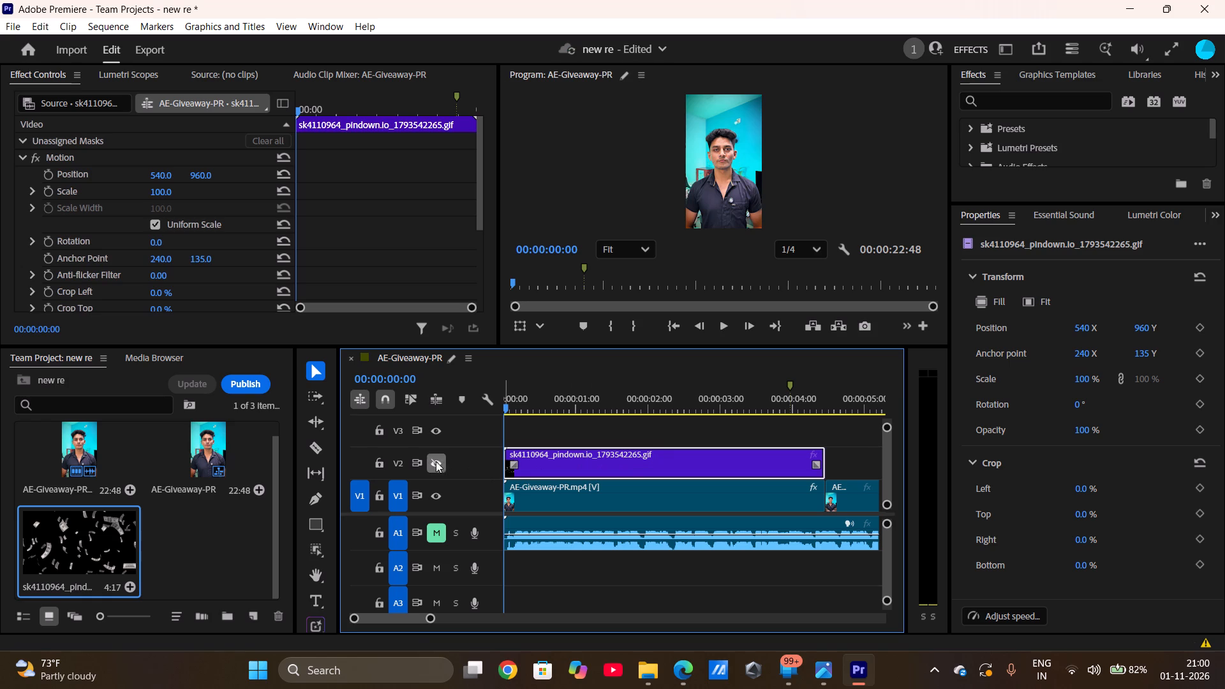
{"action": "left_click", "coordinate": [725, 332]}
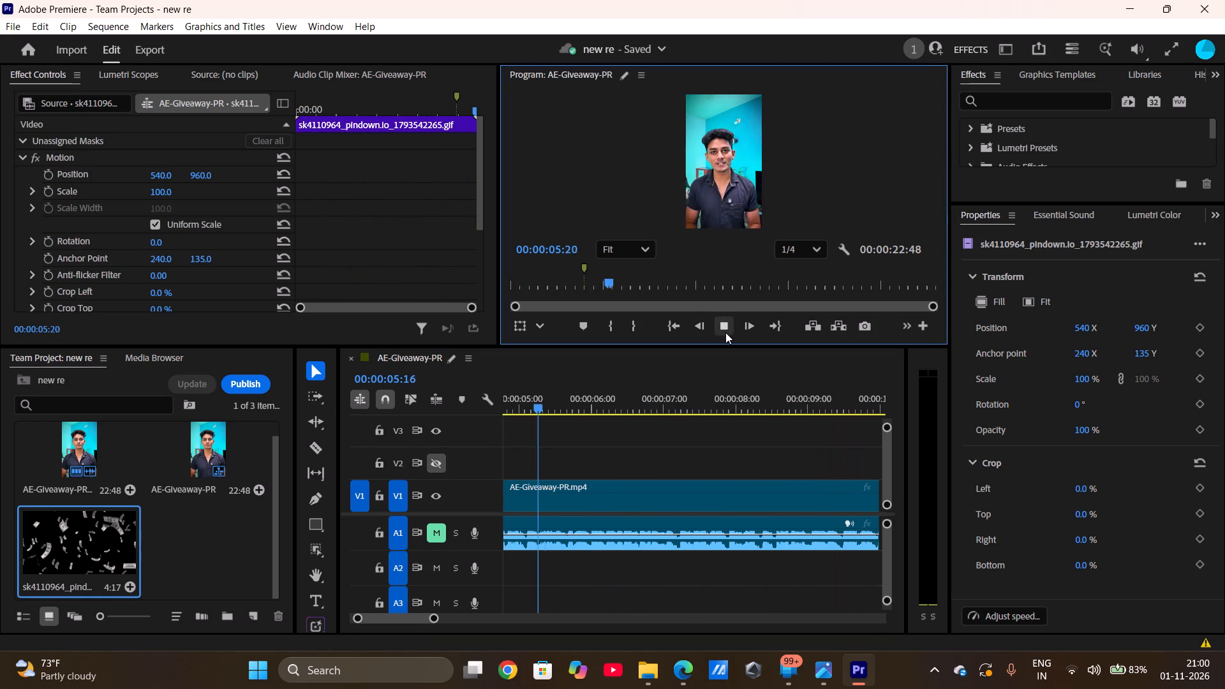
{"action": "left_click", "coordinate": [470, 119]}
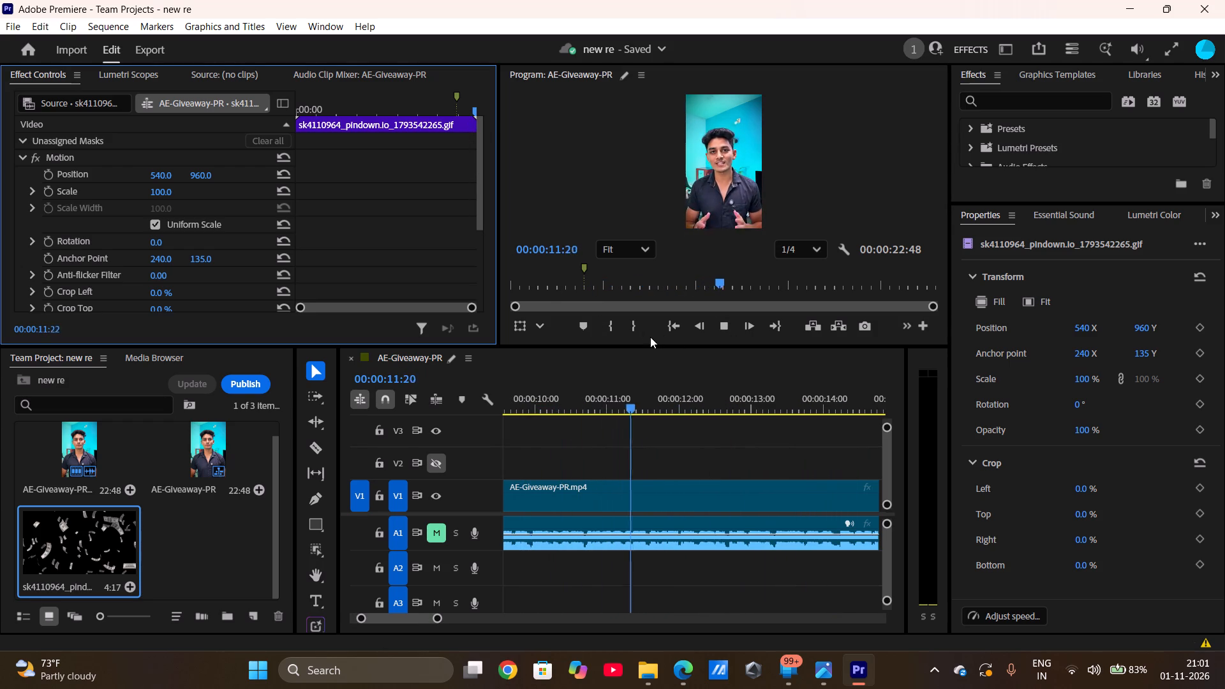
{"action": "left_click", "coordinate": [673, 320]}
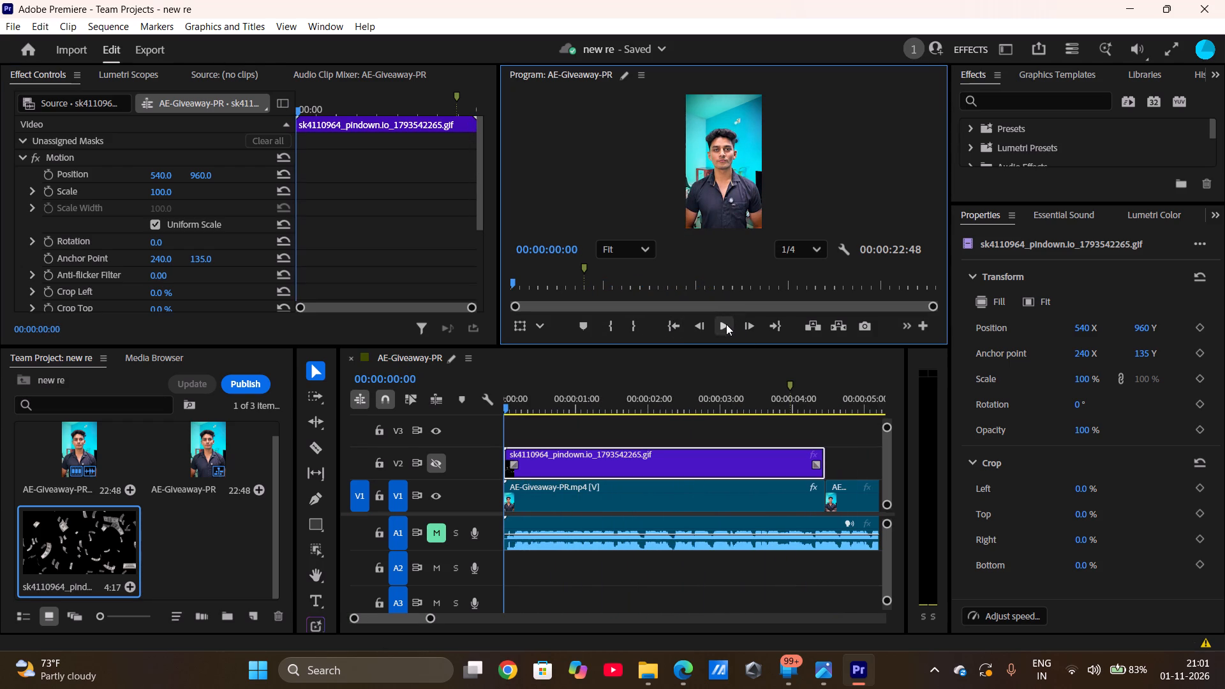
{"action": "left_click", "coordinate": [726, 324]}
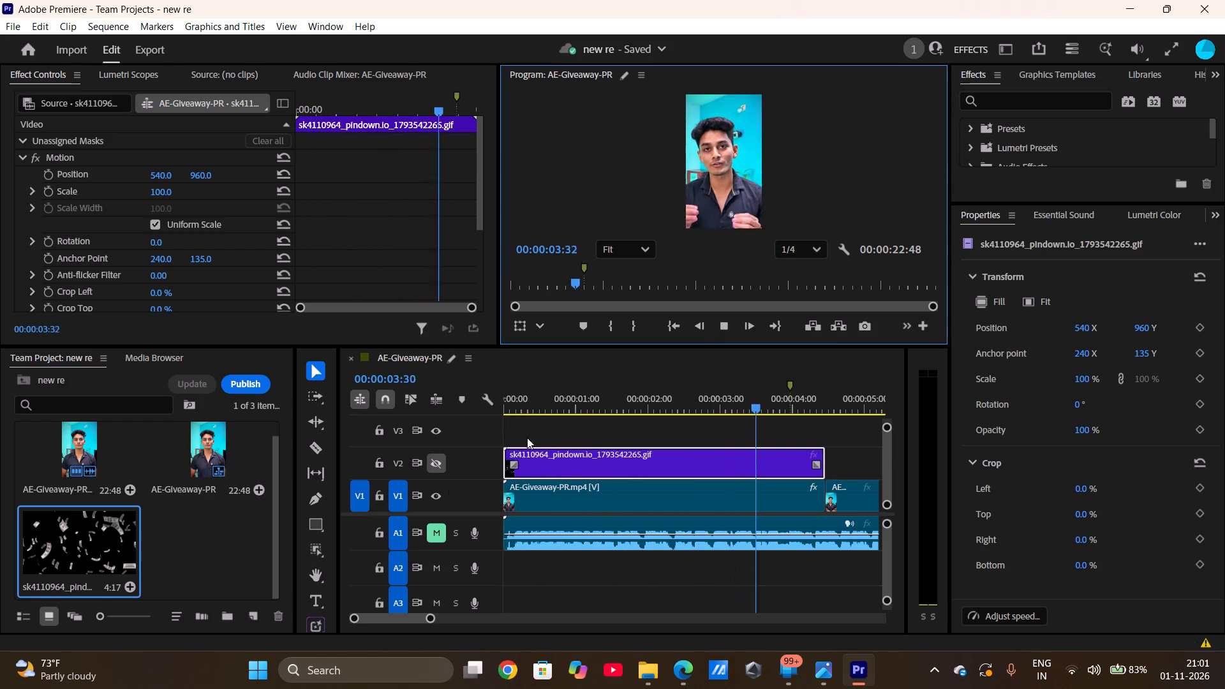
Show track V2 again and replay the opening from the start with the flying-money GIF overlaid.
{"action": "left_click", "coordinate": [434, 459]}
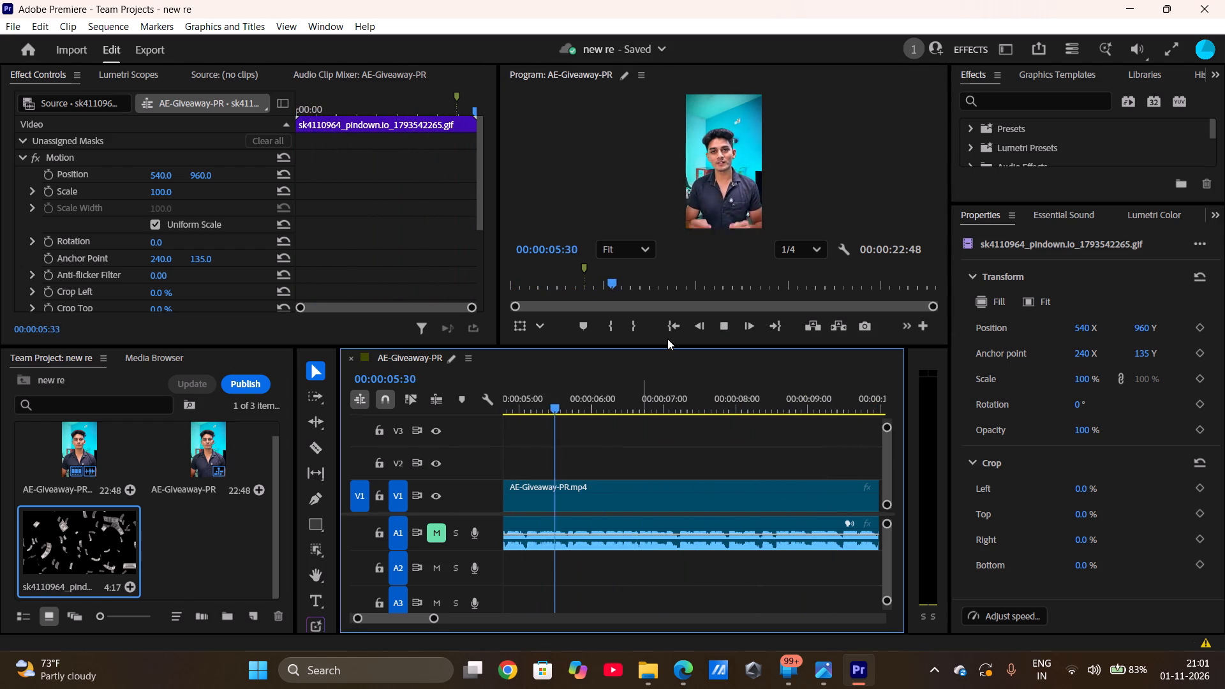
{"action": "left_click", "coordinate": [674, 322]}
{"action": "left_click", "coordinate": [746, 323]}
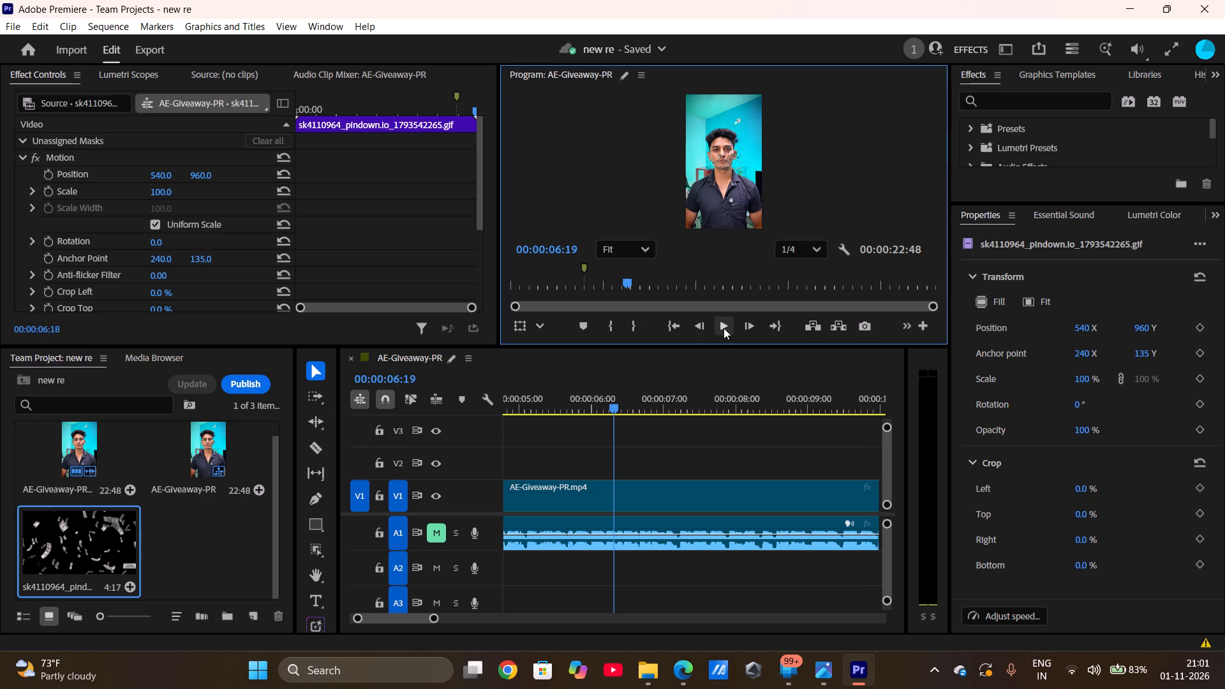
{"action": "left_click", "coordinate": [724, 328]}
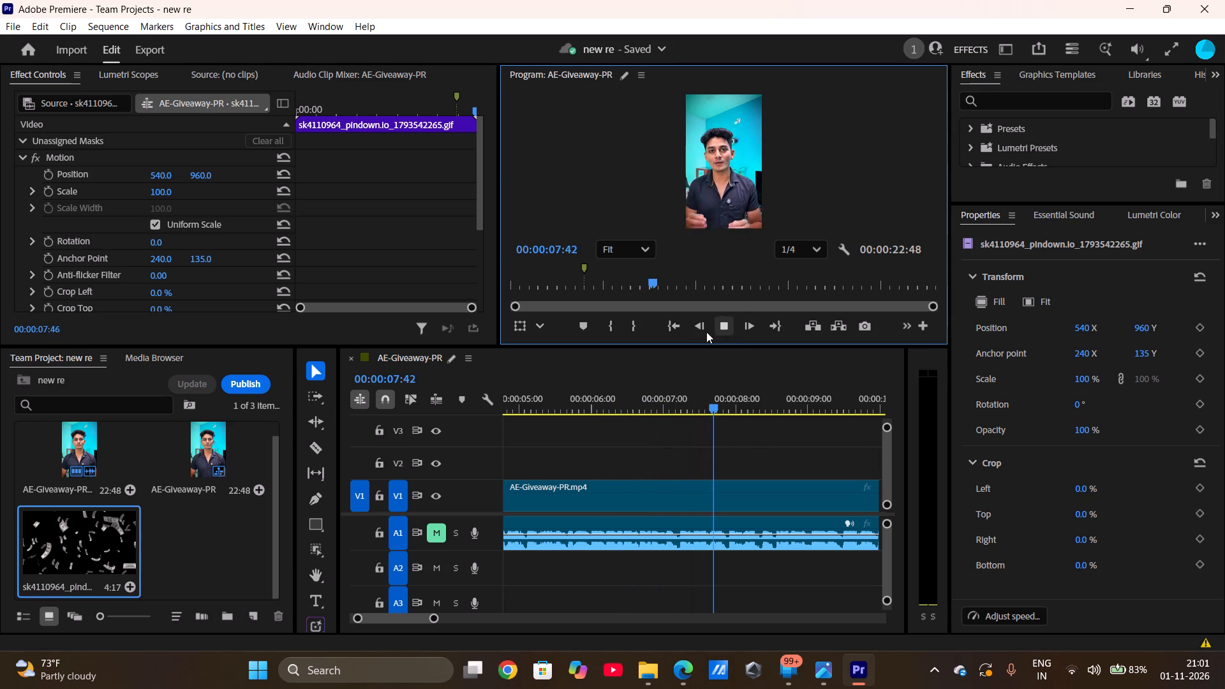
{"action": "left_click", "coordinate": [673, 322]}
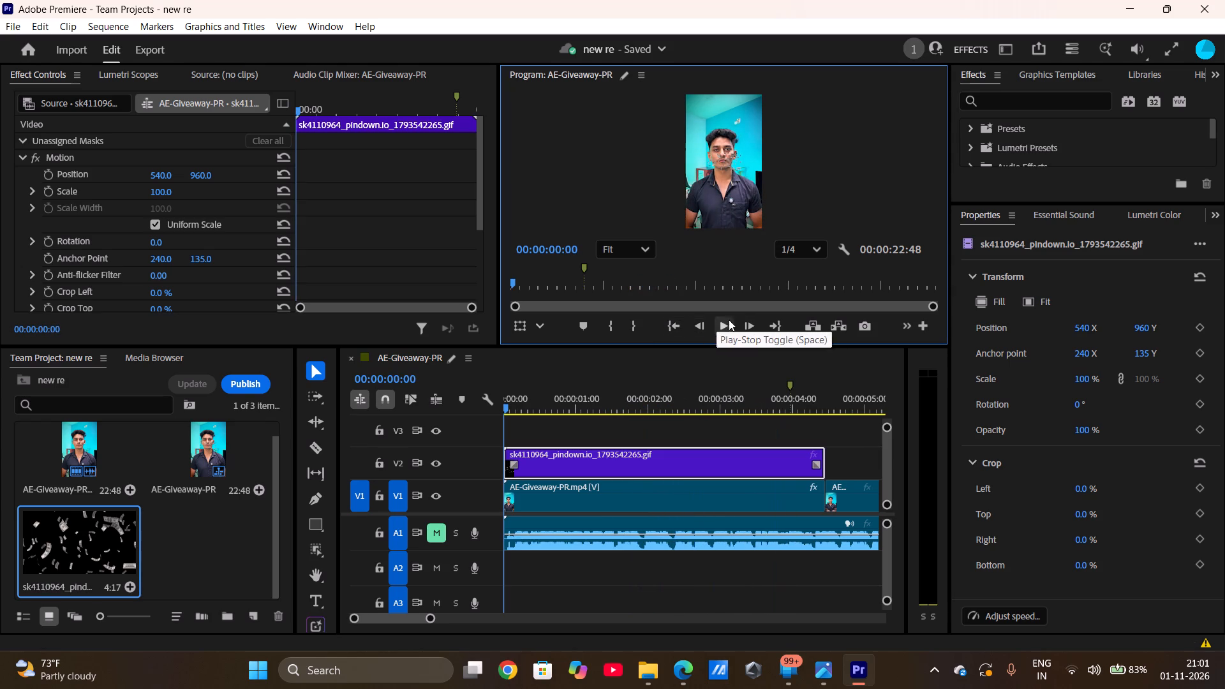
{"action": "left_click", "coordinate": [751, 325]}
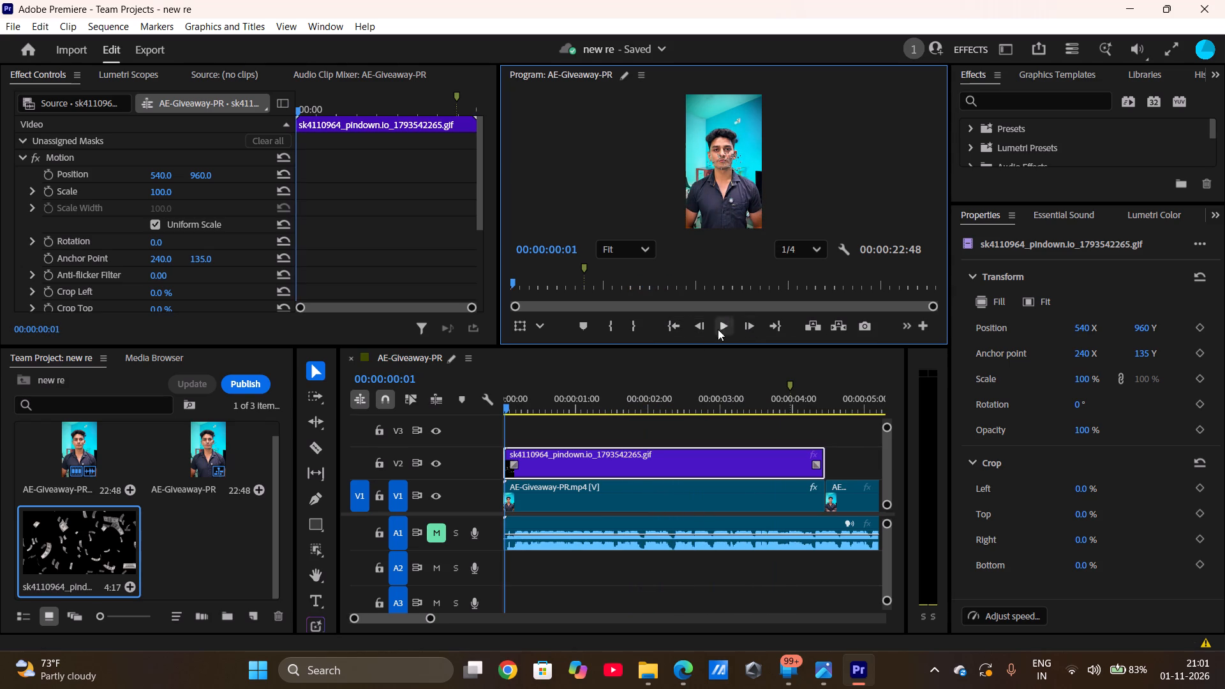
{"action": "left_click", "coordinate": [677, 326]}
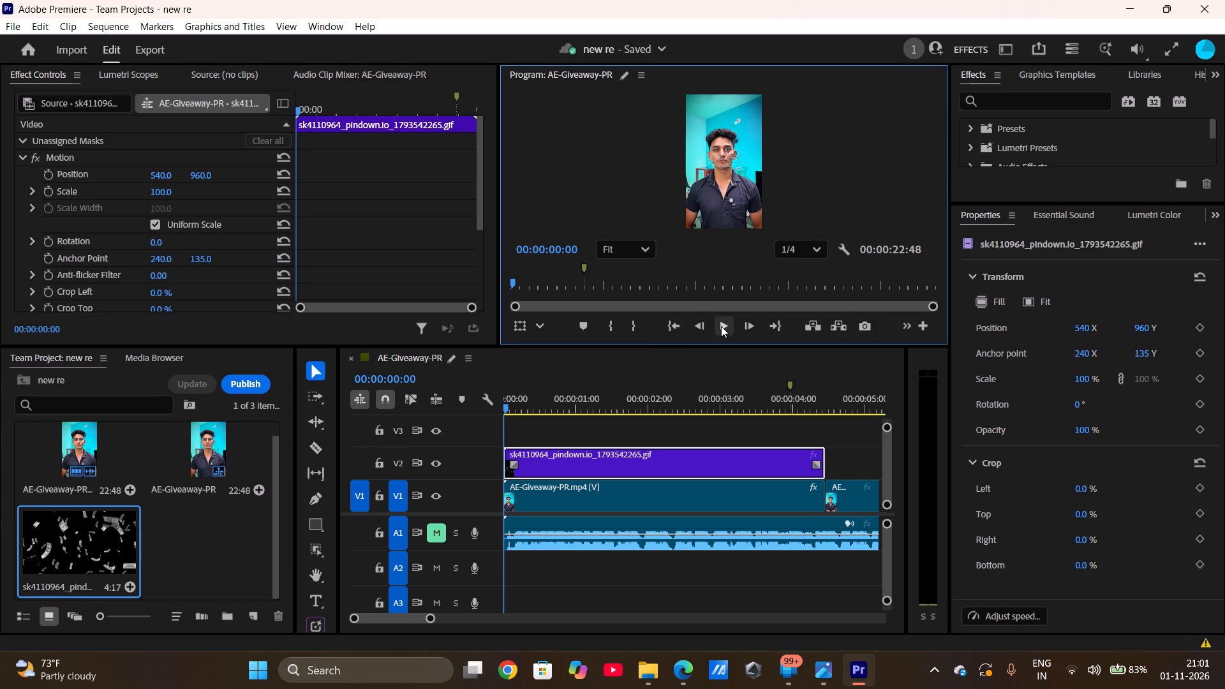
{"action": "left_click", "coordinate": [721, 326]}
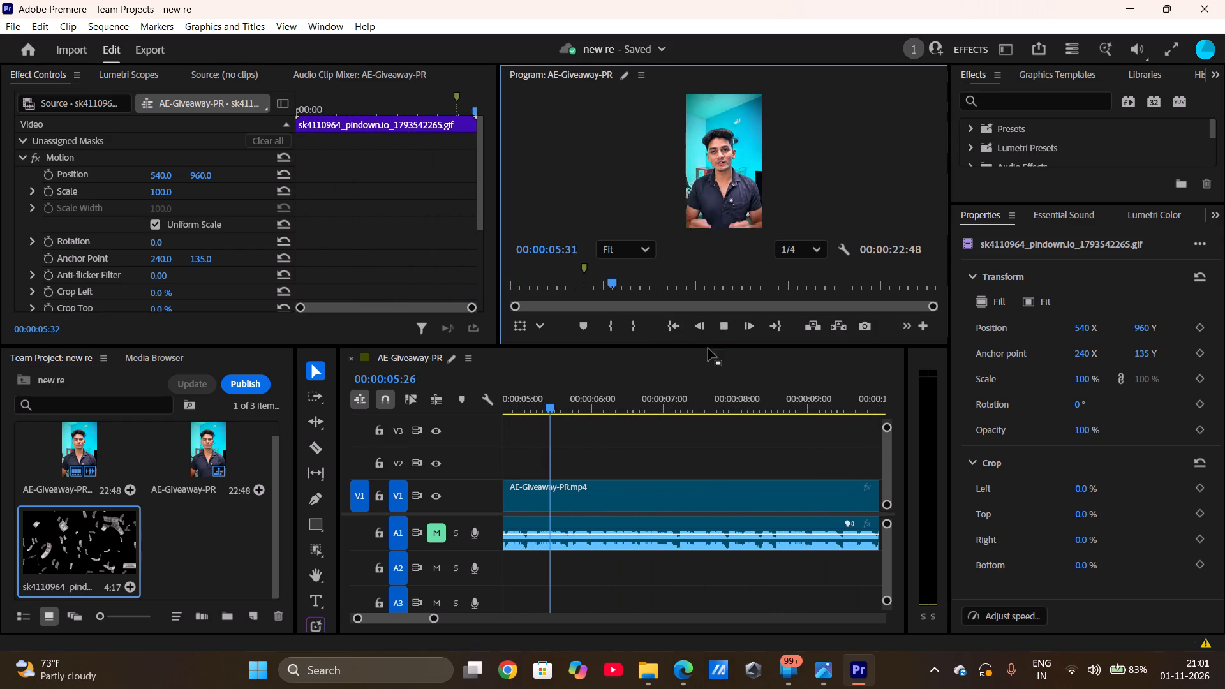
{"action": "left_click", "coordinate": [676, 325]}
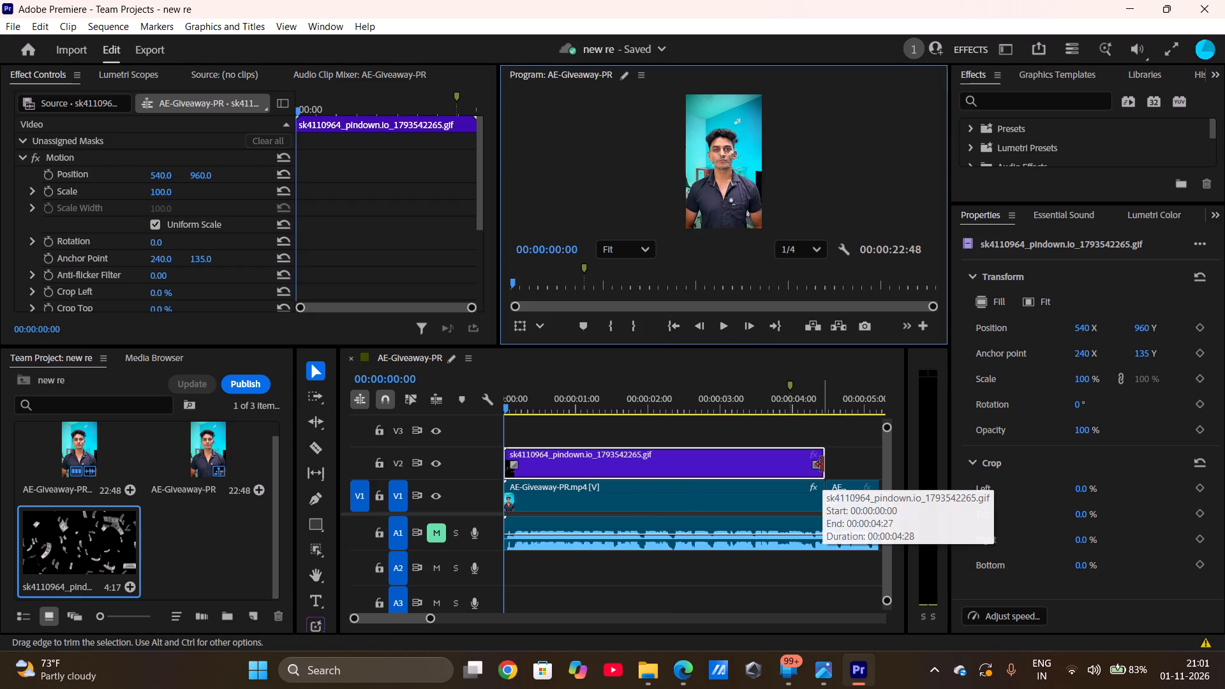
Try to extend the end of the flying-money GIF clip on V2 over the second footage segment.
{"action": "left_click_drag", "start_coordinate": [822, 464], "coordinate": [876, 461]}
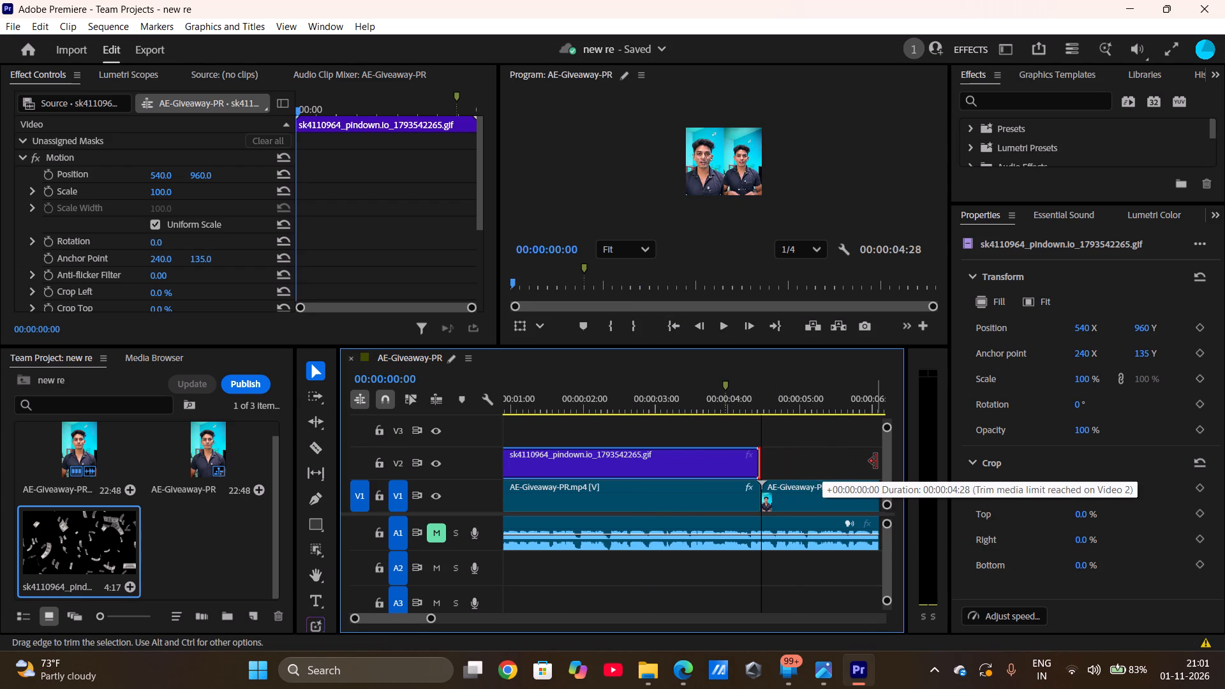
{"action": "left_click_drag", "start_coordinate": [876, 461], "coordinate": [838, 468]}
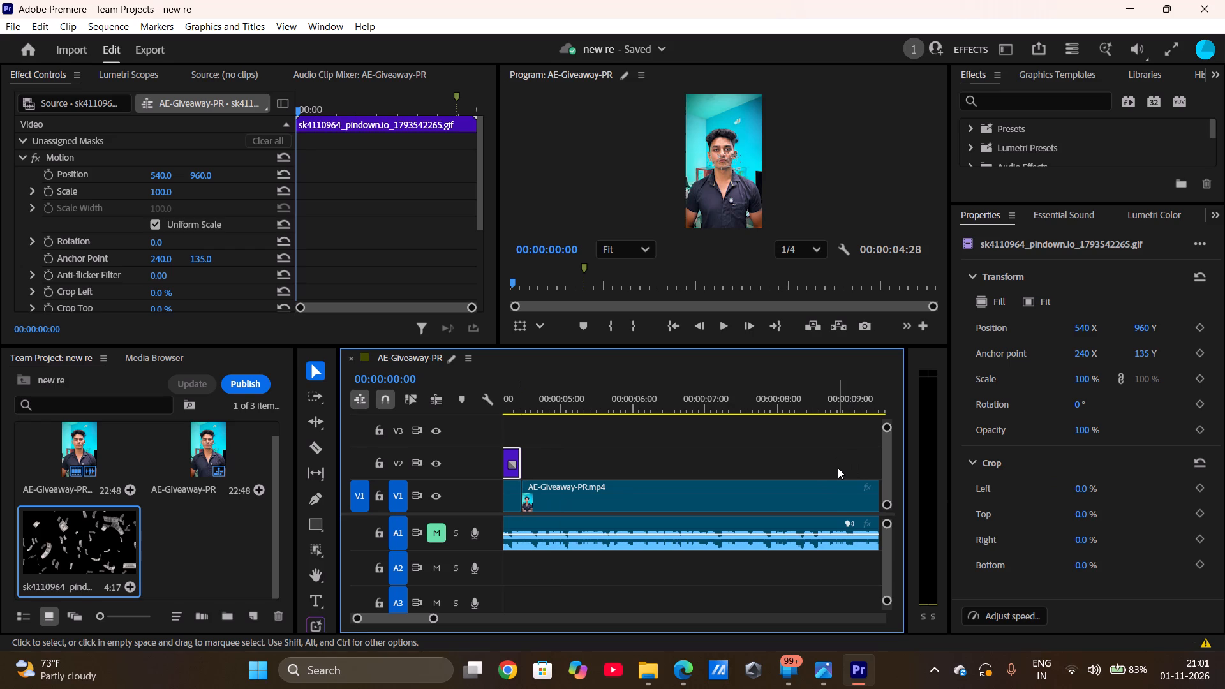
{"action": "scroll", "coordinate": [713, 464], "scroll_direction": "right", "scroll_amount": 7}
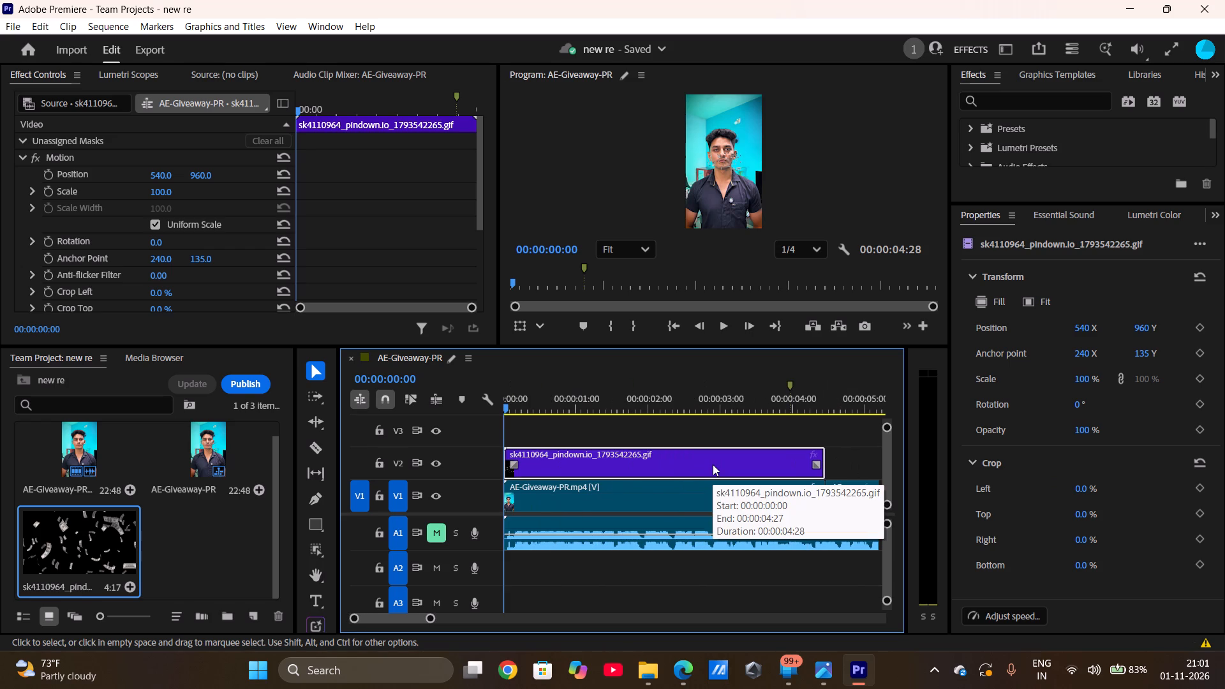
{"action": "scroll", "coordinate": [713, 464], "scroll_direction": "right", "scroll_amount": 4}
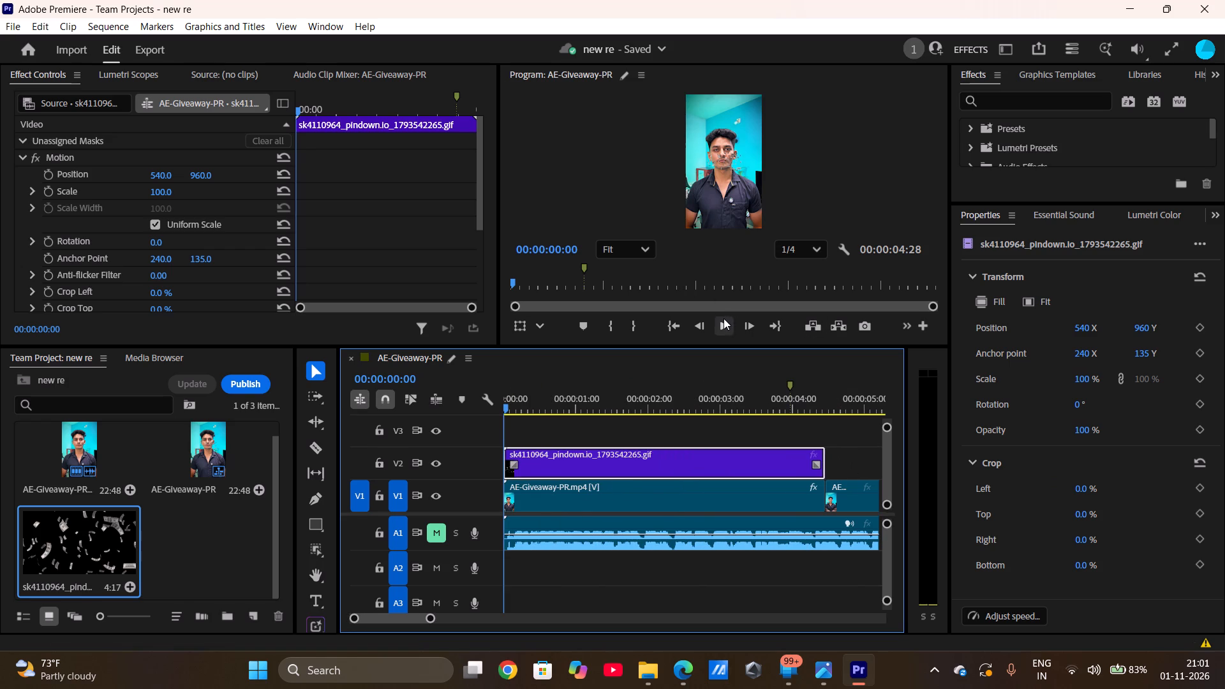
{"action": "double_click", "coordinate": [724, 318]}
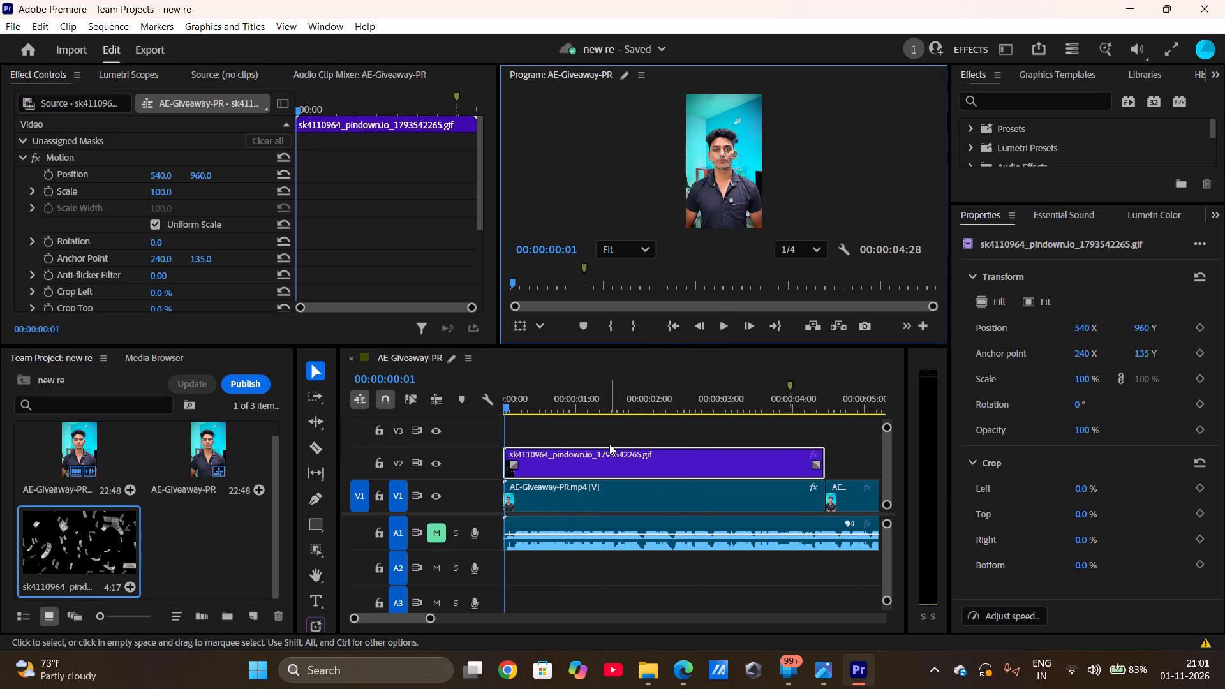
Delete the flying-money GIF clip from track V2.
{"action": "left_click", "coordinate": [607, 459]}
{"action": "key", "text": "BackSpace"}
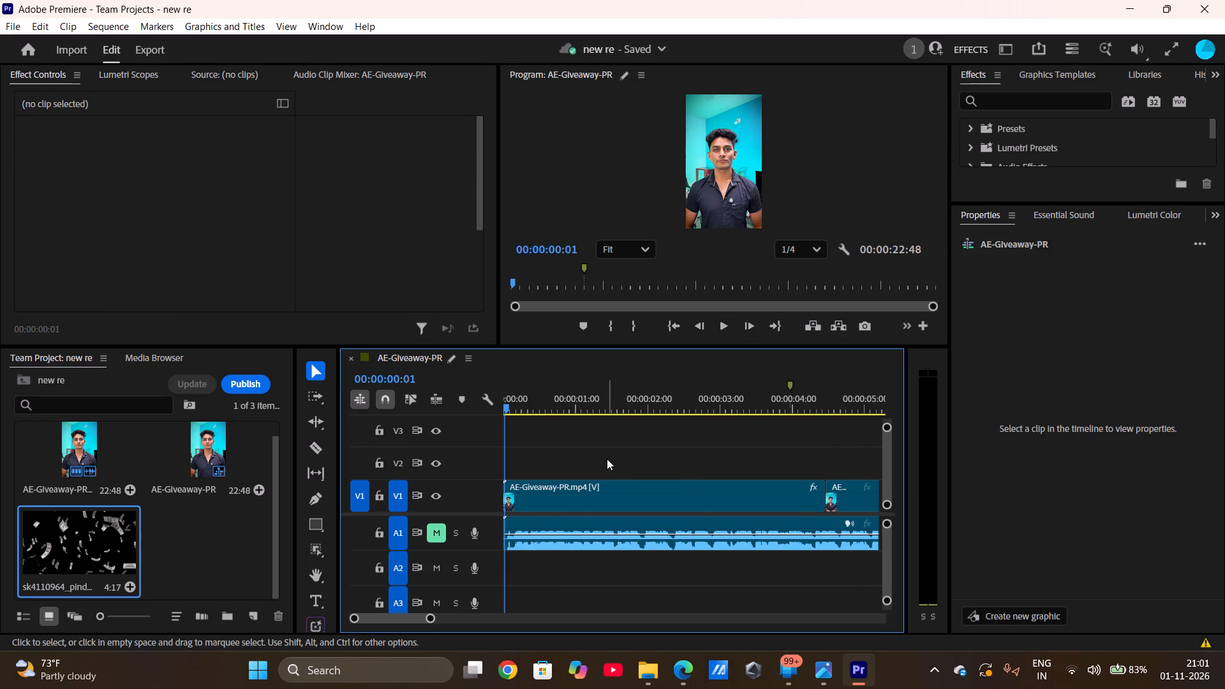
{"action": "scroll", "coordinate": [607, 459], "scroll_direction": "up", "scroll_amount": 1}
{"action": "left_click", "coordinate": [584, 433]}
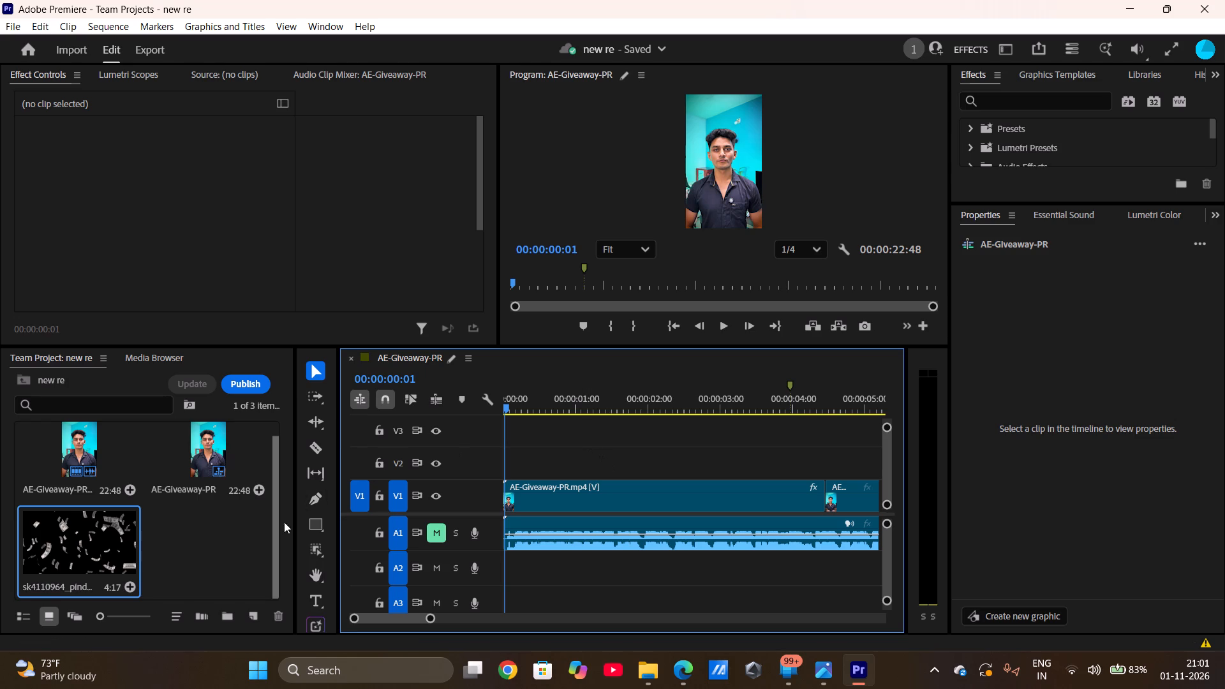
Start a media import and look through the Downloads folder for replacement overlay media.
{"action": "key", "text": "ctrl+i"}
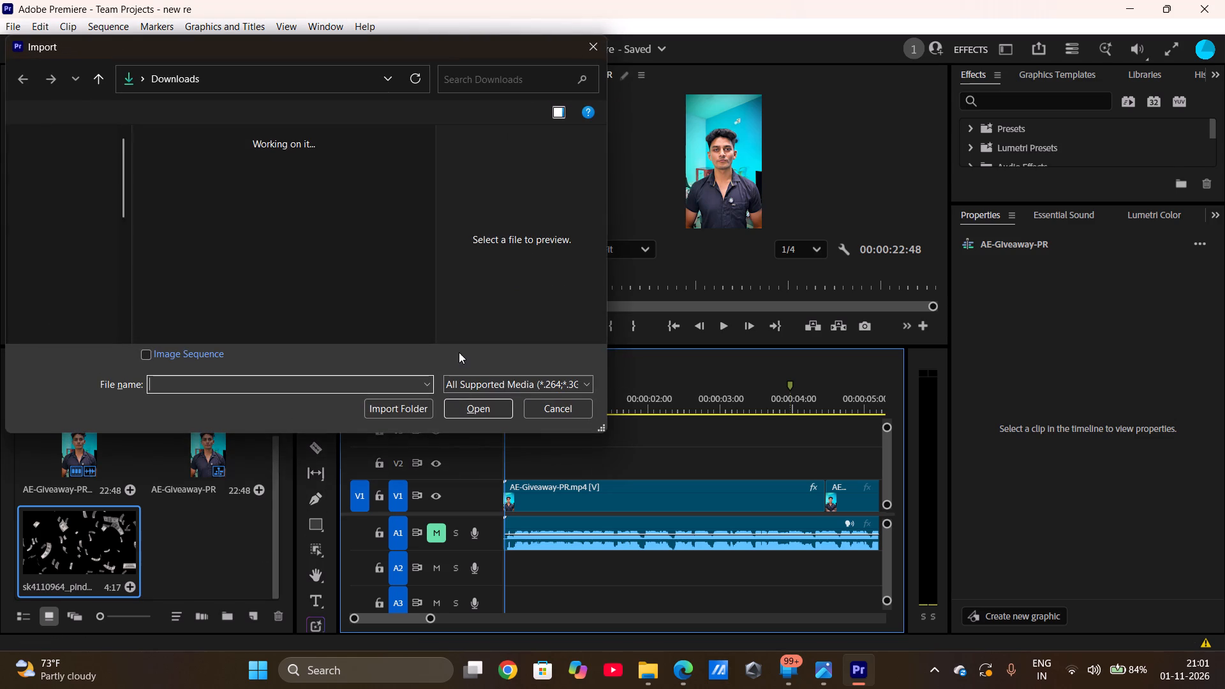
{"action": "scroll", "coordinate": [197, 255], "scroll_direction": "down", "scroll_amount": 1}
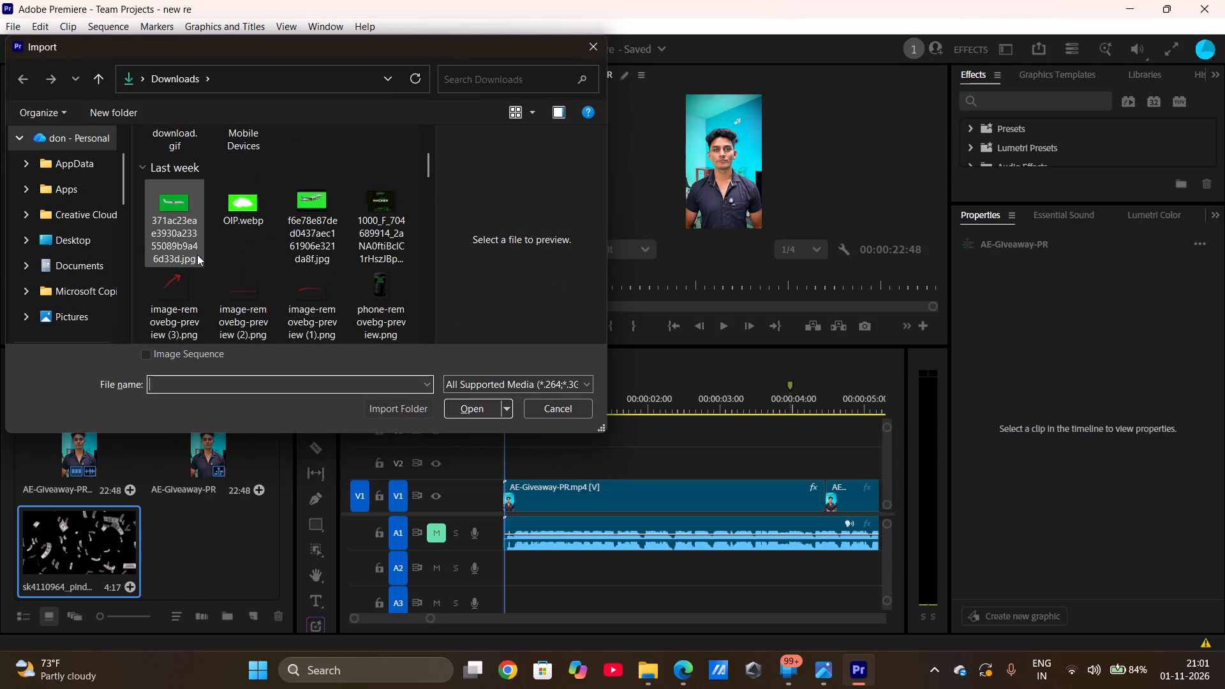
{"action": "scroll", "coordinate": [197, 255], "scroll_direction": "up", "scroll_amount": 1}
{"action": "scroll", "coordinate": [229, 260], "scroll_direction": "down", "scroll_amount": 1}
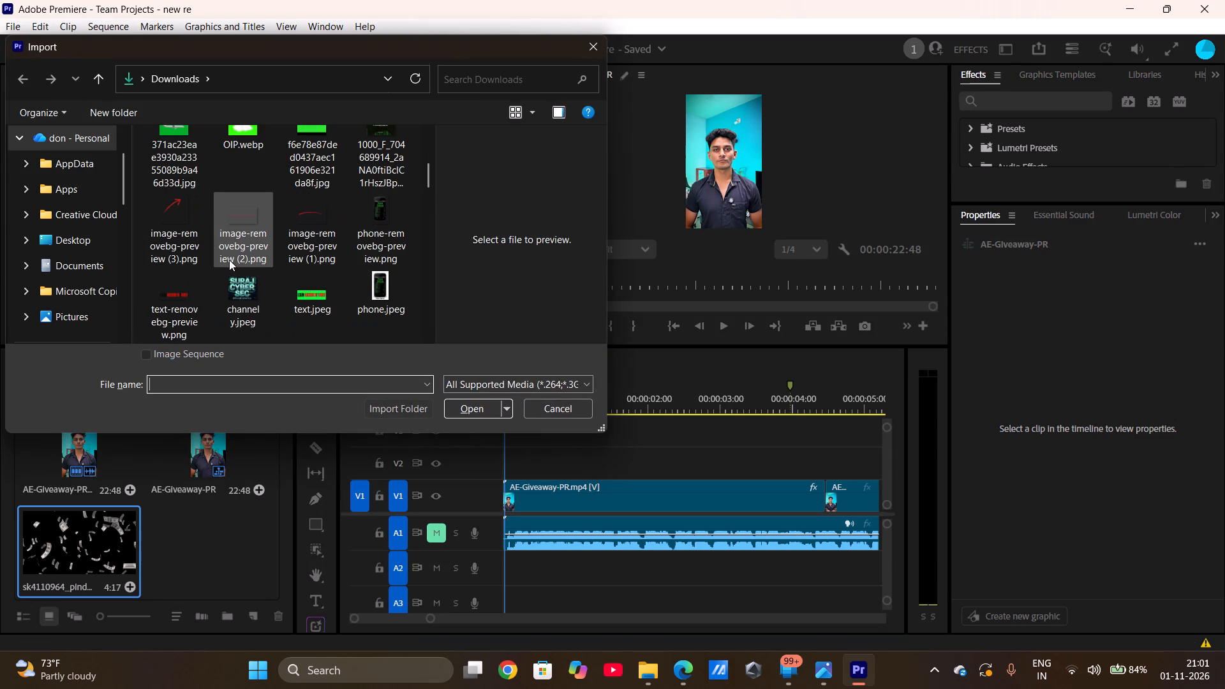
{"action": "scroll", "coordinate": [229, 260], "scroll_direction": "down", "scroll_amount": 1}
{"action": "scroll", "coordinate": [229, 260], "scroll_direction": "up", "scroll_amount": 1}
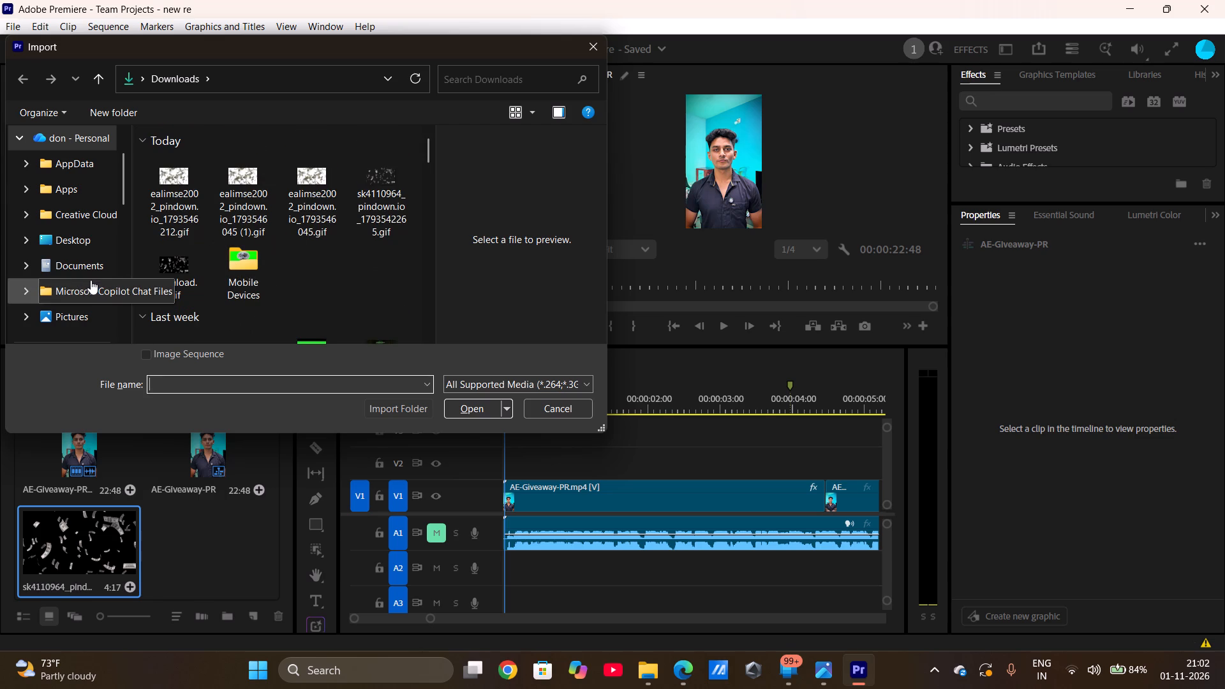
Check the AppData, Home, Gallery, Network and New Volume (D:) locations for overlay media to import.
{"action": "left_click", "coordinate": [63, 156]}
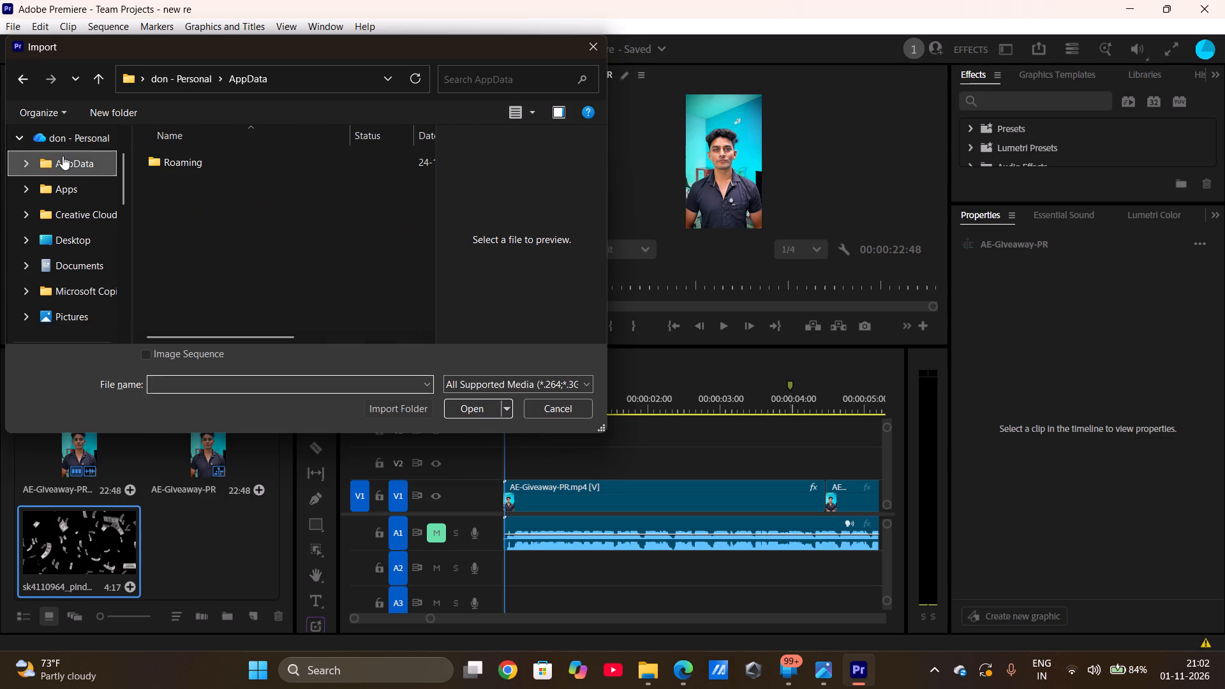
{"action": "scroll", "coordinate": [63, 156], "scroll_direction": "up", "scroll_amount": 1}
{"action": "left_click", "coordinate": [68, 137]}
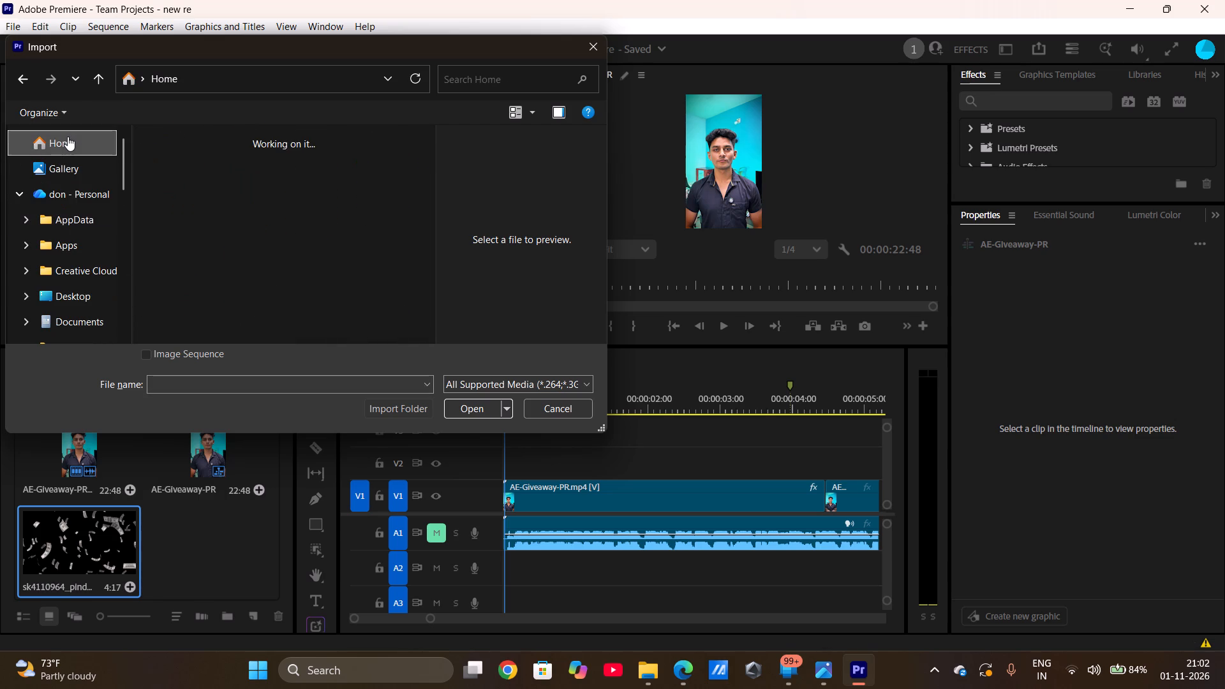
{"action": "left_click", "coordinate": [64, 168]}
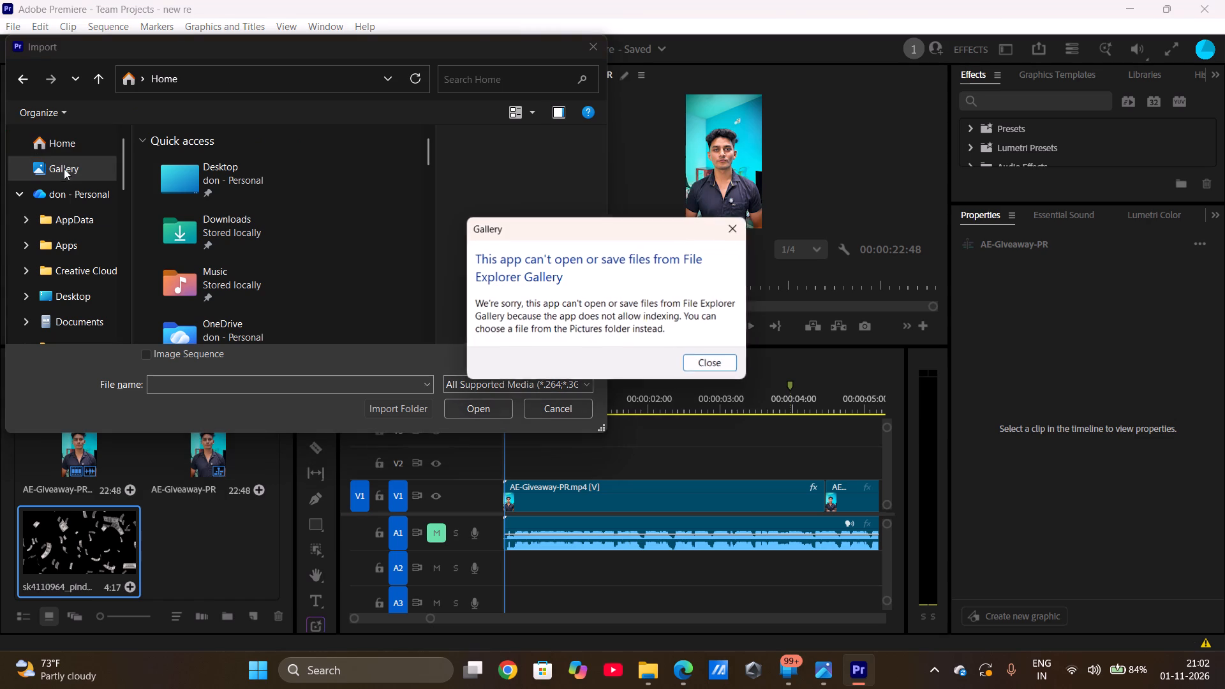
{"action": "left_click", "coordinate": [740, 237]}
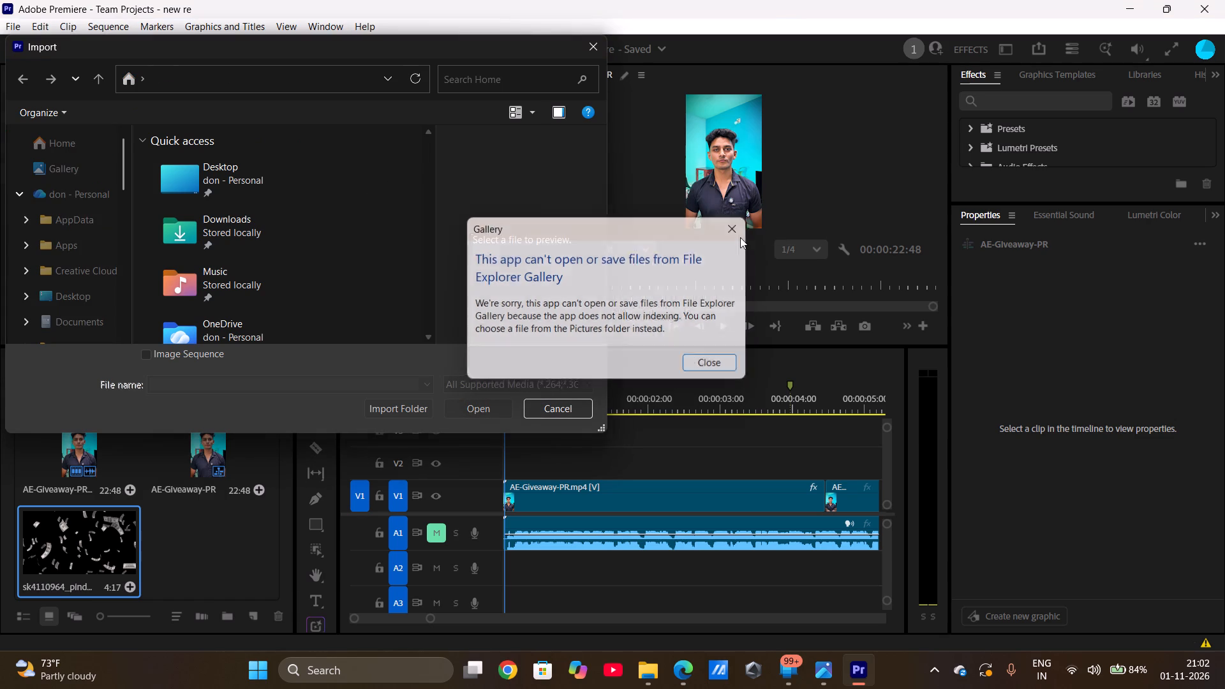
{"action": "scroll", "coordinate": [202, 235], "scroll_direction": "down", "scroll_amount": 1}
{"action": "scroll", "coordinate": [0, 306], "scroll_direction": "down", "scroll_amount": 1}
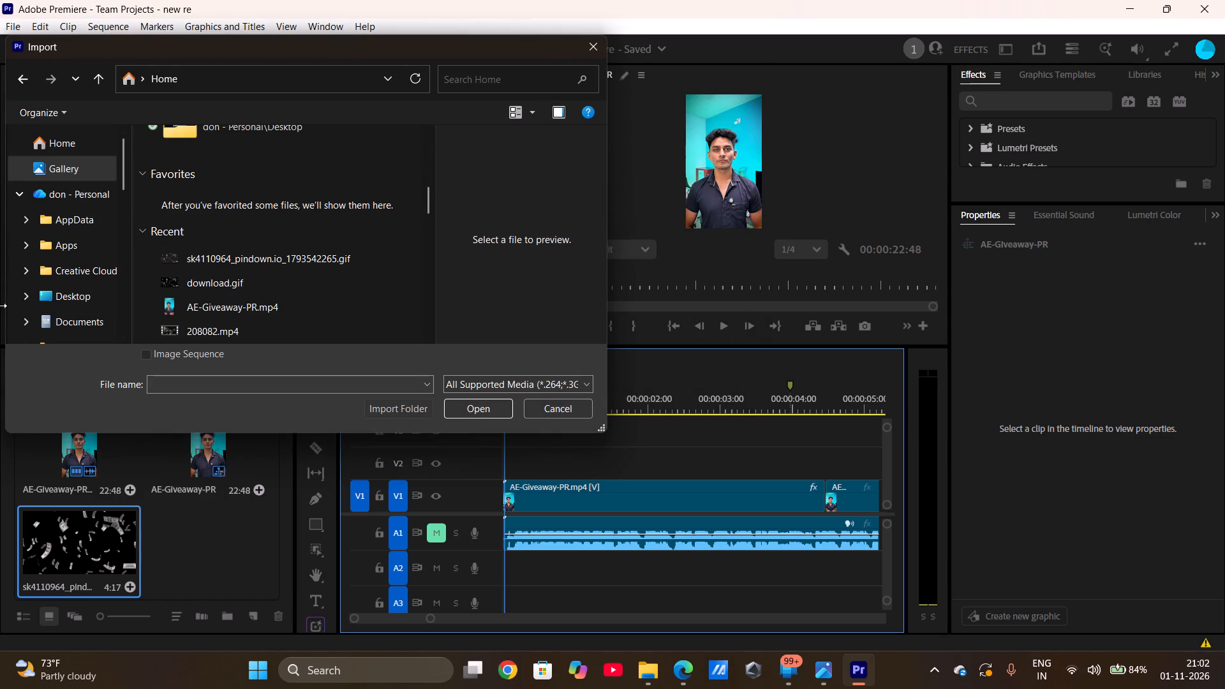
{"action": "scroll", "coordinate": [0, 306], "scroll_direction": "down", "scroll_amount": 3}
{"action": "left_click", "coordinate": [69, 291]}
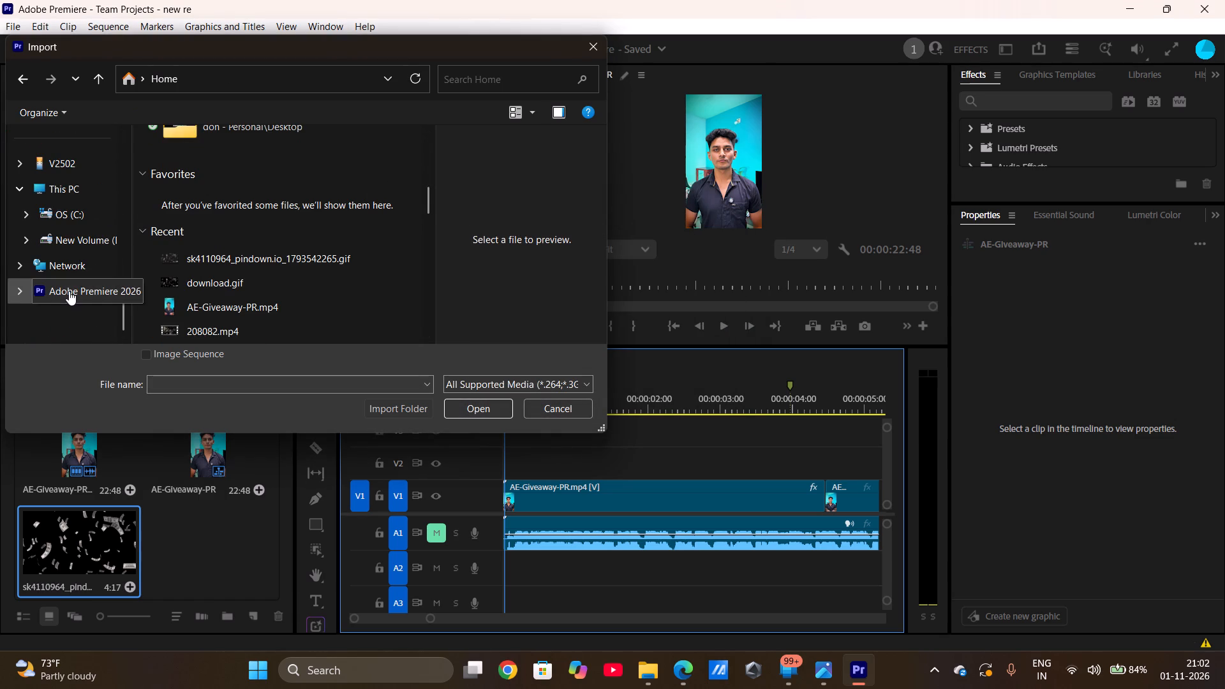
{"action": "left_click", "coordinate": [73, 269]}
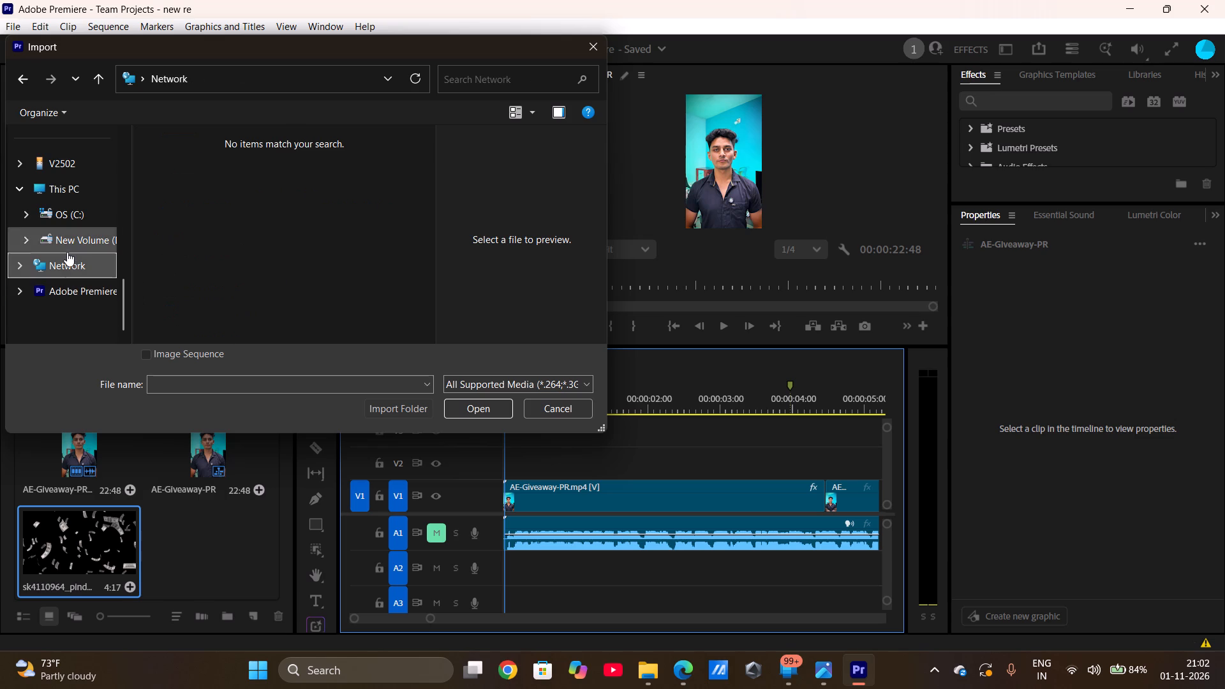
{"action": "left_click", "coordinate": [67, 252]}
Look through the folders on the connected V2502 phone for overlay media.
{"action": "scroll", "coordinate": [67, 252], "scroll_direction": "up", "scroll_amount": 1}
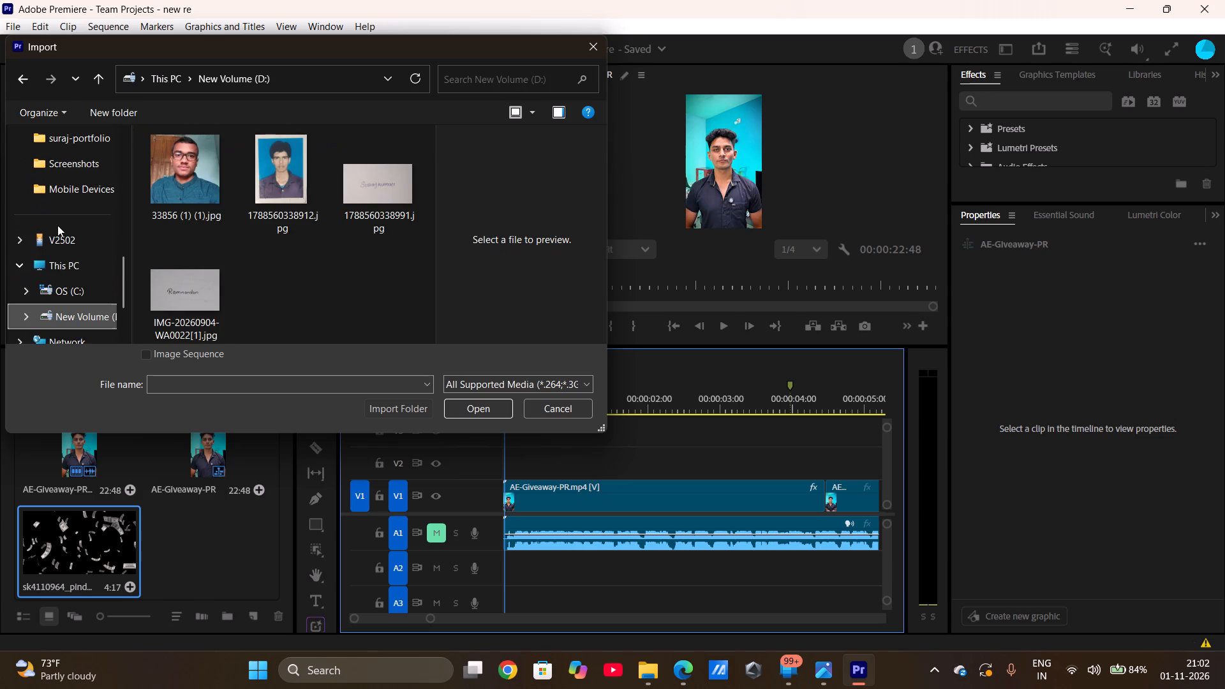
{"action": "left_click", "coordinate": [57, 231]}
{"action": "scroll", "coordinate": [182, 213], "scroll_direction": "up", "scroll_amount": 2}
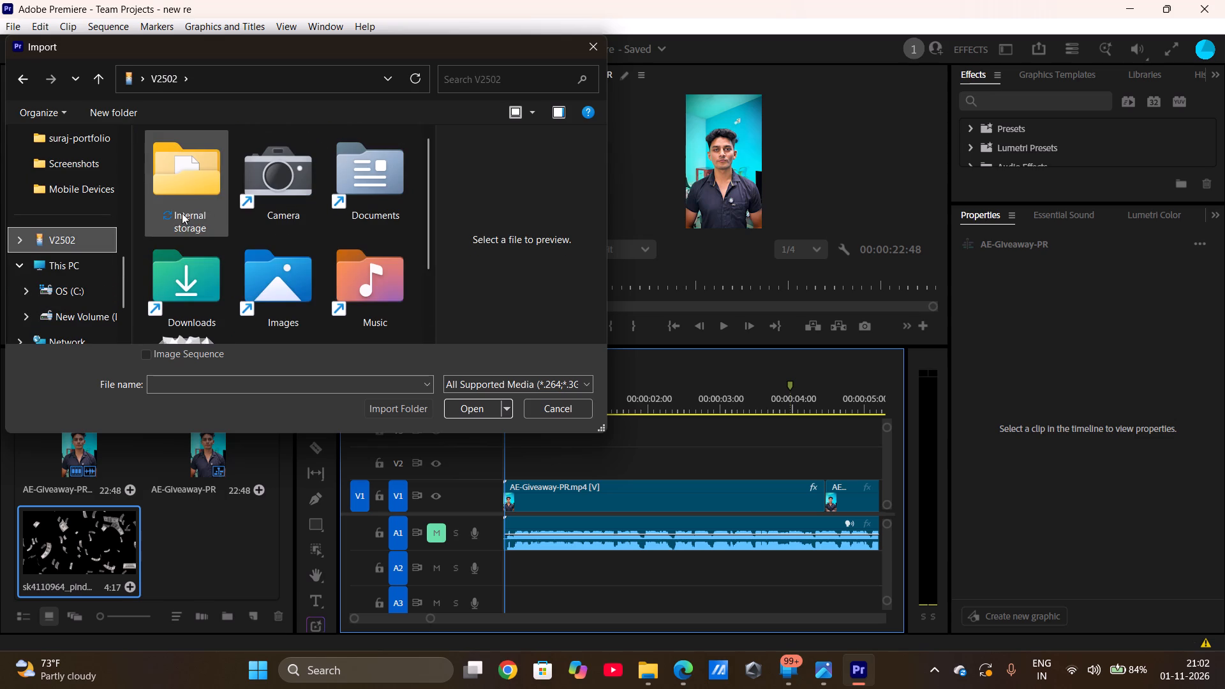
{"action": "scroll", "coordinate": [182, 213], "scroll_direction": "down", "scroll_amount": 4}
Check the Mobile Devices folder, previewing Screenshot_20260526_144244.jpg, and the Creative Cloud Files folder, and close the import without choosing a file.
{"action": "scroll", "coordinate": [57, 194], "scroll_direction": "up", "scroll_amount": 1}
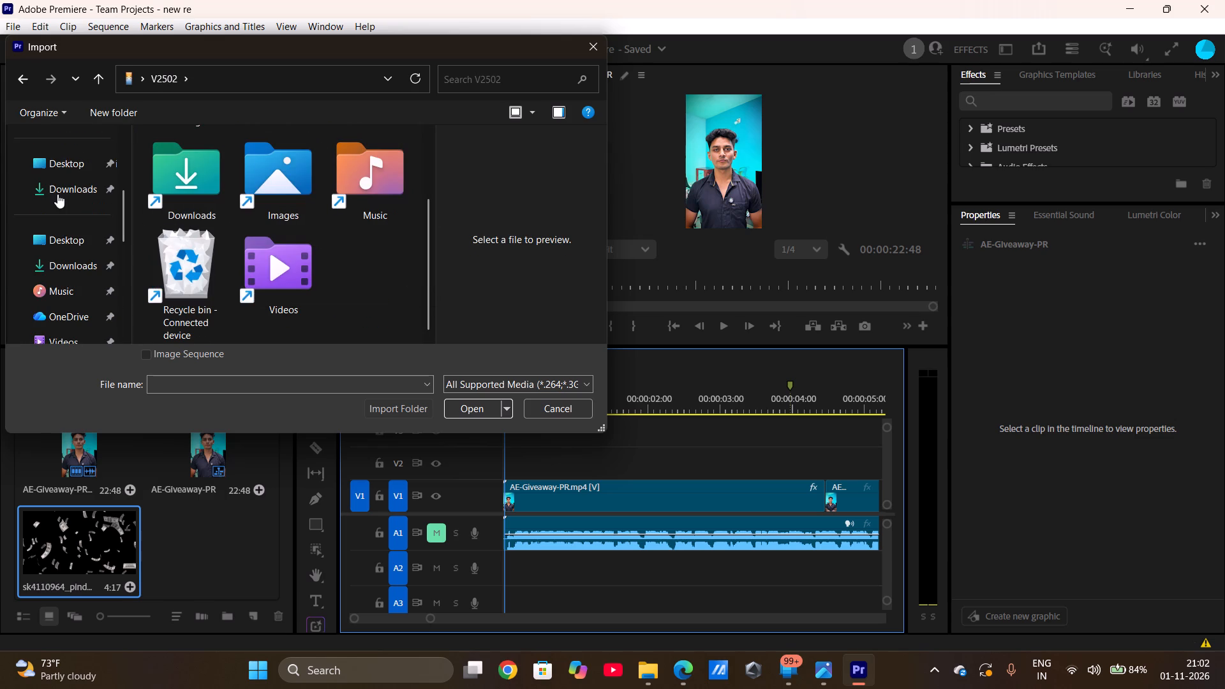
{"action": "scroll", "coordinate": [56, 212], "scroll_direction": "down", "scroll_amount": 1}
{"action": "scroll", "coordinate": [71, 163], "scroll_direction": "up", "scroll_amount": 1}
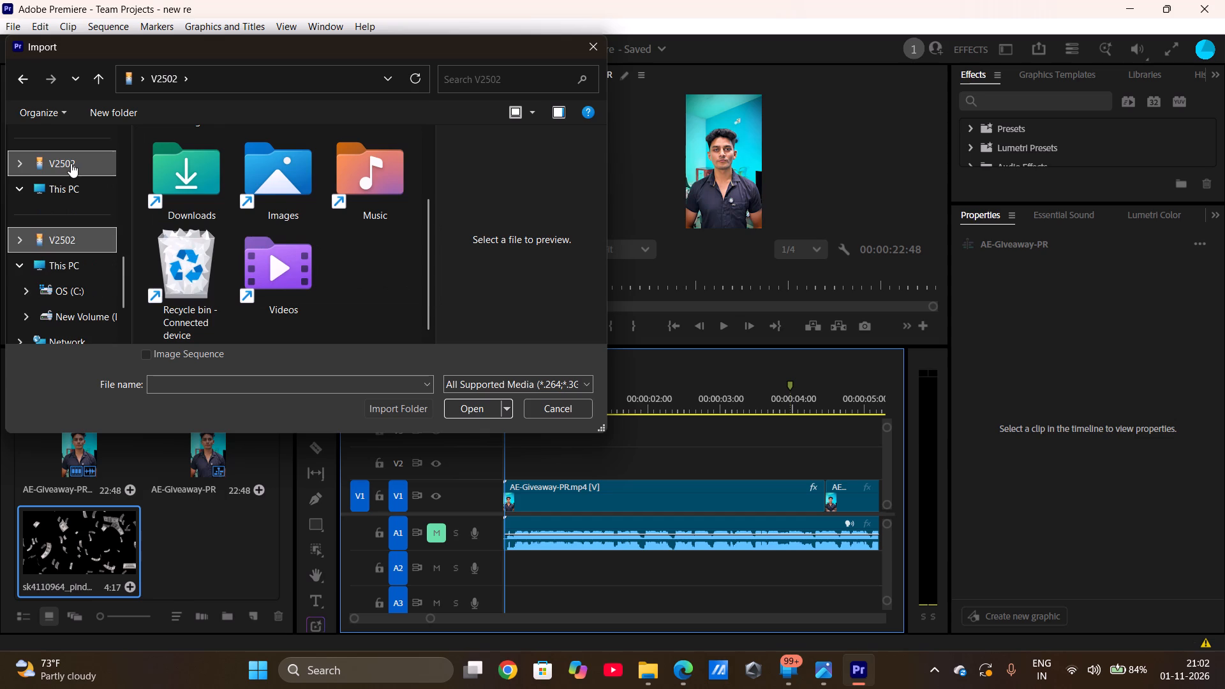
{"action": "left_click", "coordinate": [69, 184]}
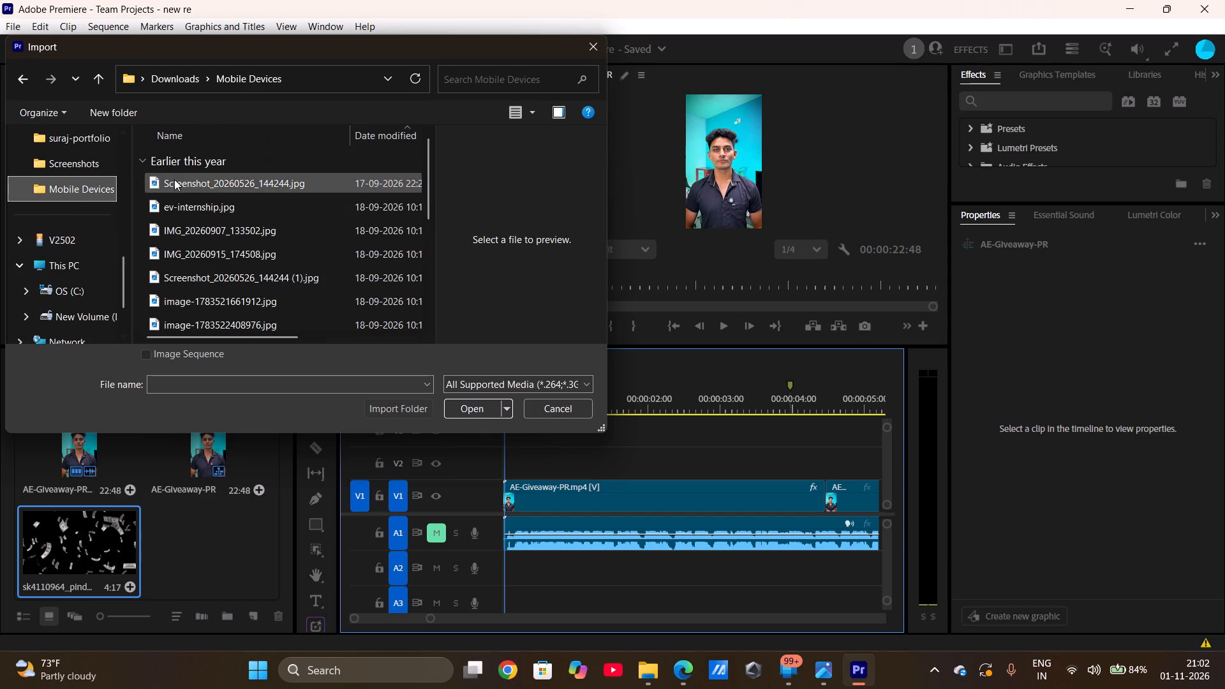
{"action": "left_click", "coordinate": [182, 181]}
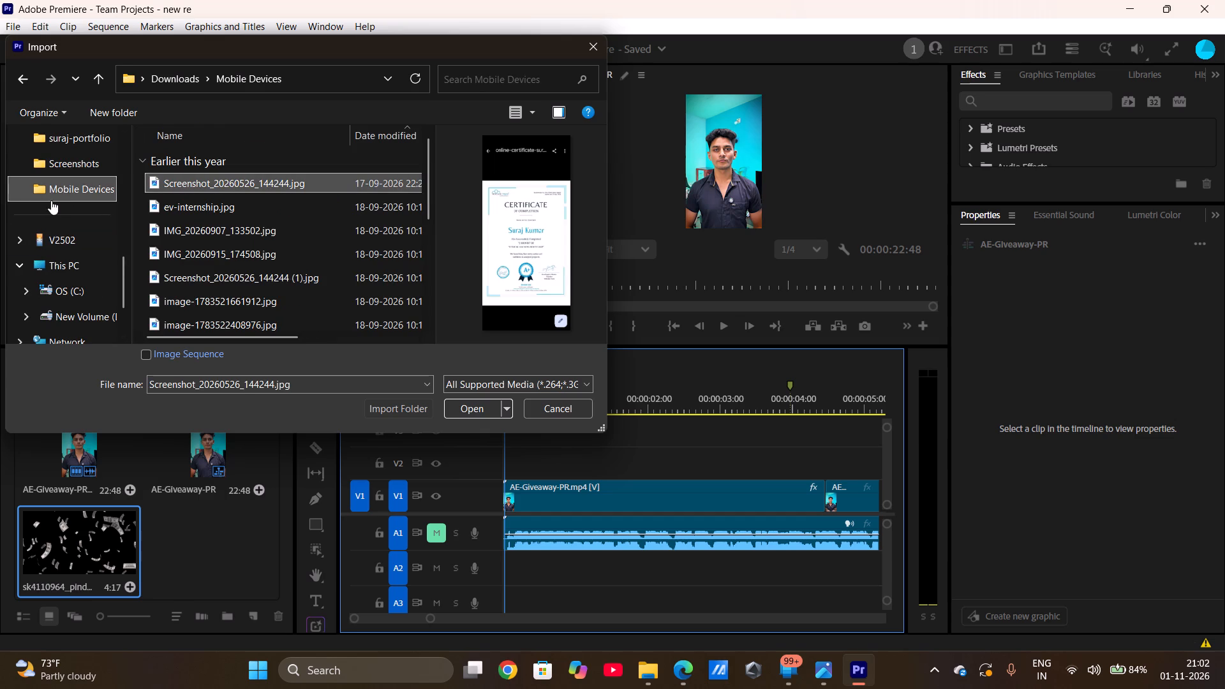
{"action": "scroll", "coordinate": [51, 200], "scroll_direction": "up", "scroll_amount": 3}
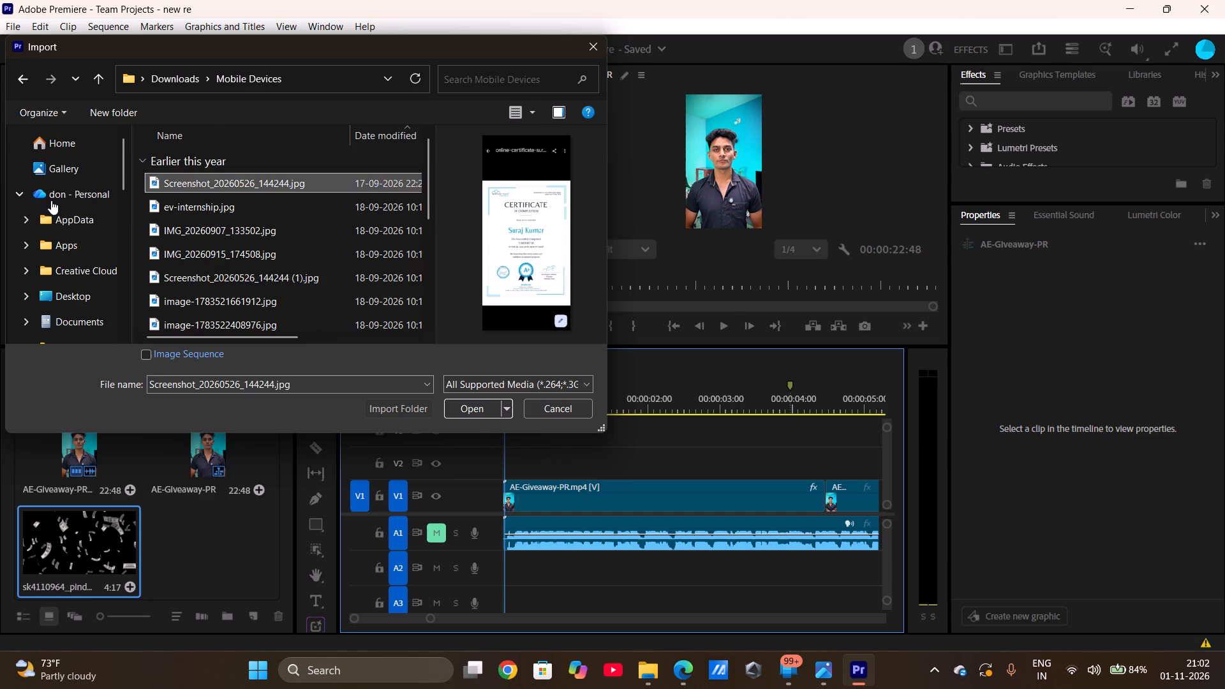
{"action": "scroll", "coordinate": [51, 200], "scroll_direction": "up", "scroll_amount": 2}
{"action": "left_click_drag", "start_coordinate": [47, 190], "coordinate": [64, 225]}
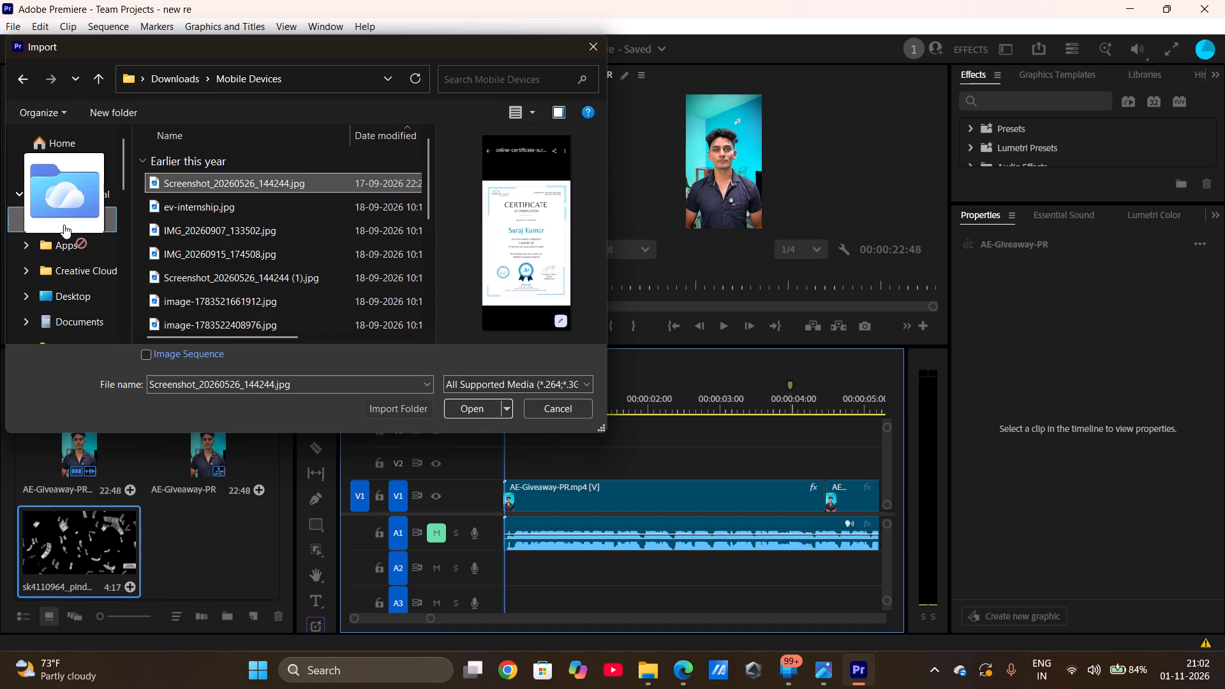
{"action": "left_click", "coordinate": [64, 225]}
{"action": "left_click", "coordinate": [58, 262]}
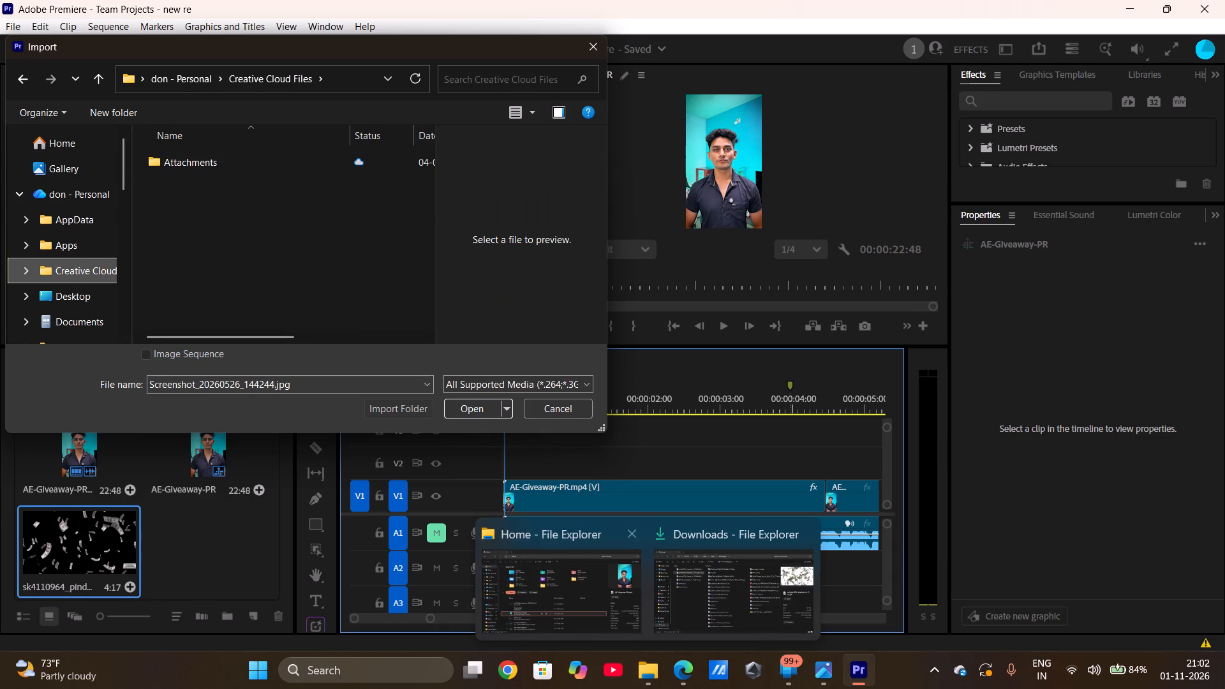
{"action": "left_click", "coordinate": [594, 47]}
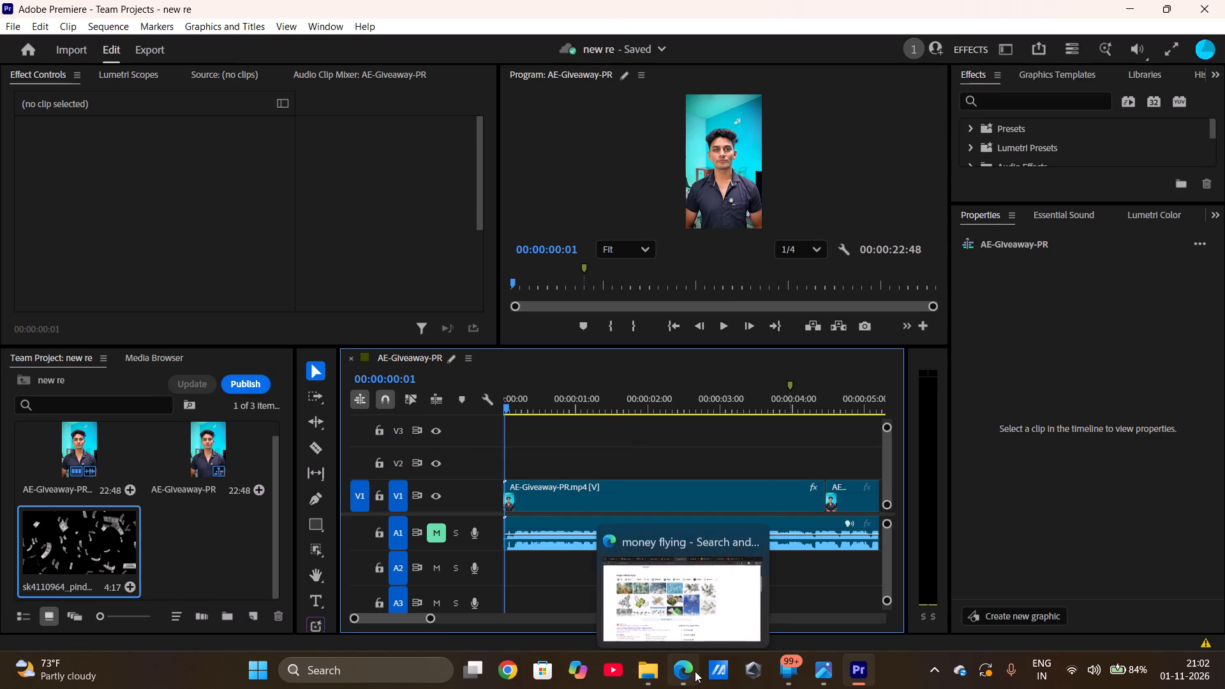
Switch to File Explorer and look through the recent files in Home for overlay media.
{"action": "left_click", "coordinate": [691, 579]}
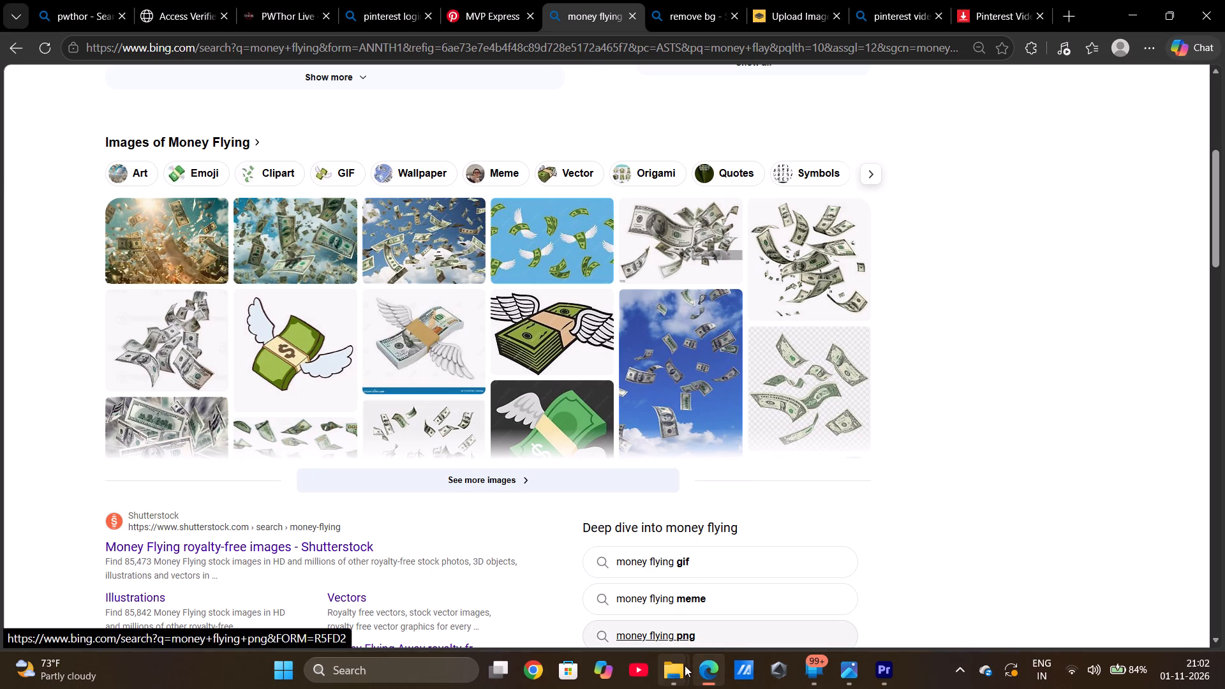
{"action": "left_click", "coordinate": [663, 589]}
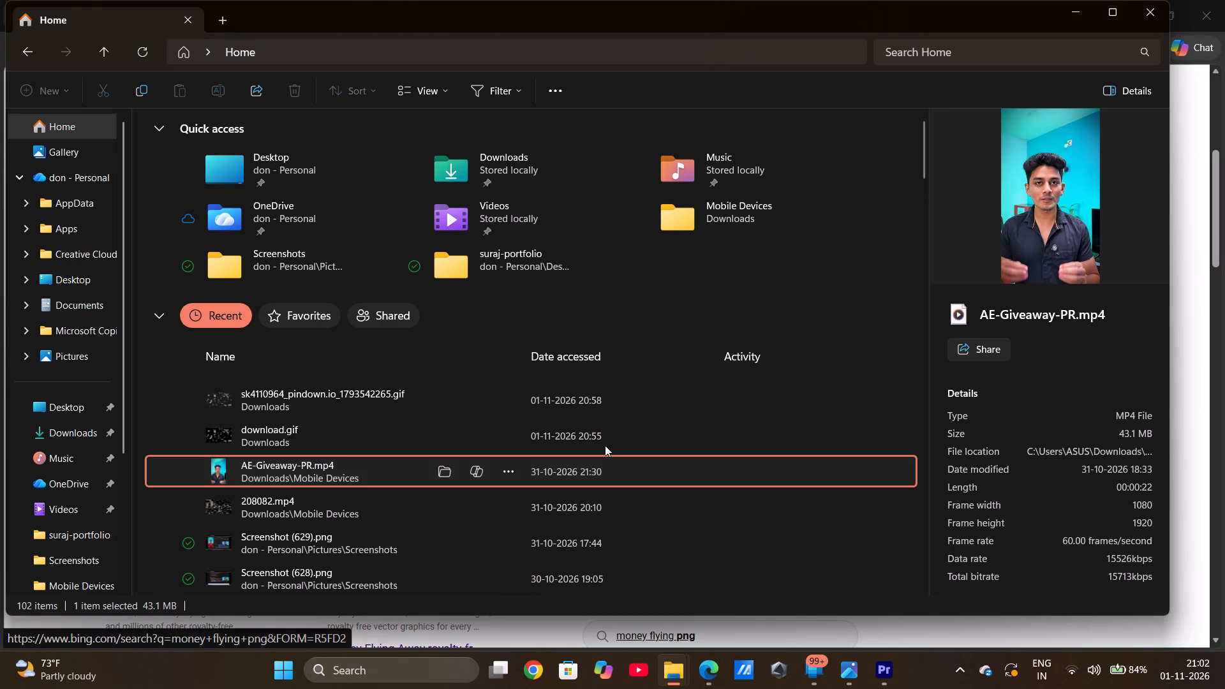
{"action": "scroll", "coordinate": [457, 500], "scroll_direction": "down", "scroll_amount": 1}
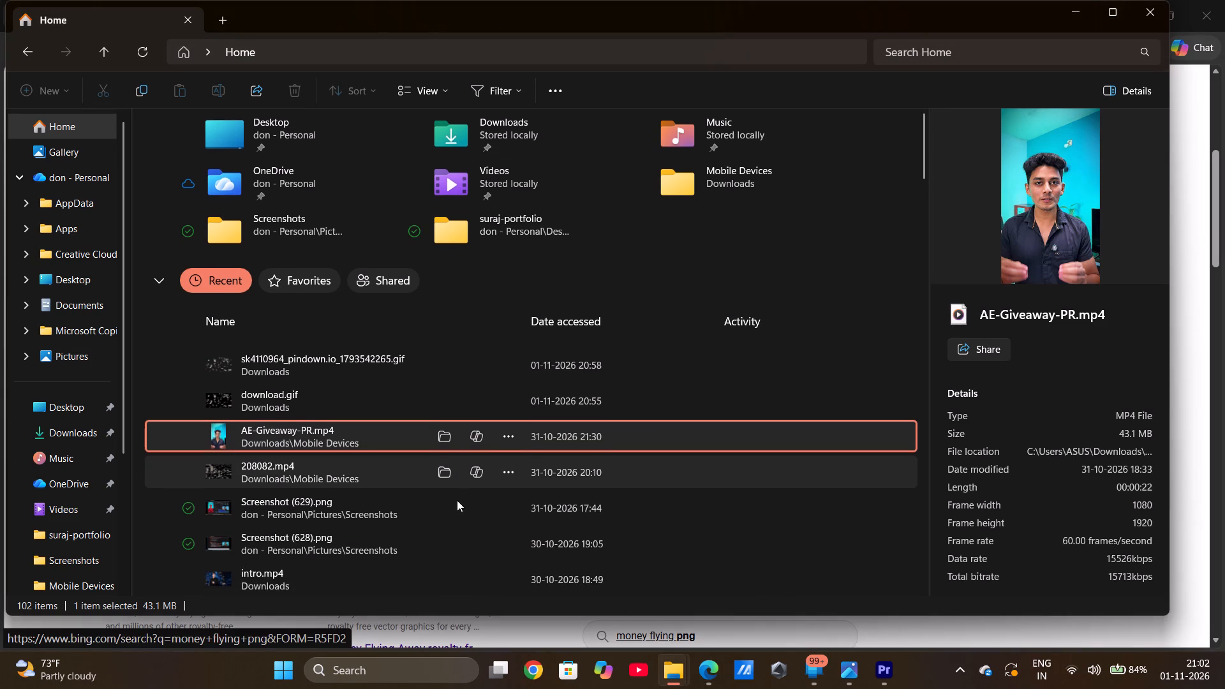
{"action": "scroll", "coordinate": [457, 500], "scroll_direction": "down", "scroll_amount": 1}
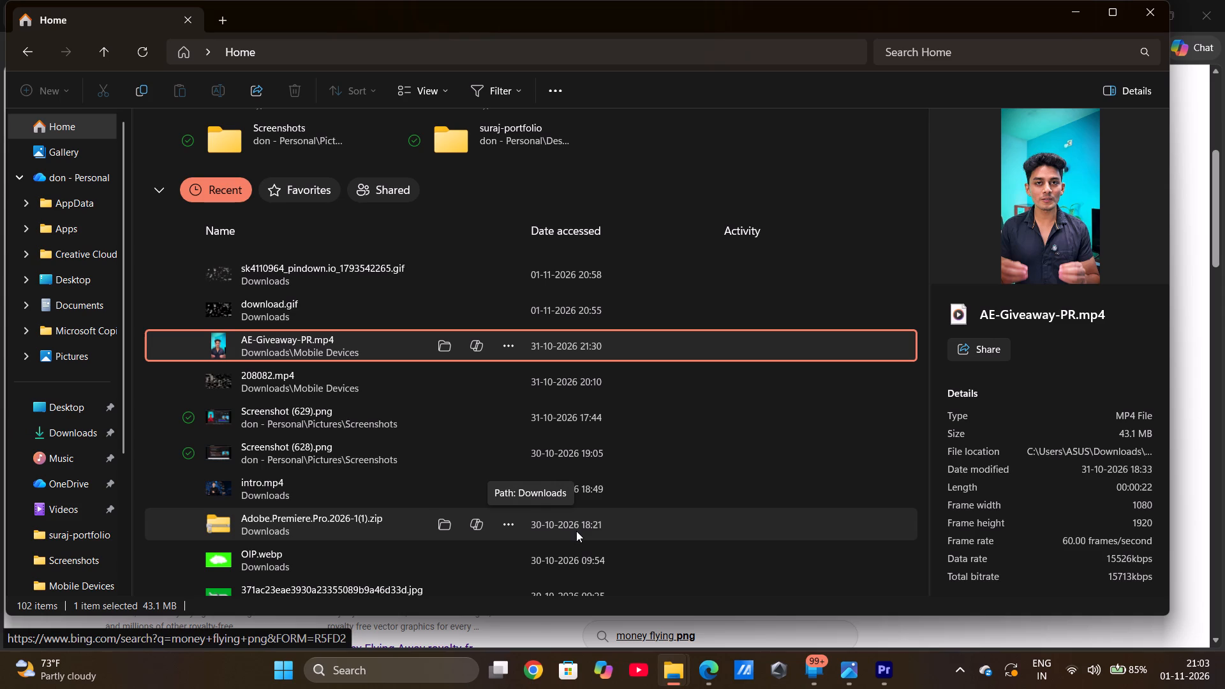
{"action": "left_click", "coordinate": [1039, 613]}
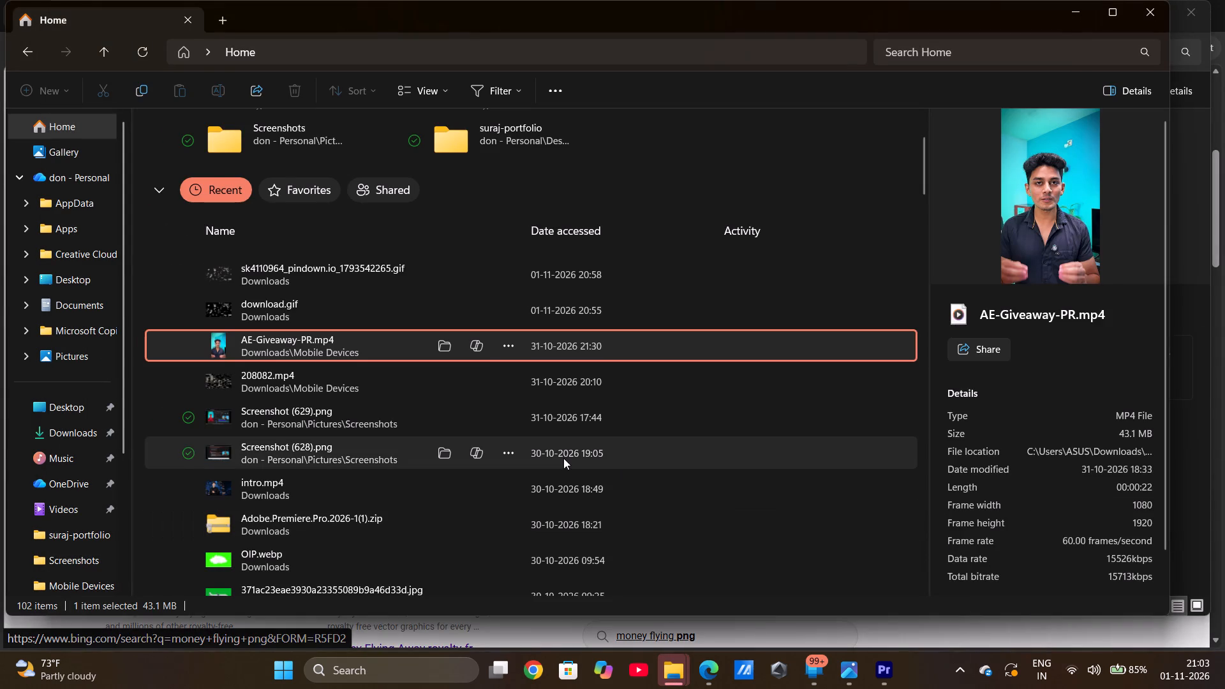
{"action": "scroll", "coordinate": [563, 458], "scroll_direction": "up", "scroll_amount": 2}
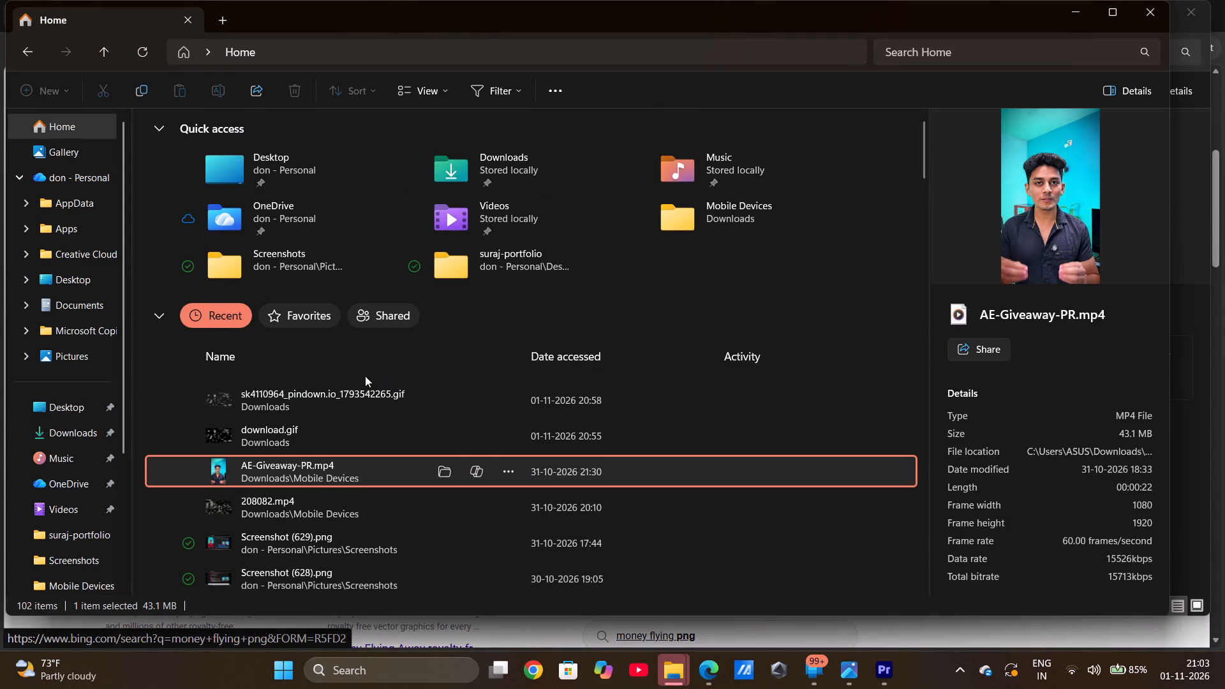
{"action": "scroll", "coordinate": [360, 411], "scroll_direction": "up", "scroll_amount": 2}
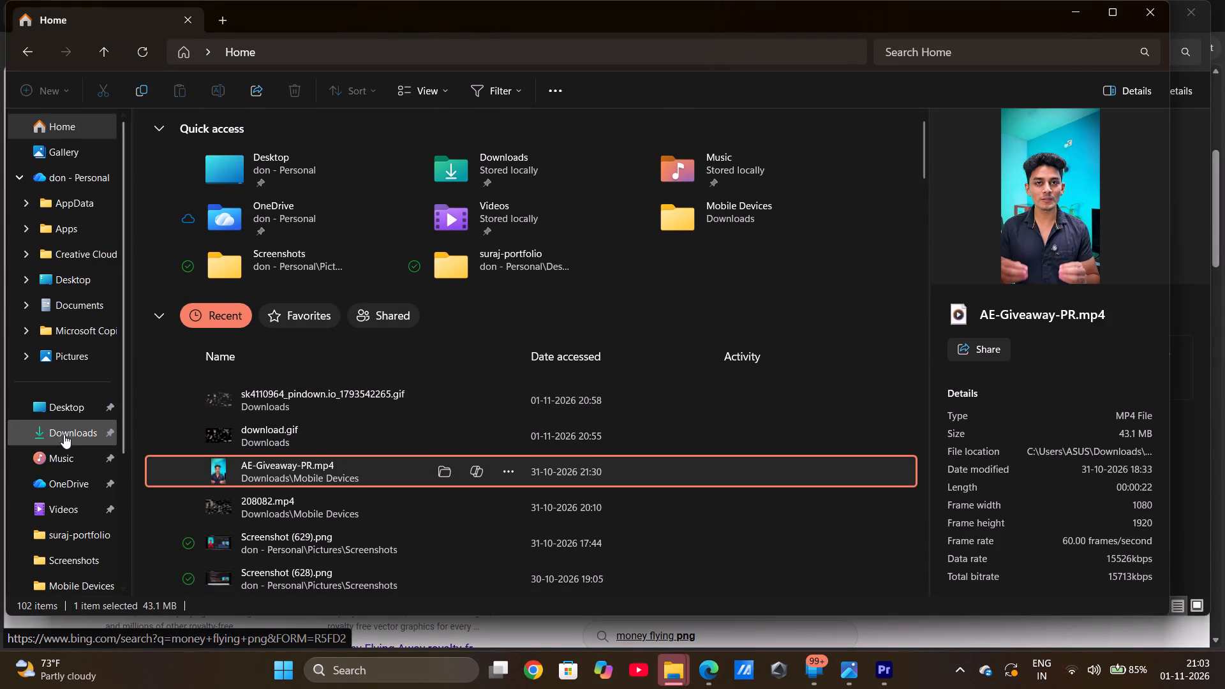
{"action": "left_click", "coordinate": [64, 434]}
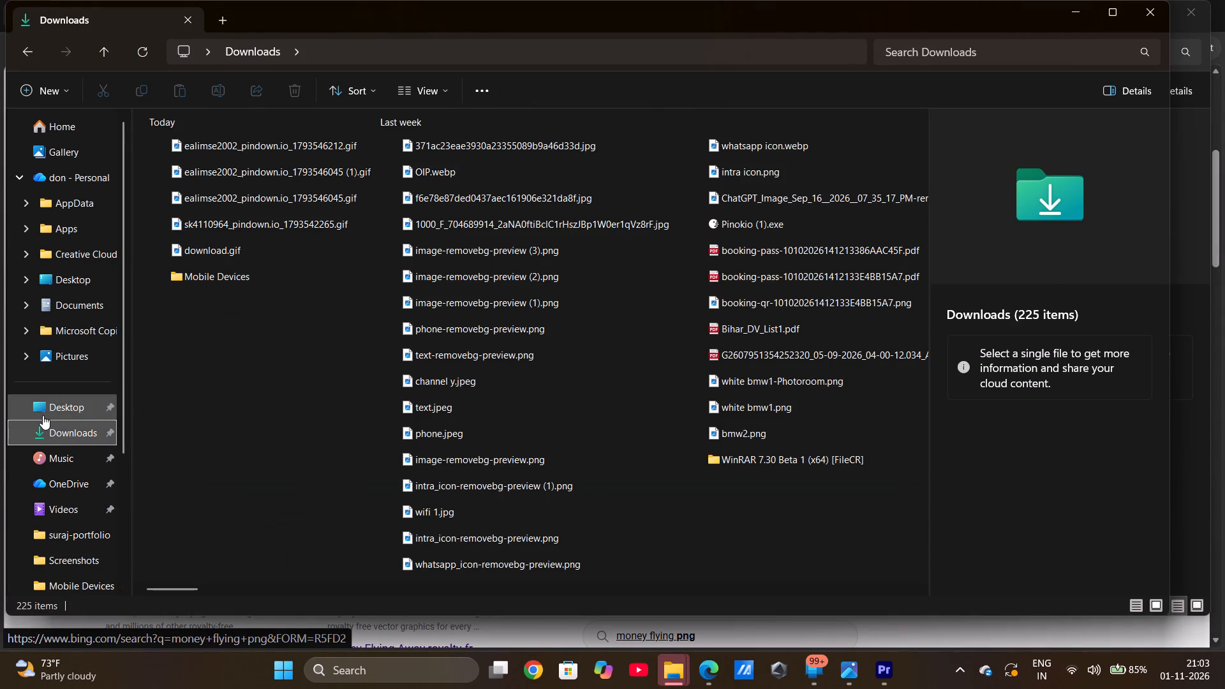
{"action": "left_click", "coordinate": [258, 142]}
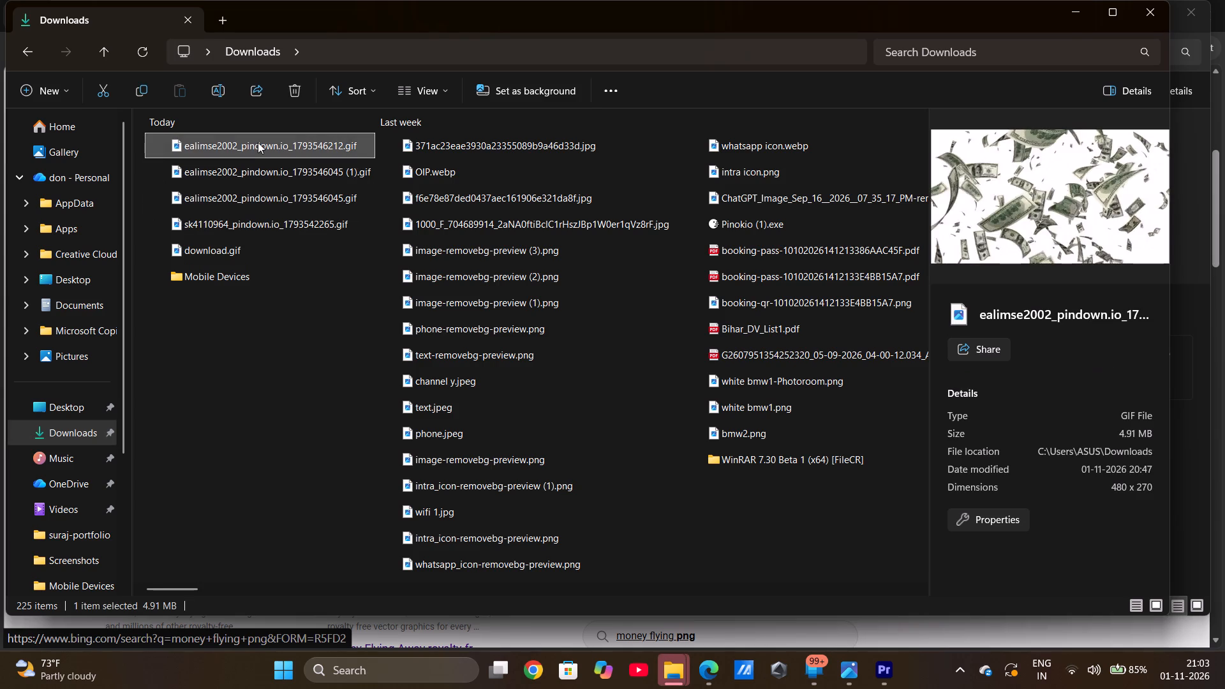
{"action": "left_click", "coordinate": [258, 159]}
{"action": "left_click", "coordinate": [258, 177]}
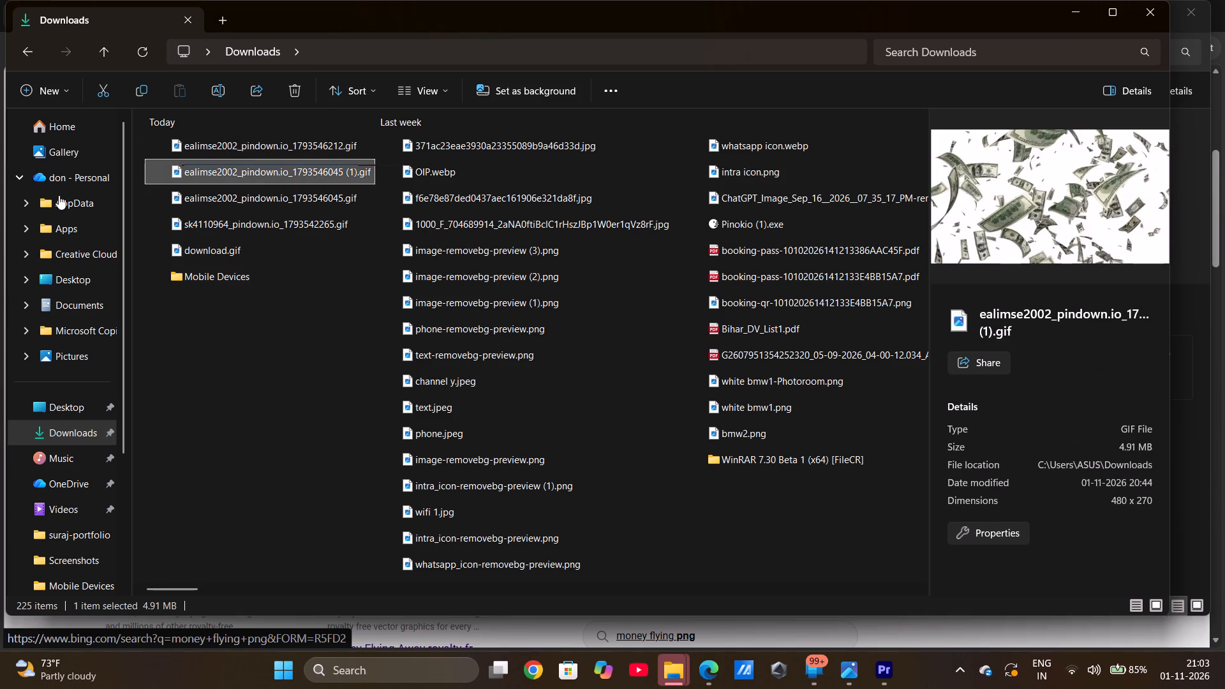
Look through the OneDrive root, Home, Gallery and AppData locations for overlay media.
{"action": "left_click", "coordinate": [62, 170]}
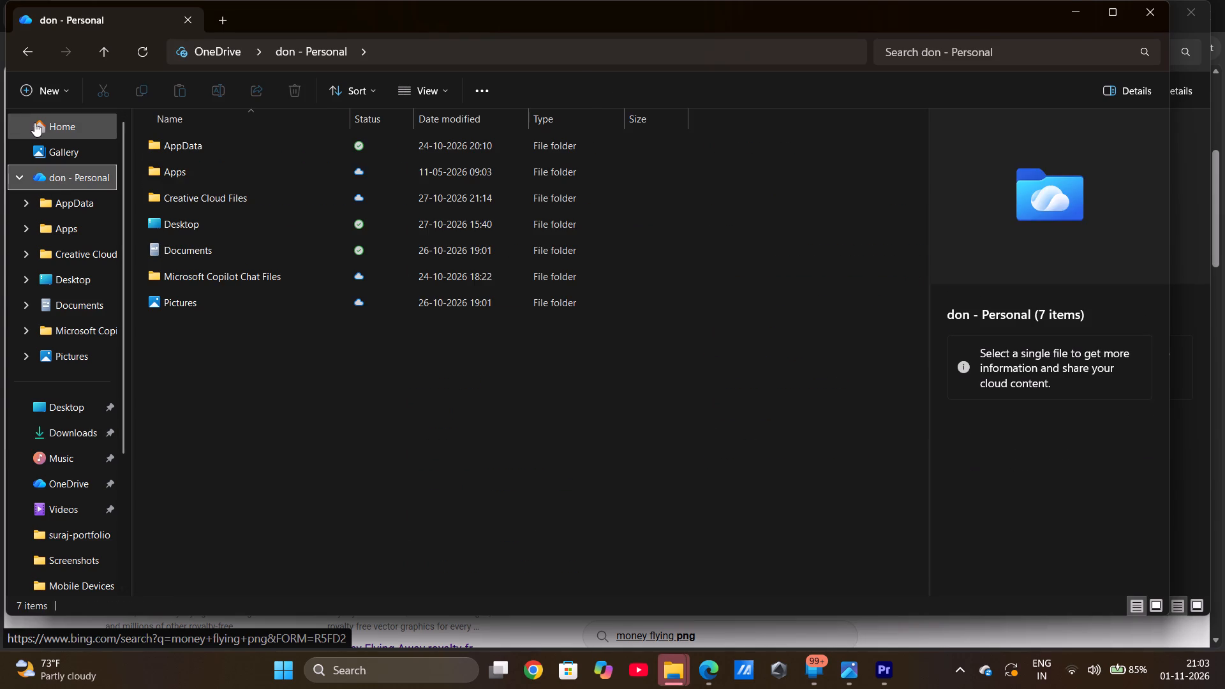
{"action": "left_click", "coordinate": [34, 121]}
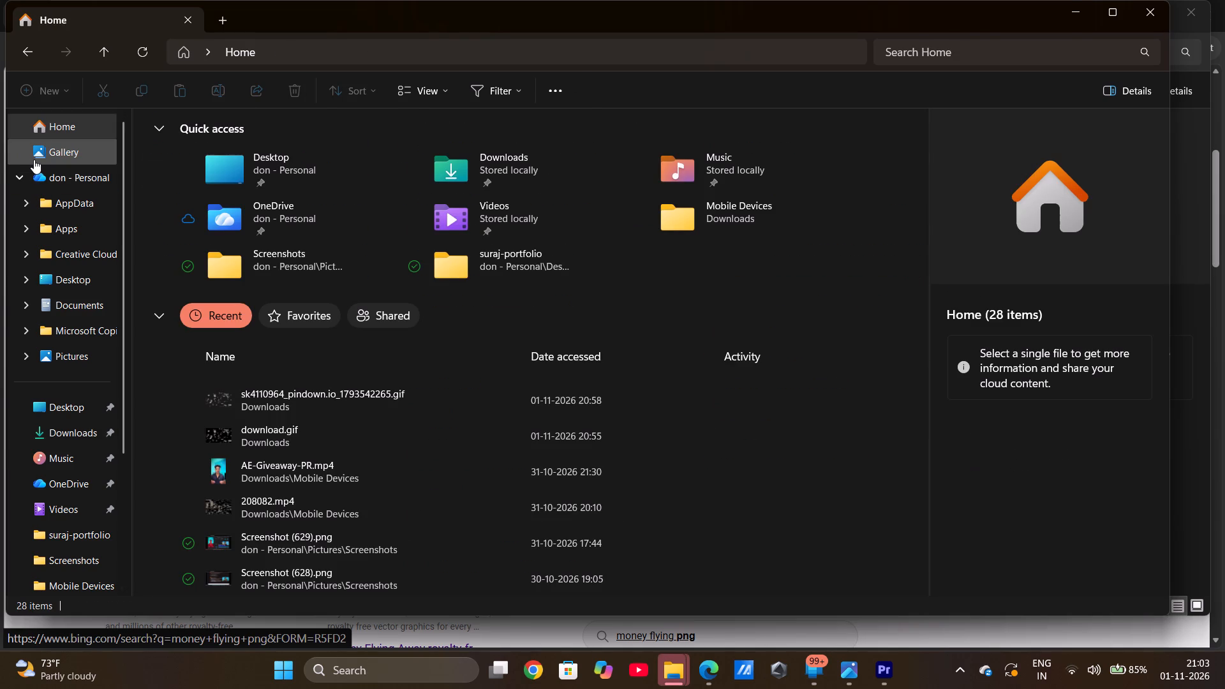
{"action": "left_click", "coordinate": [34, 159]}
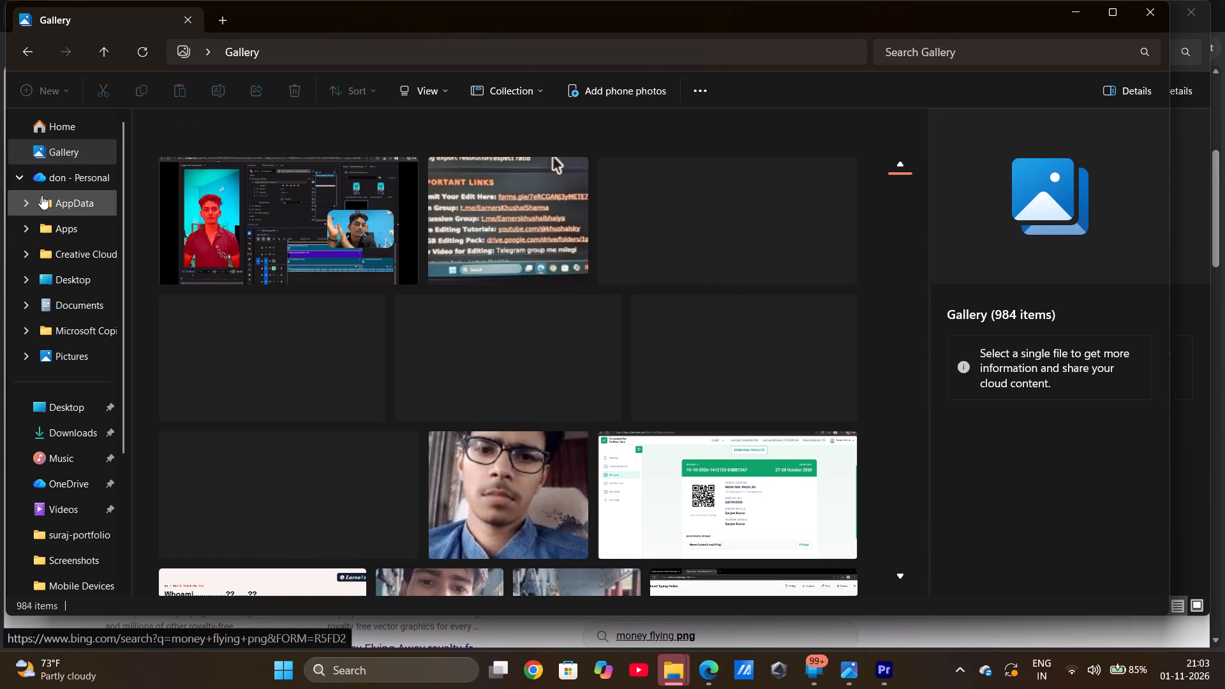
{"action": "left_click", "coordinate": [41, 195]}
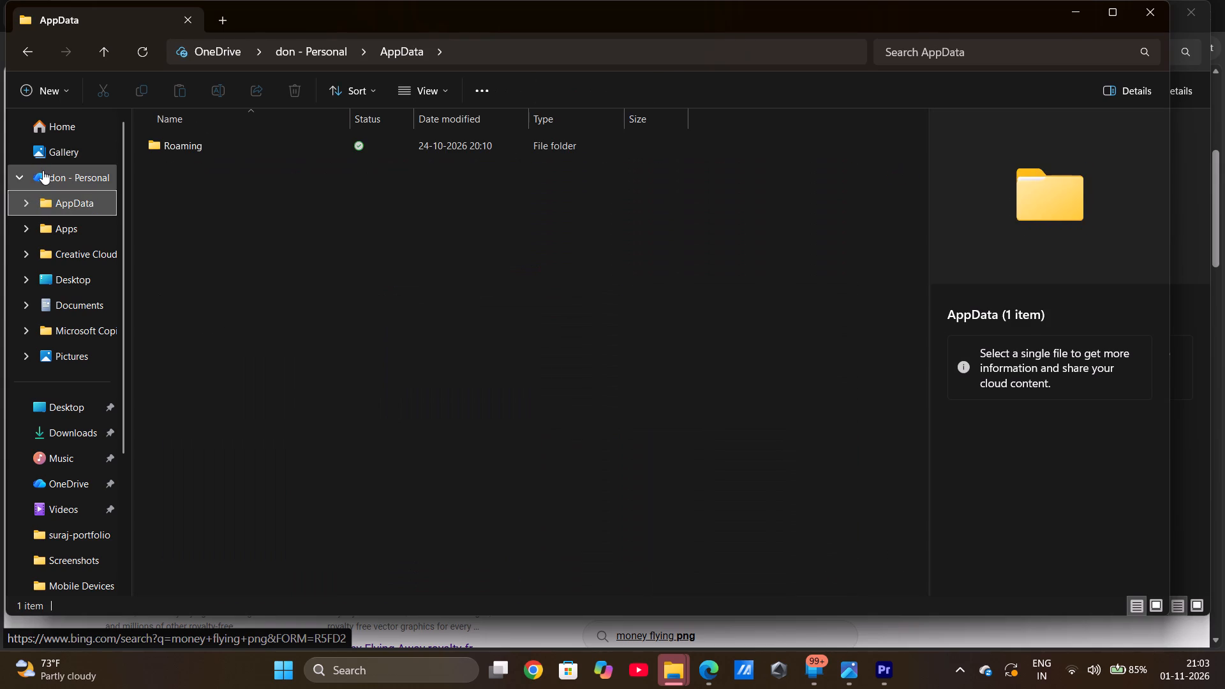
{"action": "left_click", "coordinate": [43, 170]}
{"action": "left_click", "coordinate": [45, 145]}
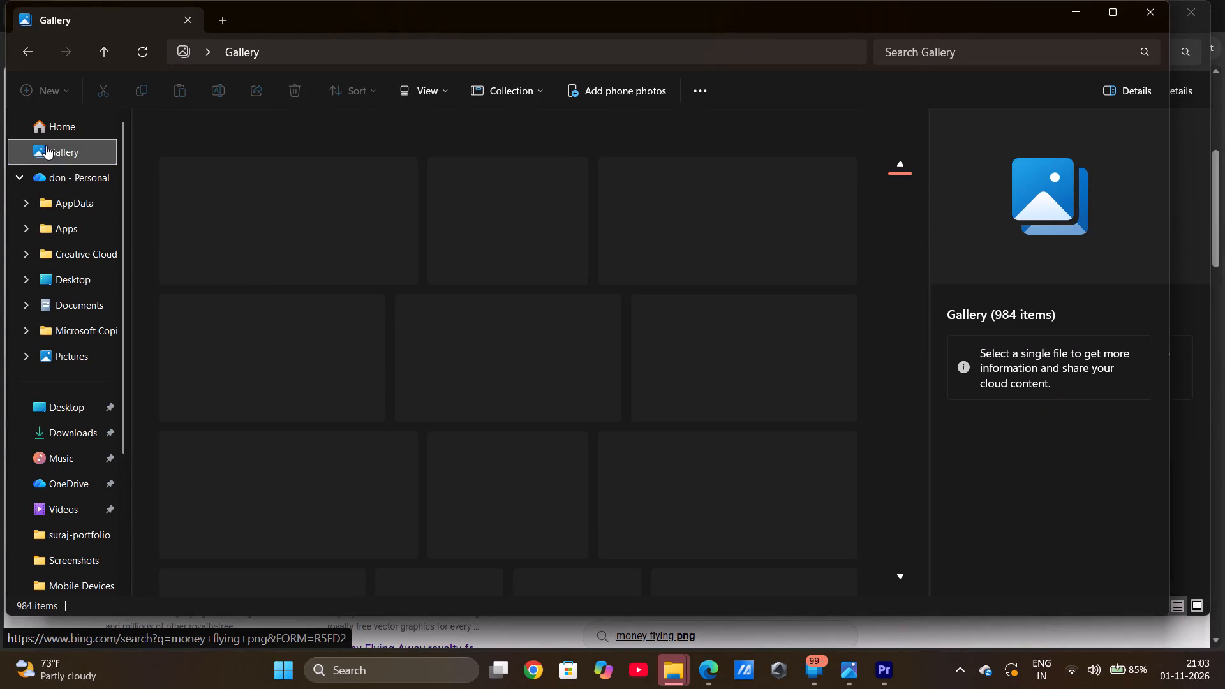
{"action": "left_click", "coordinate": [33, 219]}
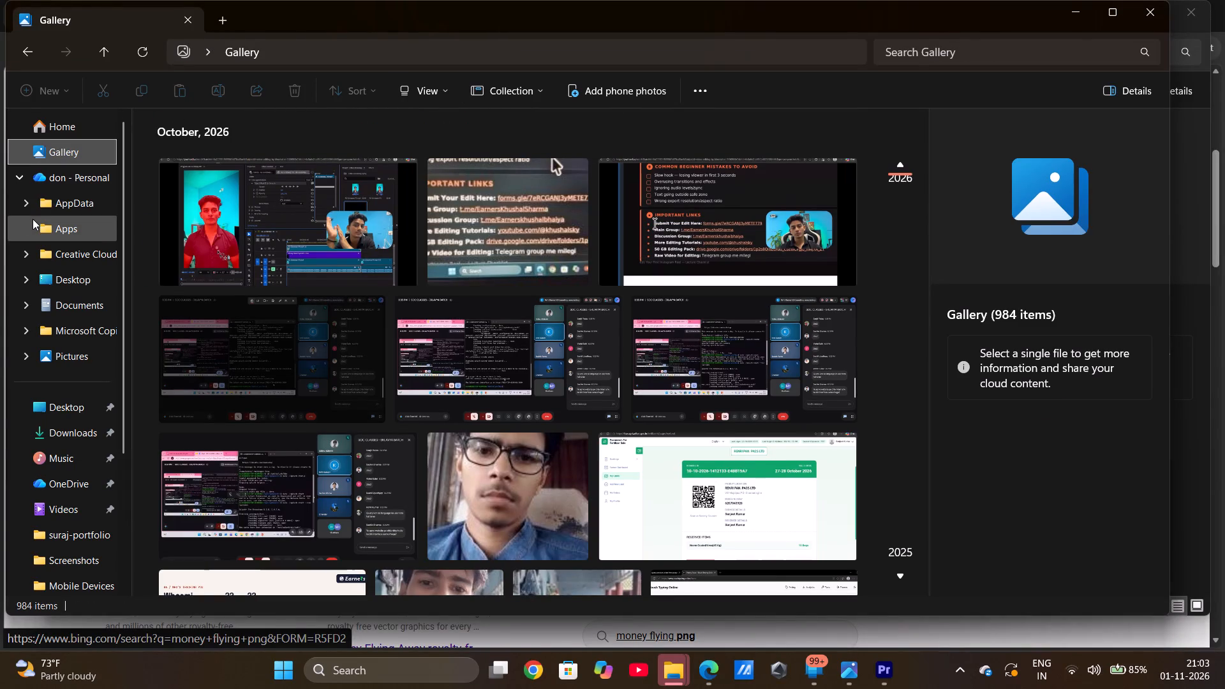
{"action": "left_click", "coordinate": [53, 301]}
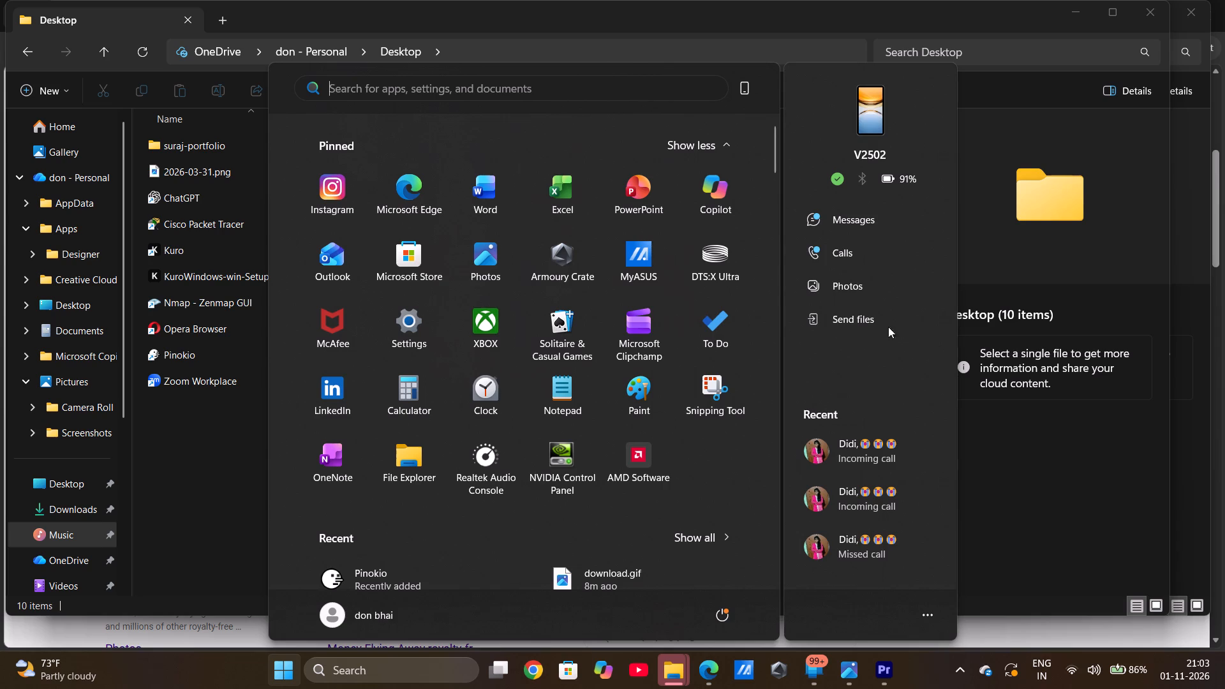
{"action": "double_click", "coordinate": [851, 286]}
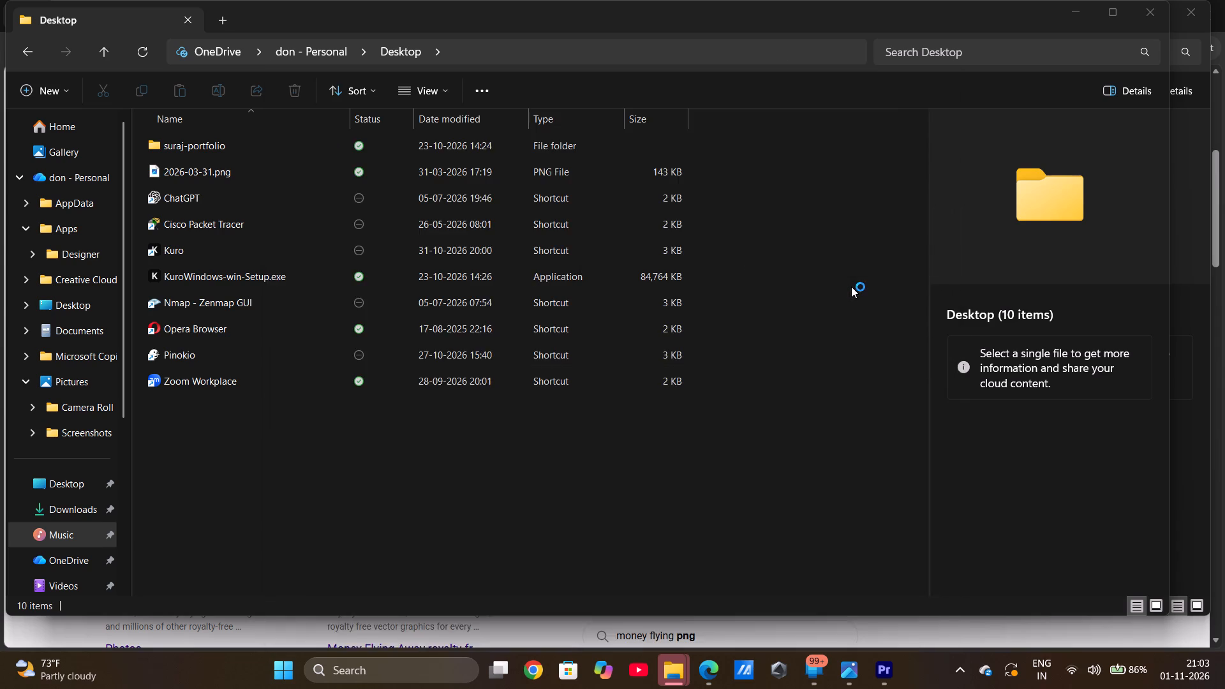
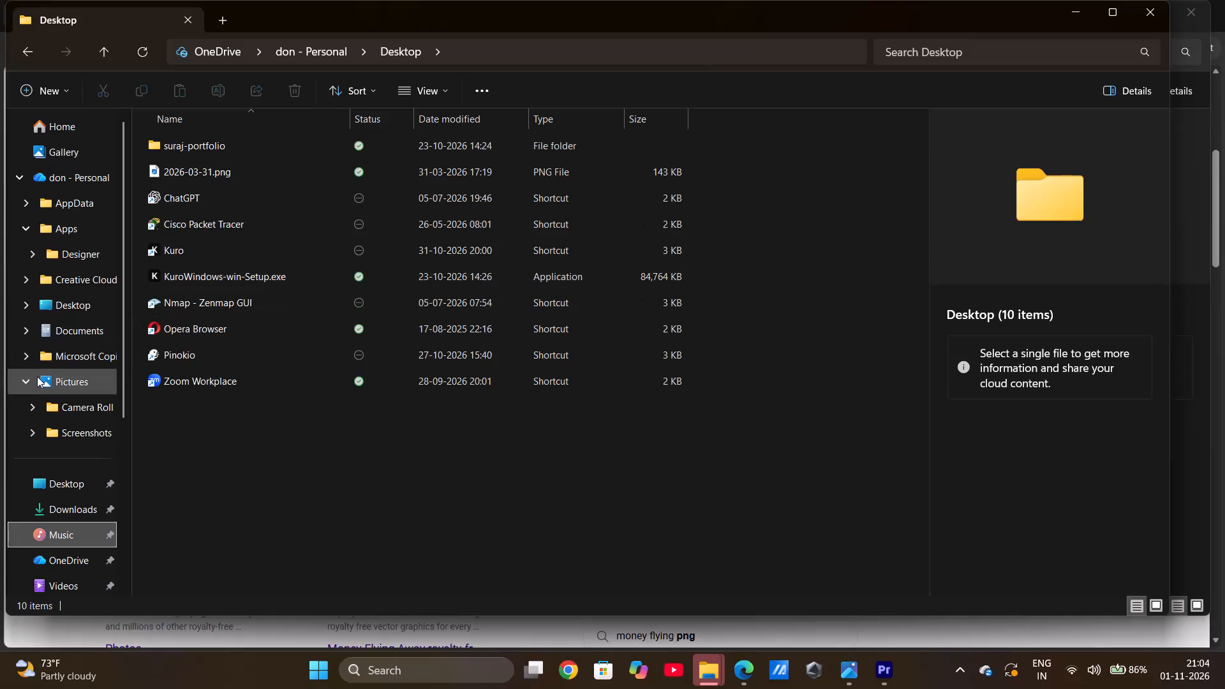
Look through the OneDrive Pictures folder and the recent files in Home for overlay media.
{"action": "left_click", "coordinate": [65, 382]}
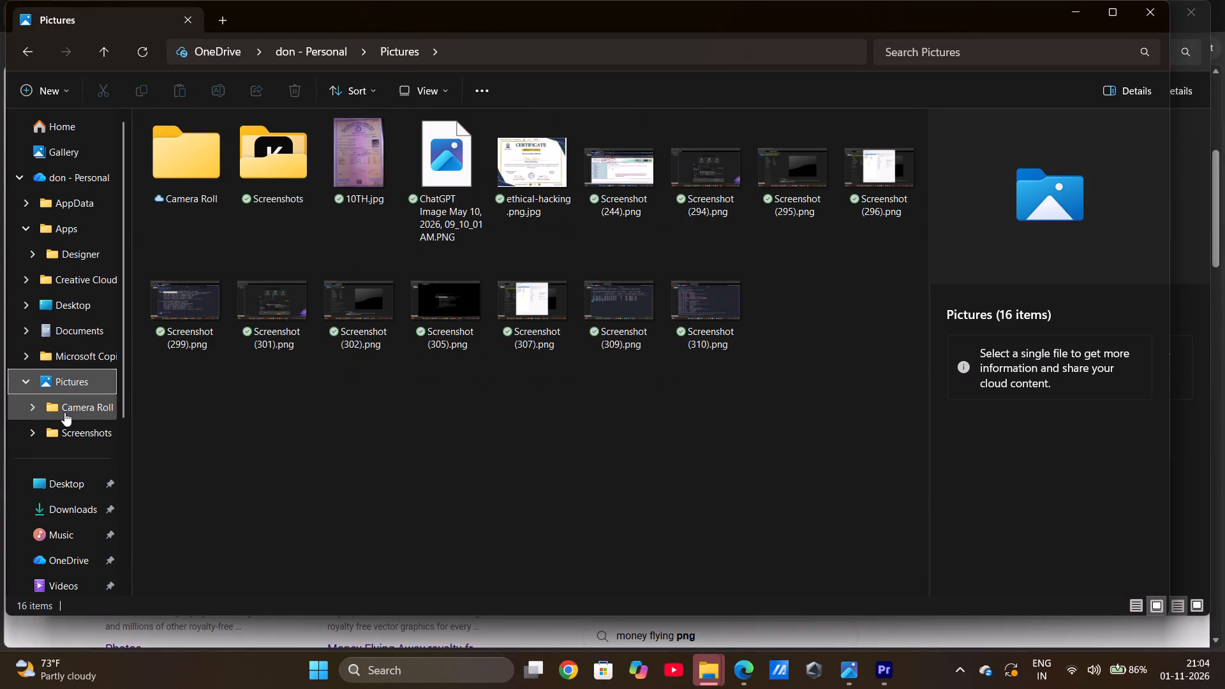
{"action": "scroll", "coordinate": [64, 412], "scroll_direction": "up", "scroll_amount": 2}
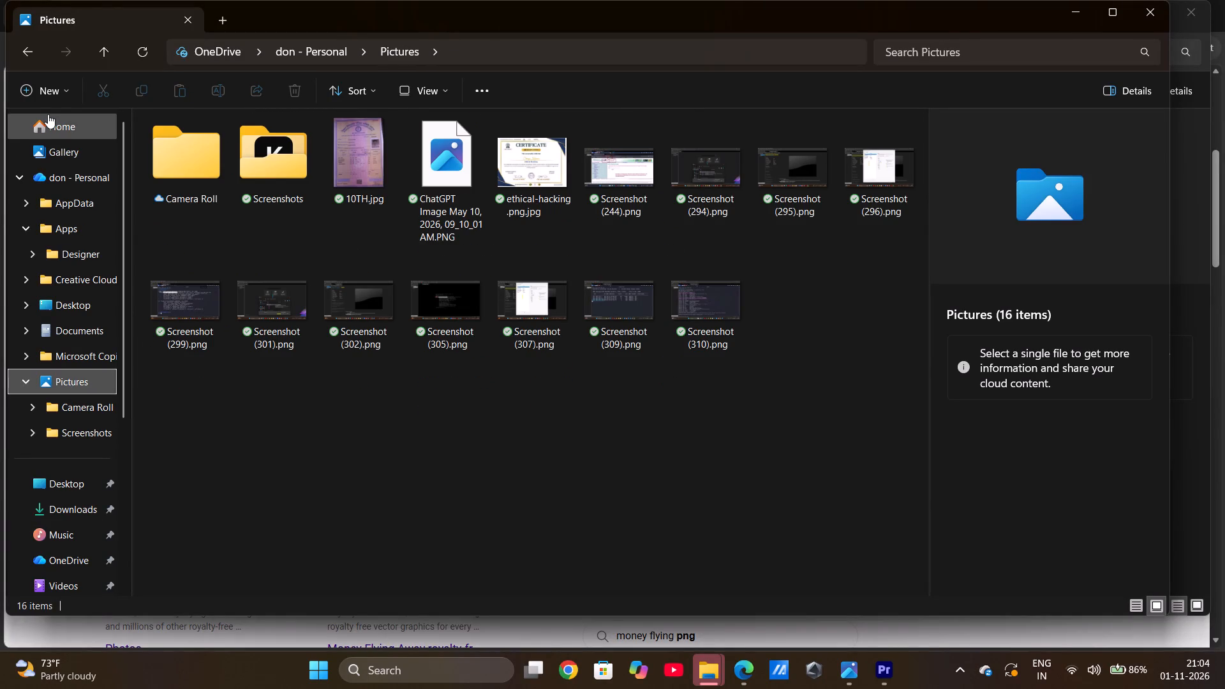
{"action": "left_click", "coordinate": [48, 114]}
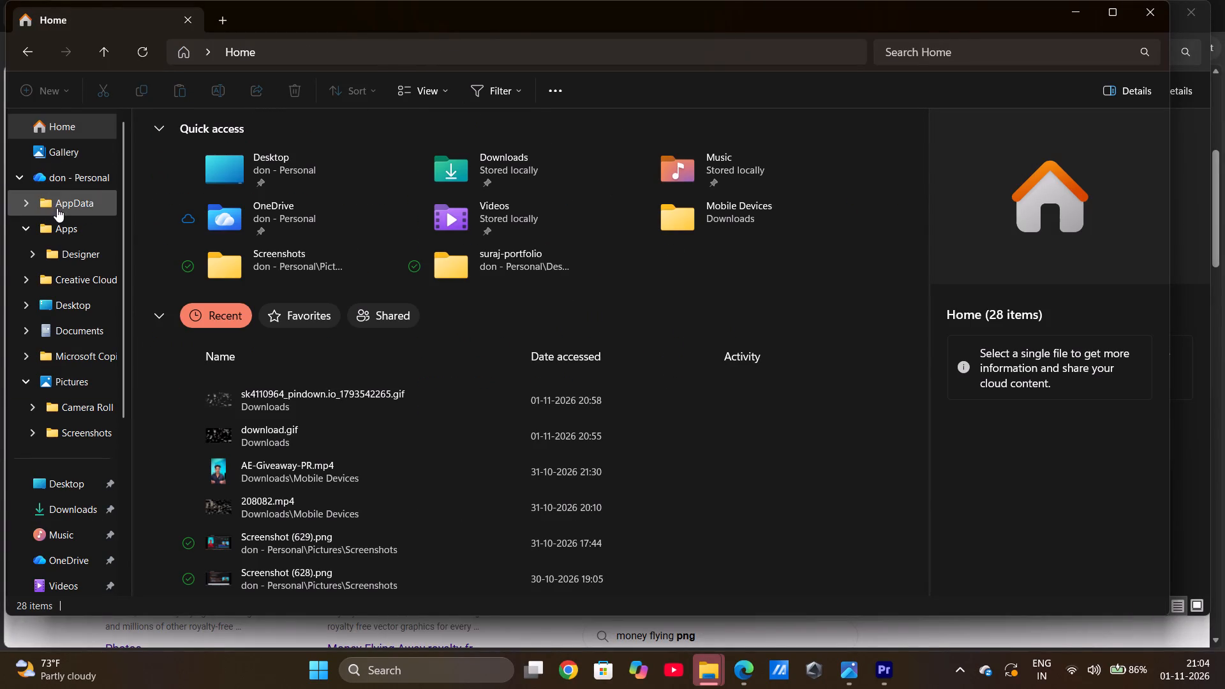
{"action": "scroll", "coordinate": [267, 497], "scroll_direction": "down", "scroll_amount": 1}
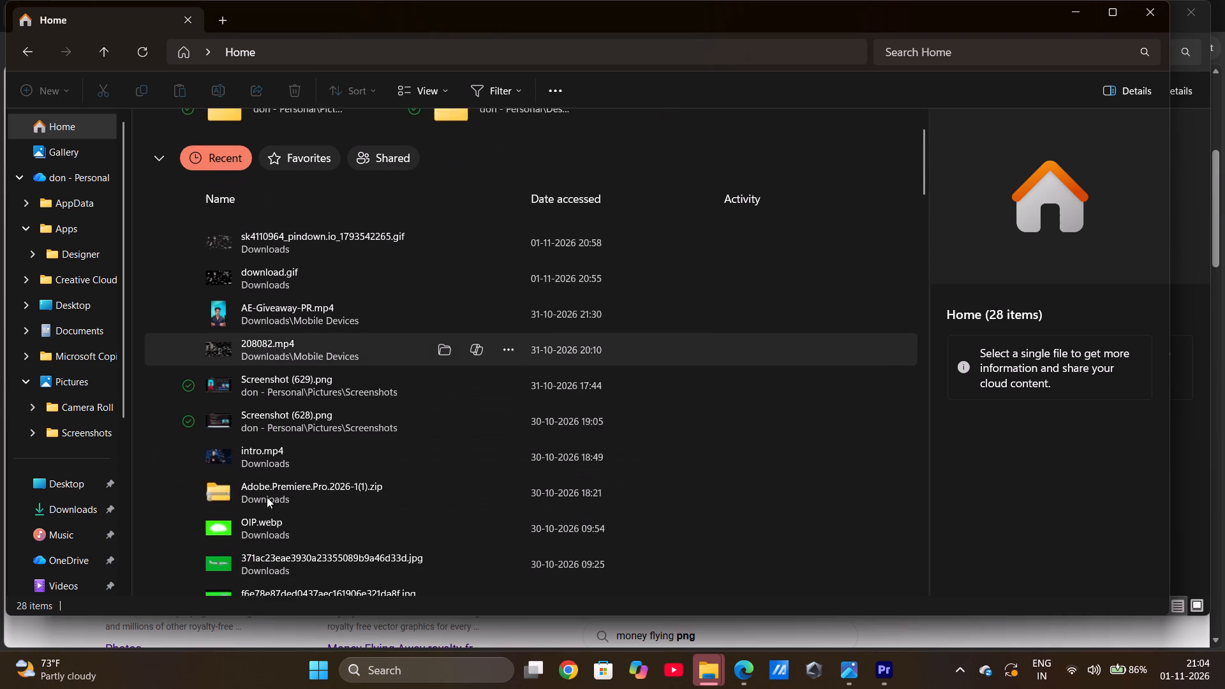
{"action": "scroll", "coordinate": [267, 497], "scroll_direction": "down", "scroll_amount": 2}
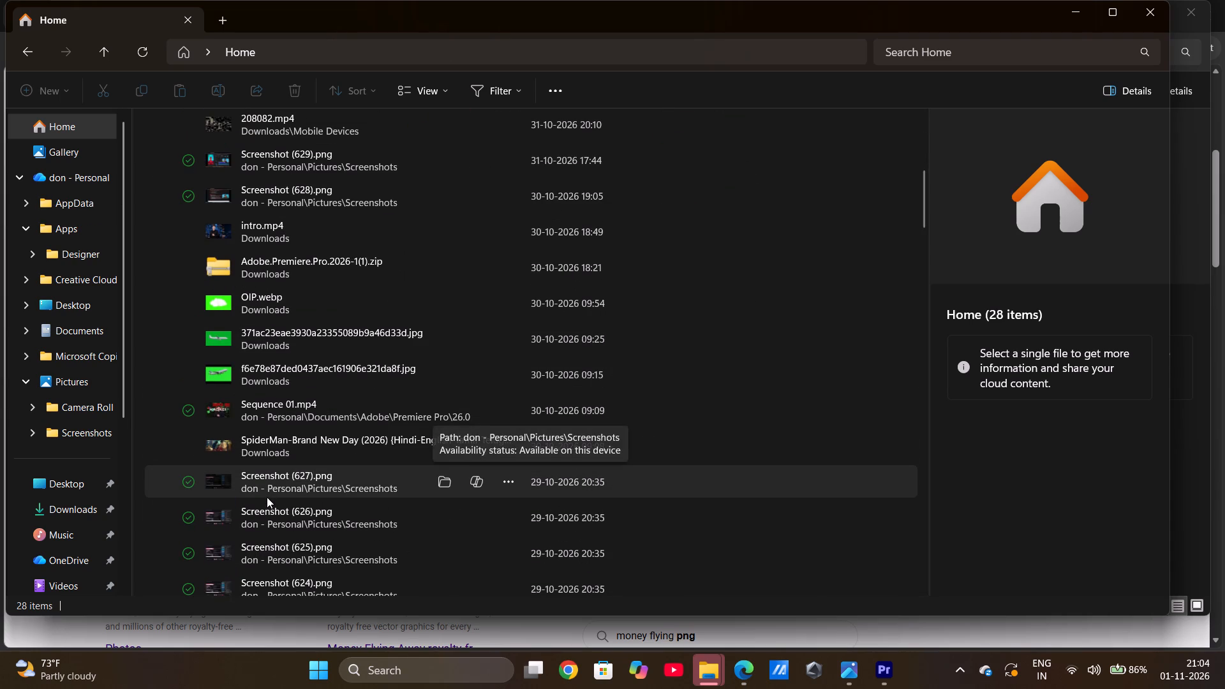
{"action": "scroll", "coordinate": [267, 497], "scroll_direction": "down", "scroll_amount": 4}
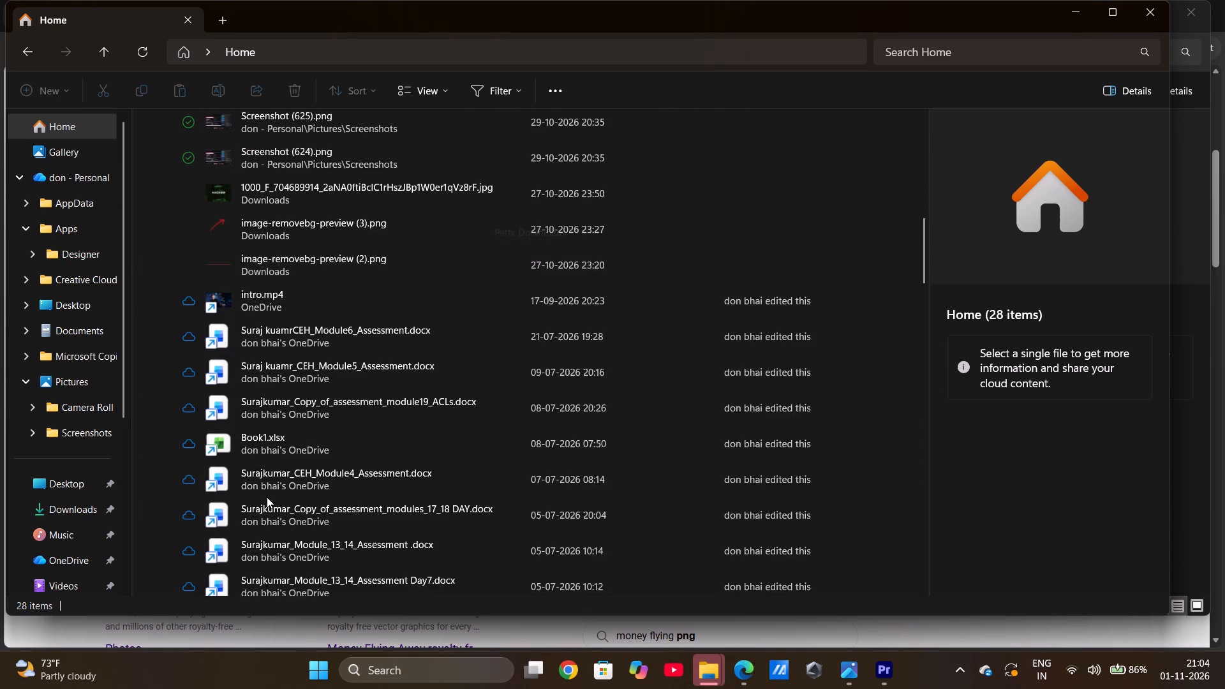
{"action": "scroll", "coordinate": [267, 497], "scroll_direction": "up", "scroll_amount": 9}
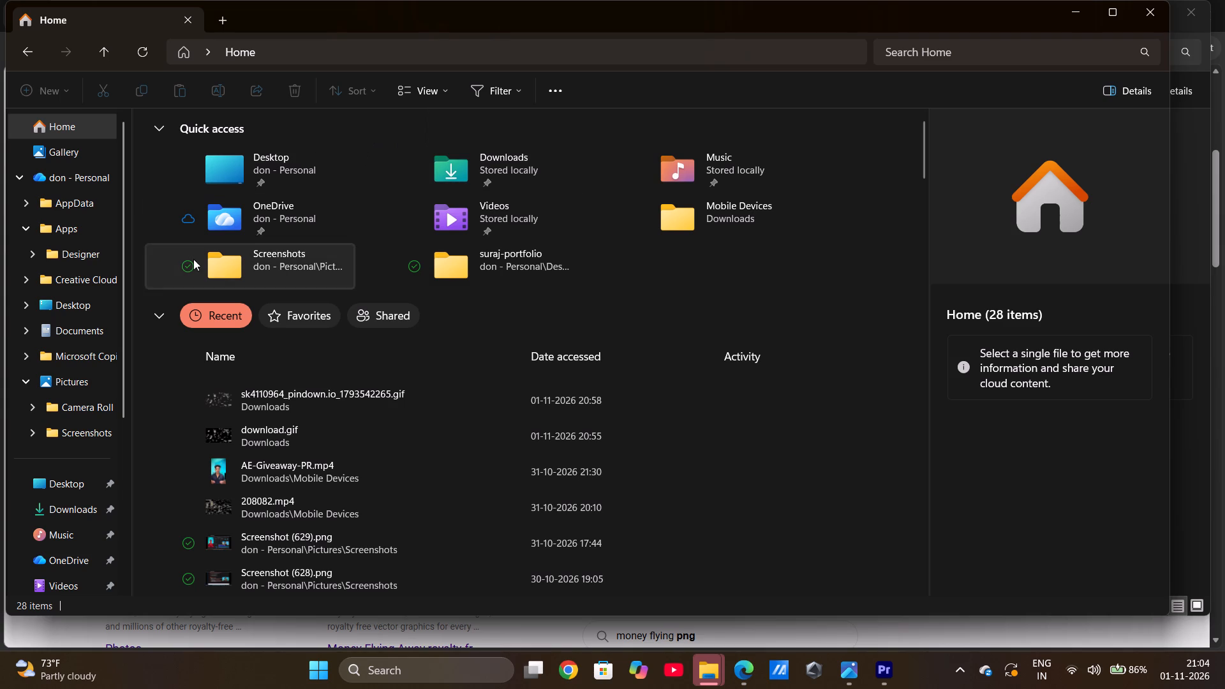
{"action": "scroll", "coordinate": [15, 348], "scroll_direction": "down", "scroll_amount": 1}
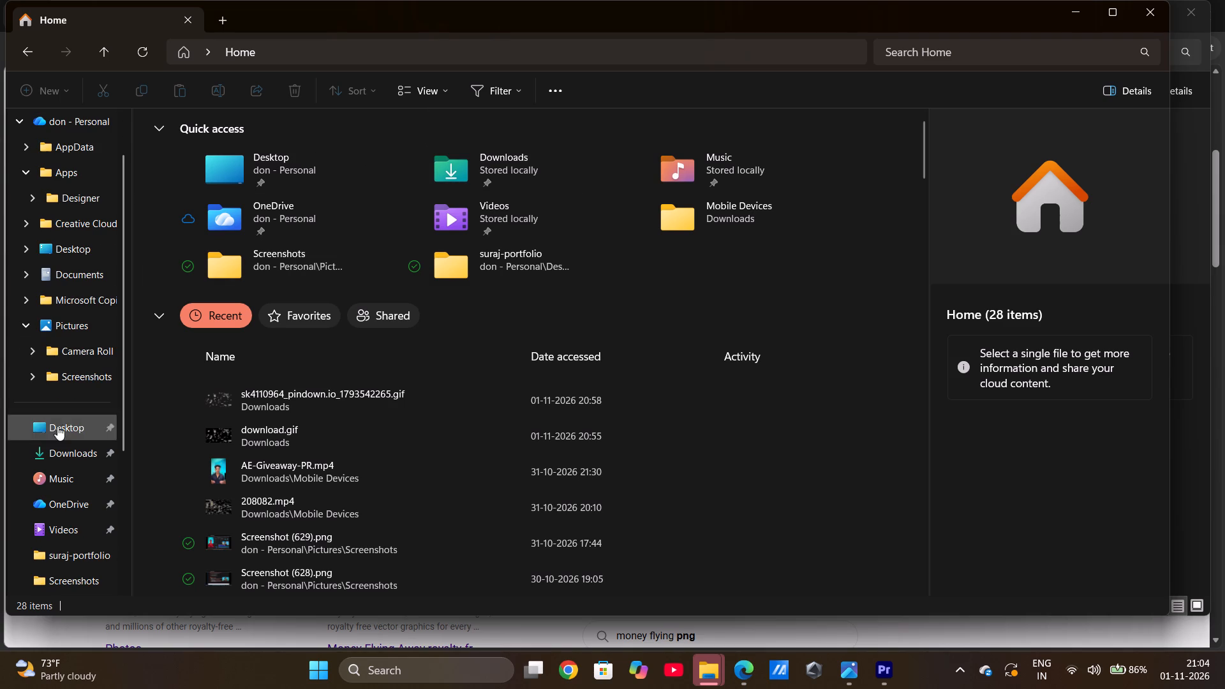
{"action": "scroll", "coordinate": [70, 443], "scroll_direction": "down", "scroll_amount": 1}
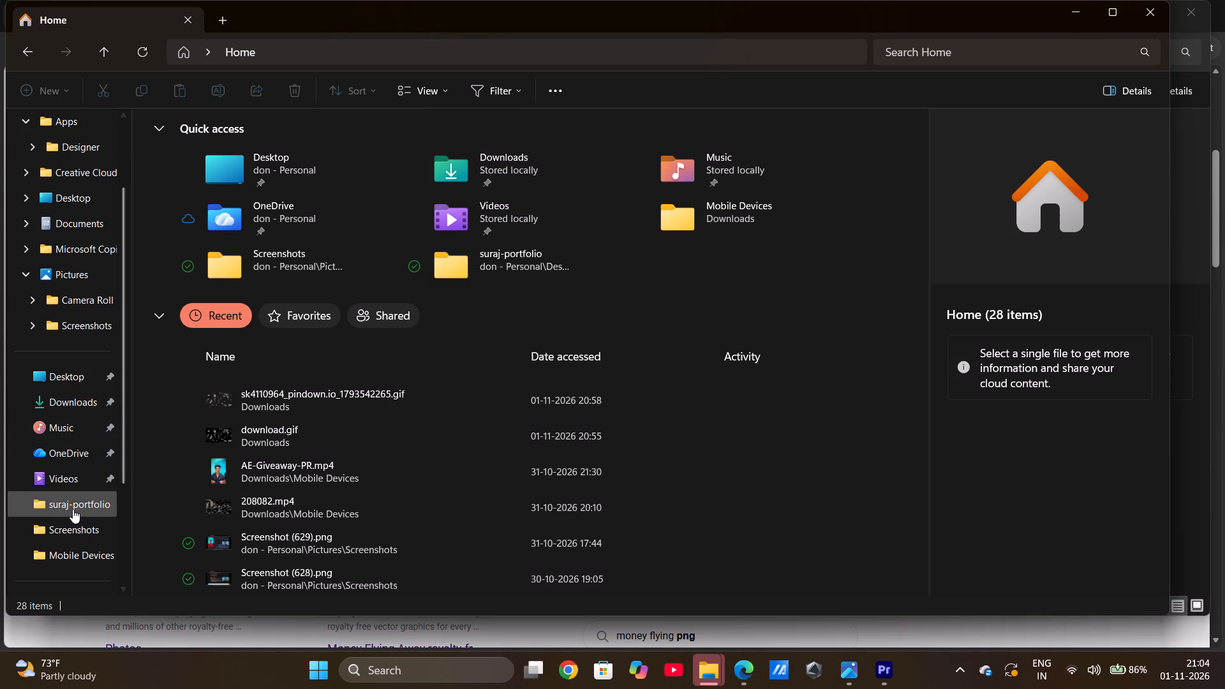
{"action": "left_click", "coordinate": [64, 549]}
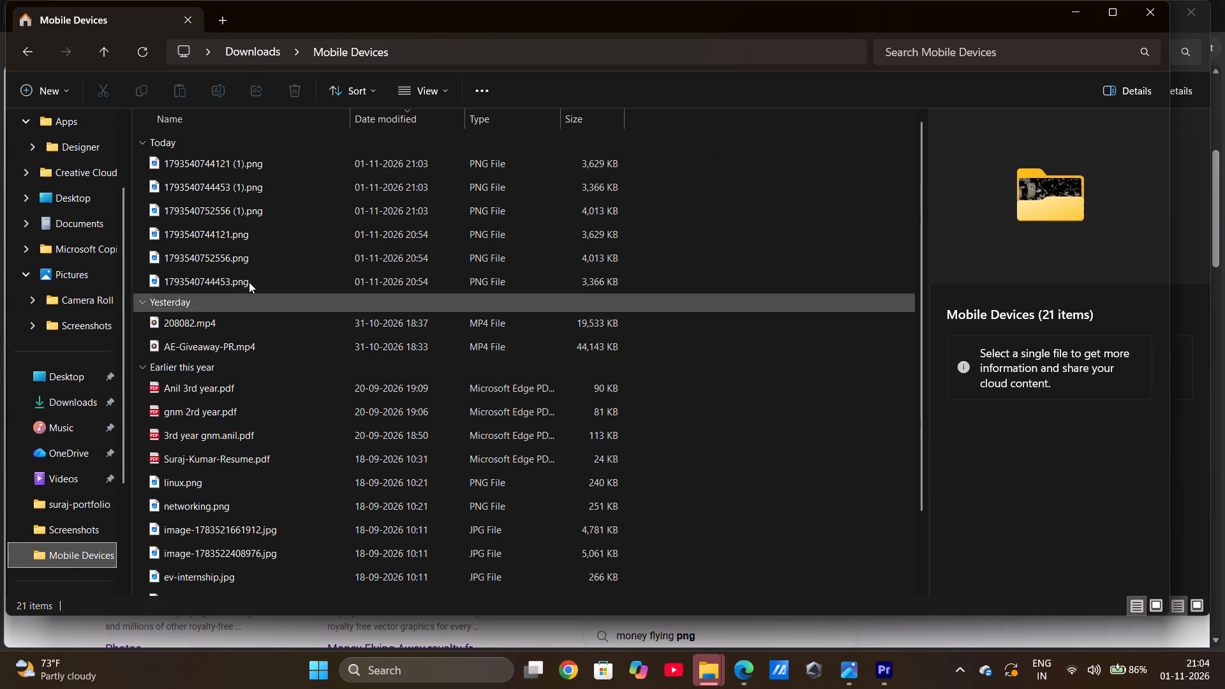
{"action": "double_click", "coordinate": [278, 159]}
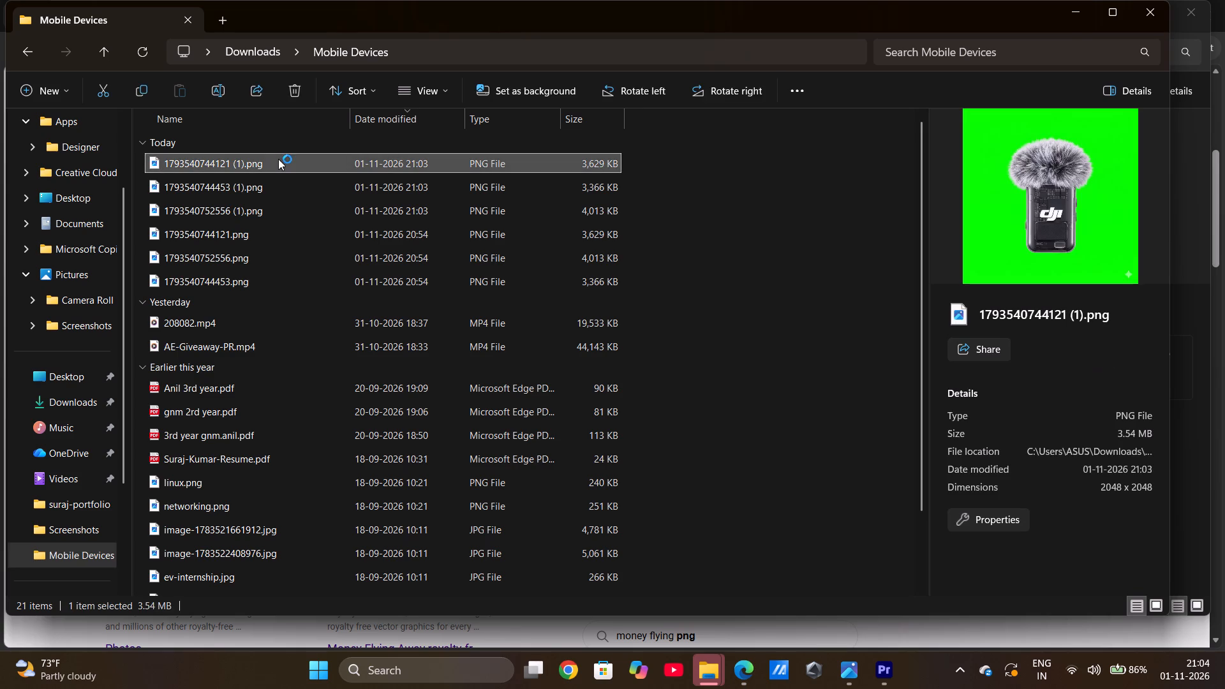
{"action": "left_click", "coordinate": [938, 59]}
{"action": "left_click", "coordinate": [183, 171]}
{"action": "left_click_drag", "start_coordinate": [156, 164], "coordinate": [185, 174]}
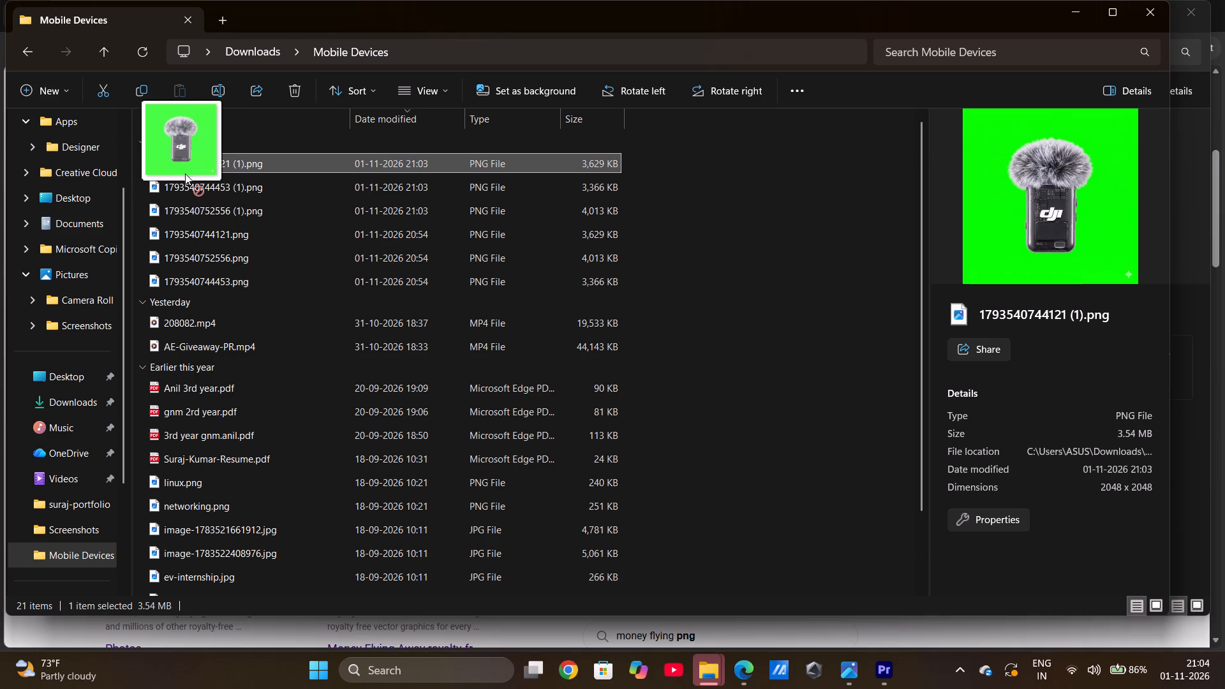
{"action": "left_click_drag", "start_coordinate": [185, 174], "coordinate": [662, 595]}
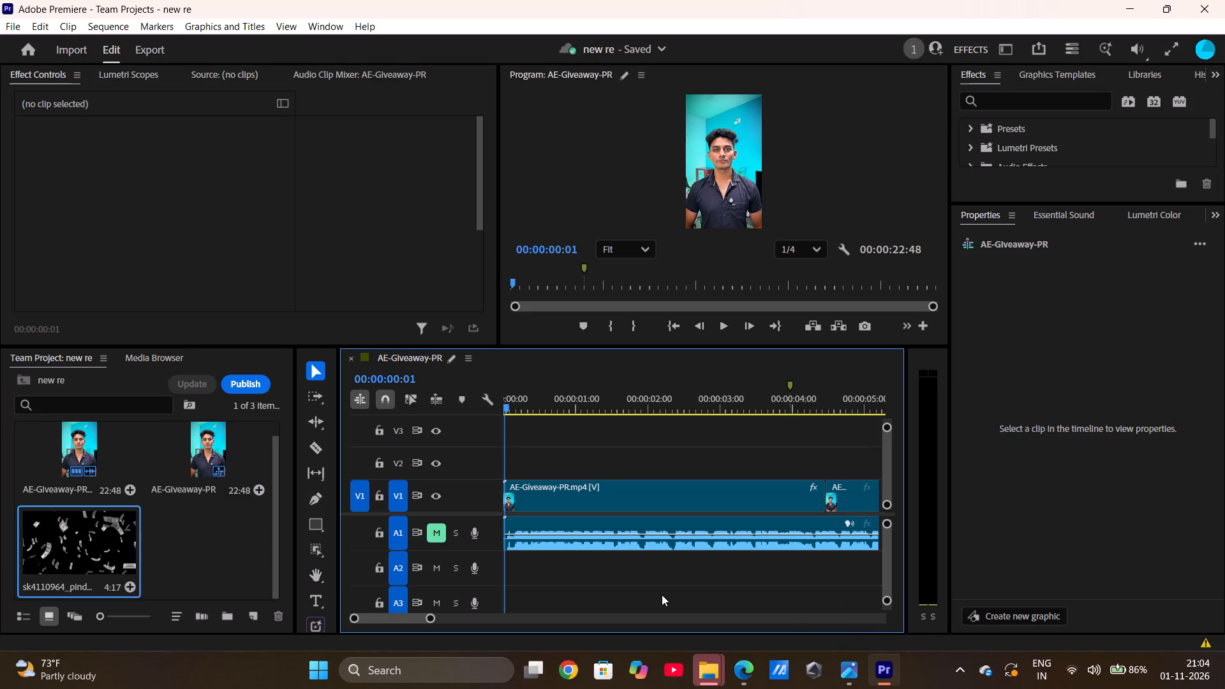
{"action": "left_click_drag", "start_coordinate": [662, 595], "coordinate": [184, 565]}
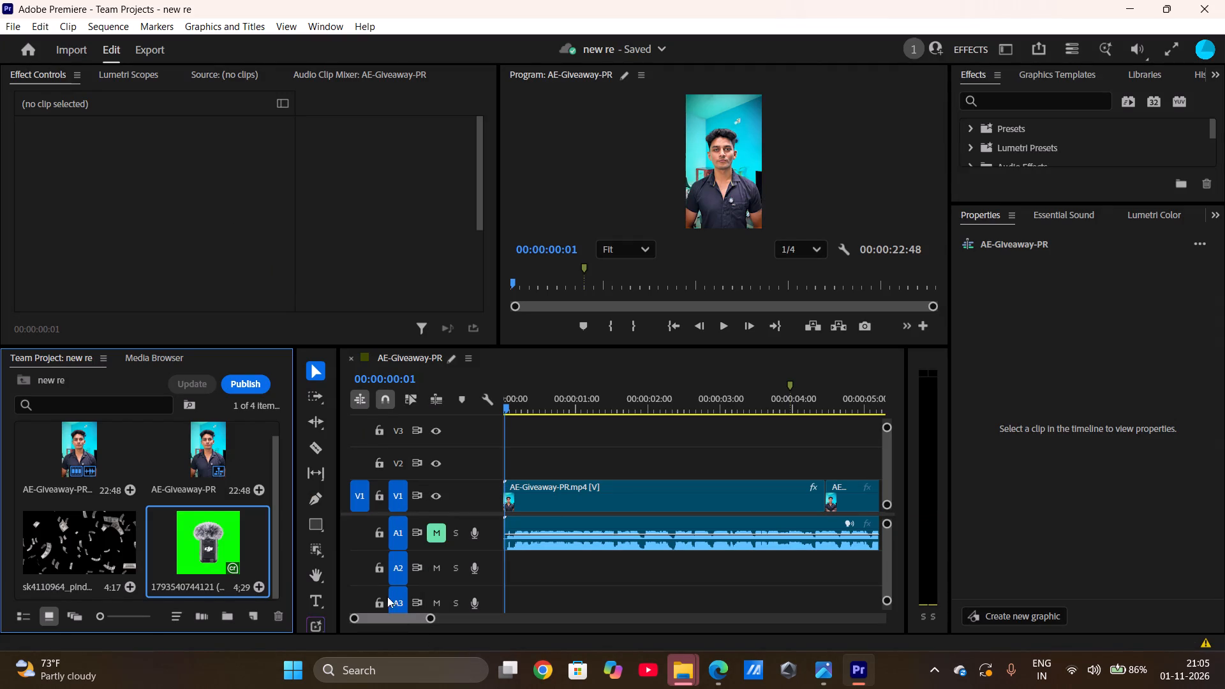
{"action": "key", "text": "ctrl+i"}
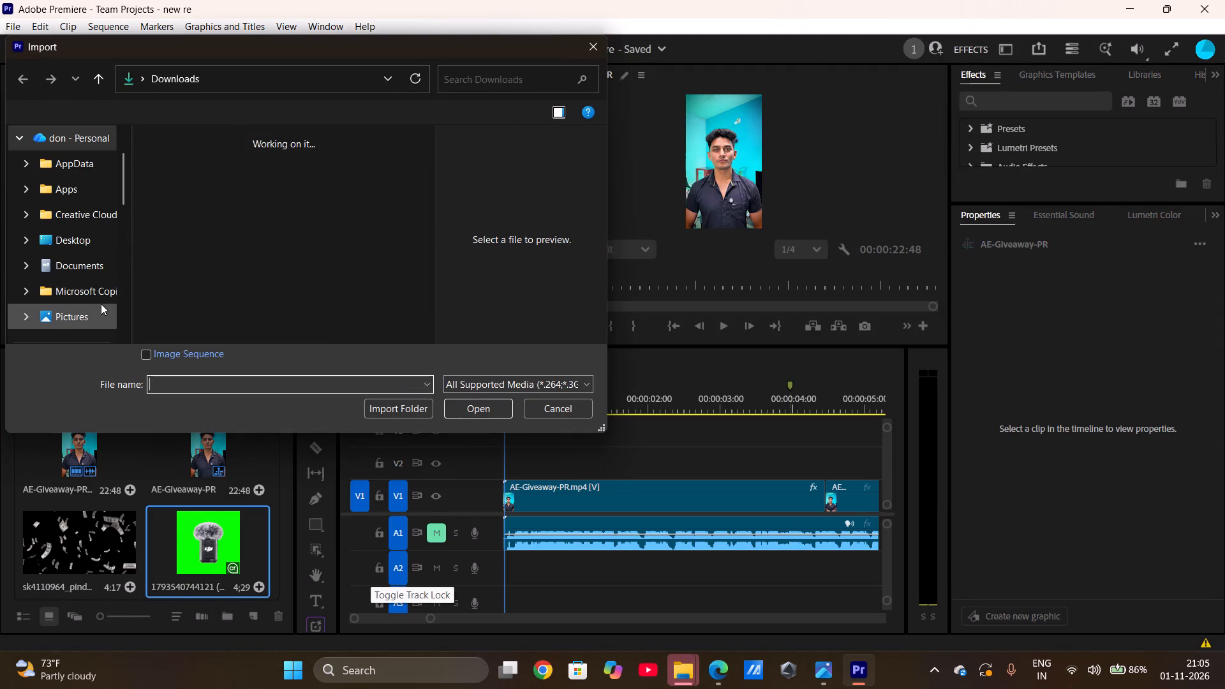
{"action": "scroll", "coordinate": [75, 302], "scroll_direction": "down", "scroll_amount": 10}
{"action": "scroll", "coordinate": [75, 302], "scroll_direction": "up", "scroll_amount": 1}
{"action": "scroll", "coordinate": [75, 302], "scroll_direction": "down", "scroll_amount": 5}
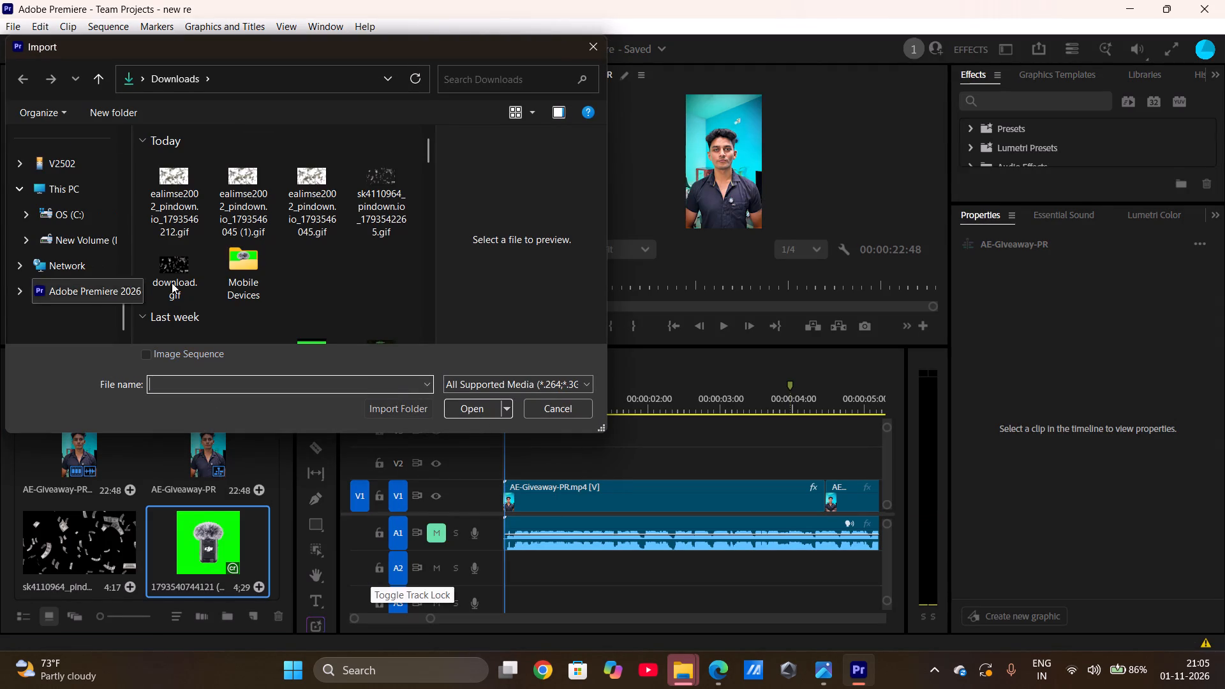
{"action": "left_click", "coordinate": [270, 261]}
{"action": "double_click", "coordinate": [241, 266]}
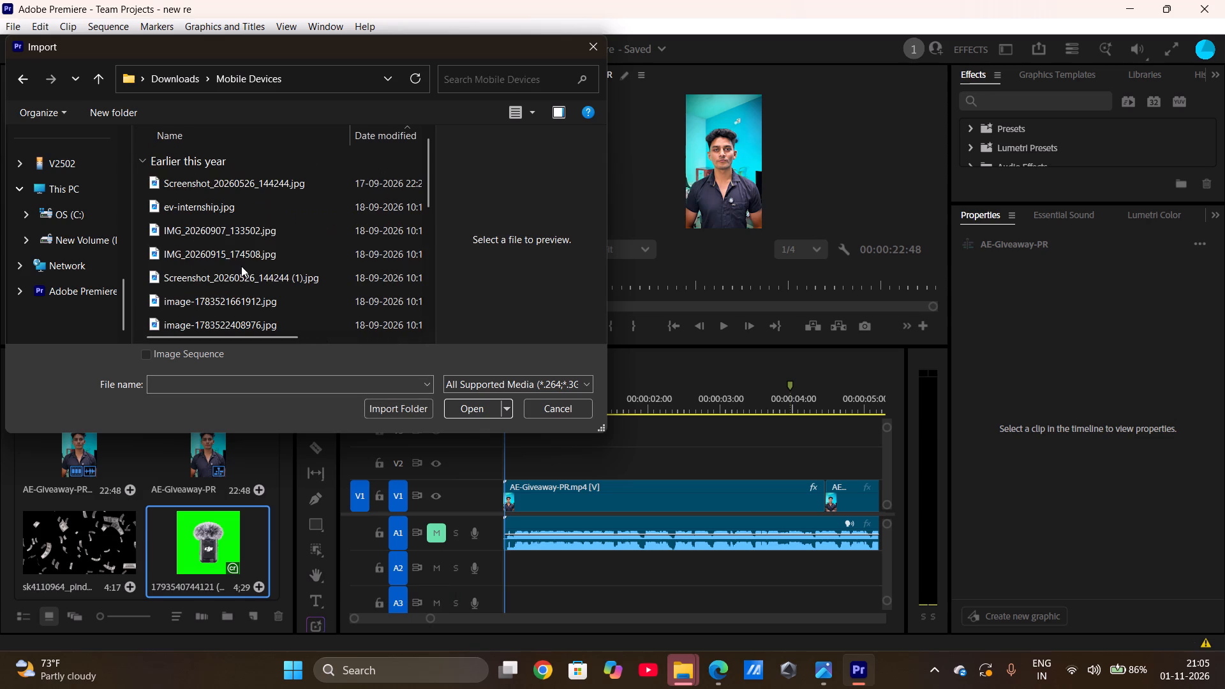
{"action": "scroll", "coordinate": [249, 181], "scroll_direction": "up", "scroll_amount": 2}
{"action": "scroll", "coordinate": [249, 181], "scroll_direction": "down", "scroll_amount": 4}
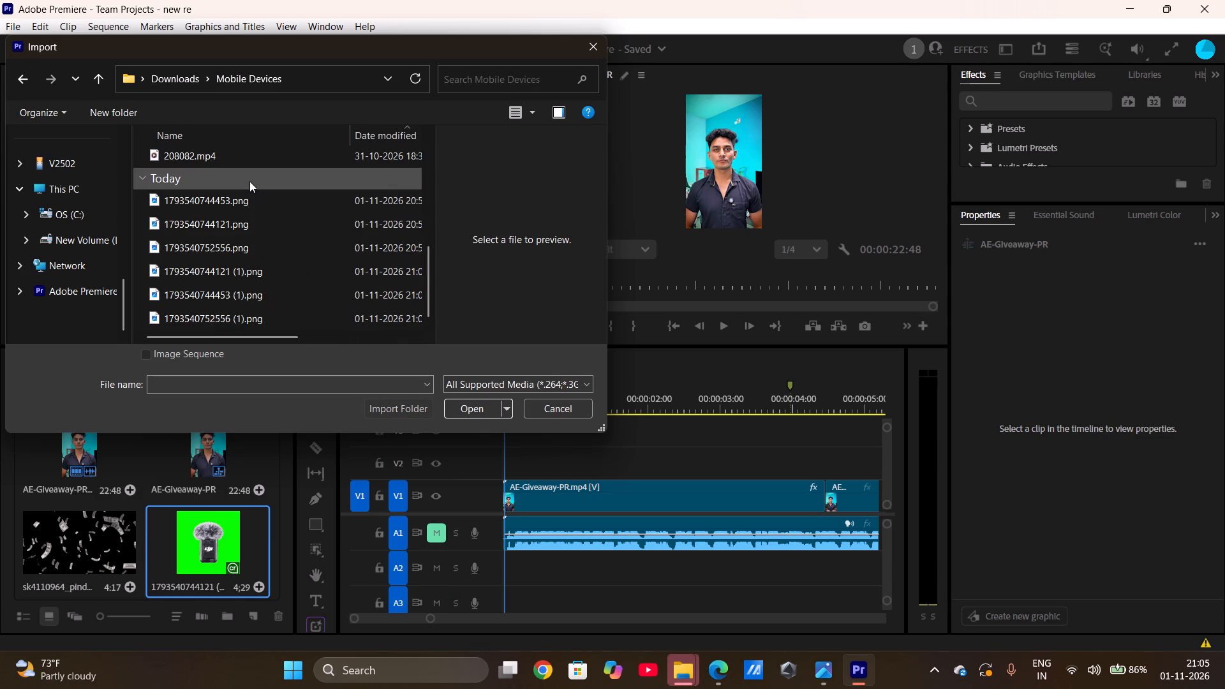
{"action": "left_click", "coordinate": [221, 300]}
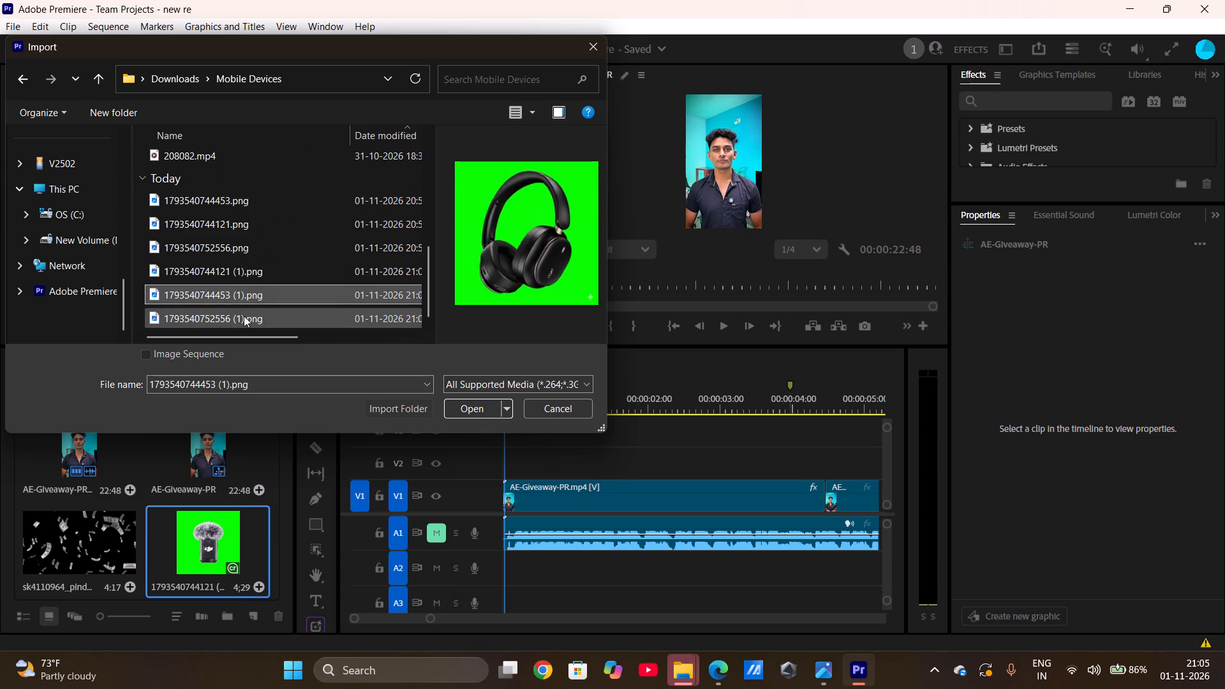
{"action": "left_click_drag", "start_coordinate": [244, 315], "coordinate": [223, 292]}
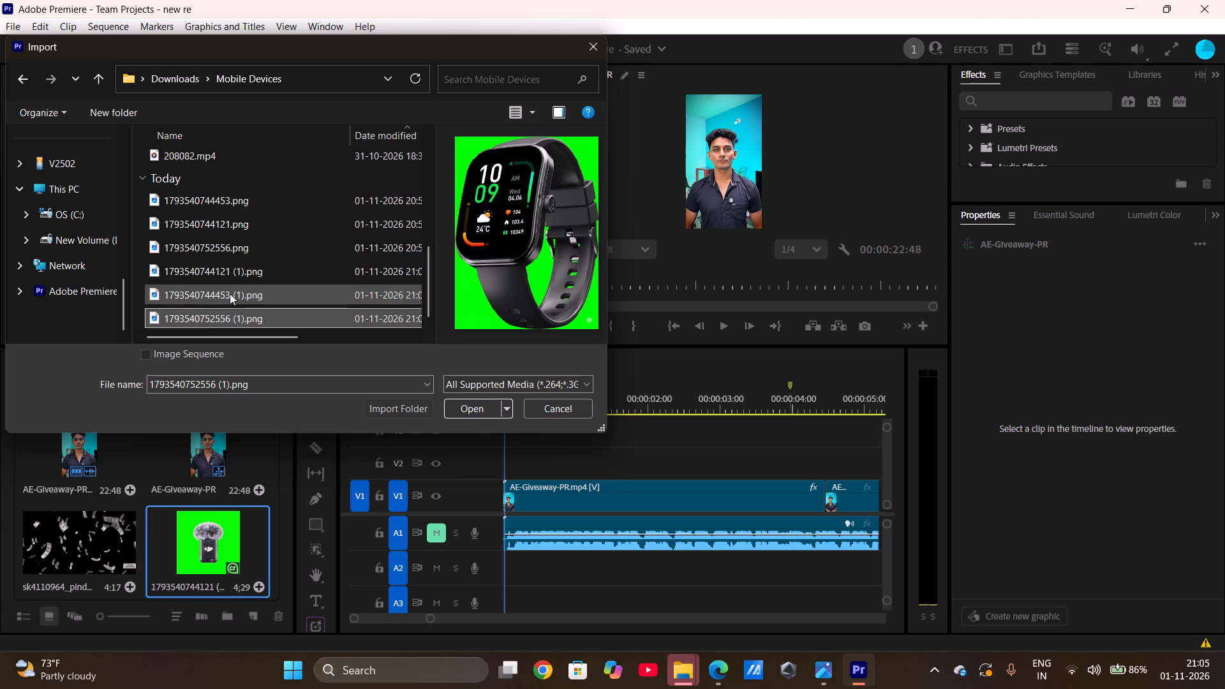
{"action": "left_click", "coordinate": [223, 286], "text": "ctrl"}
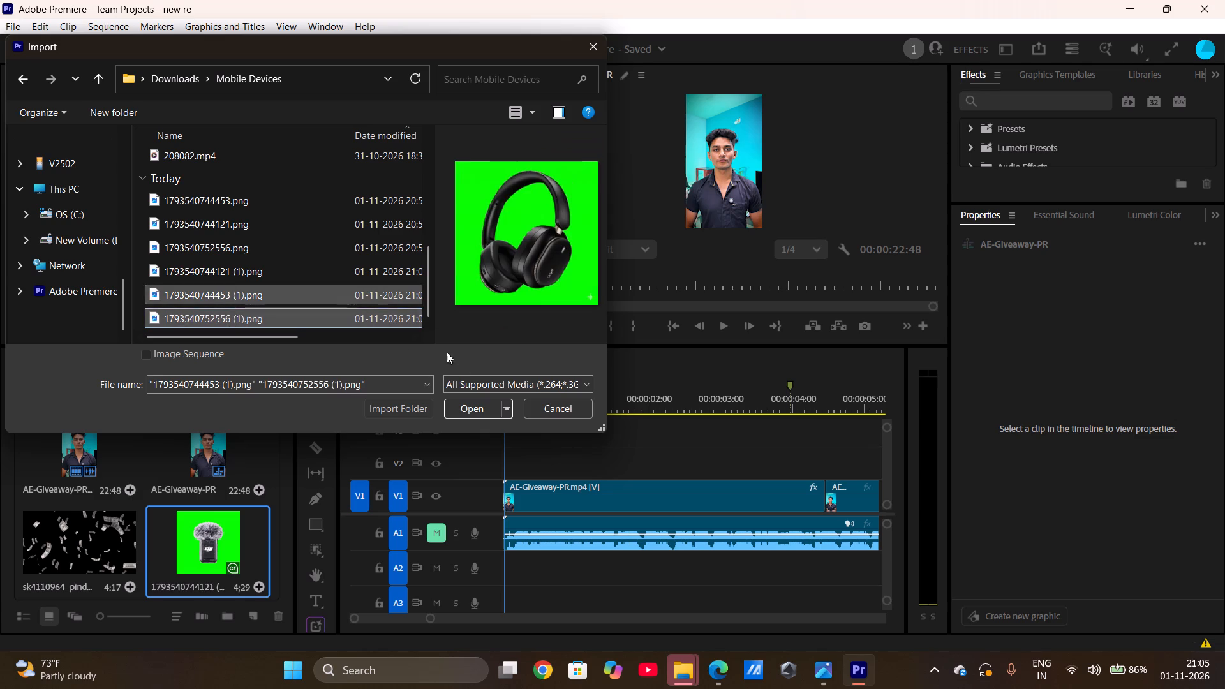
{"action": "left_click", "coordinate": [471, 409]}
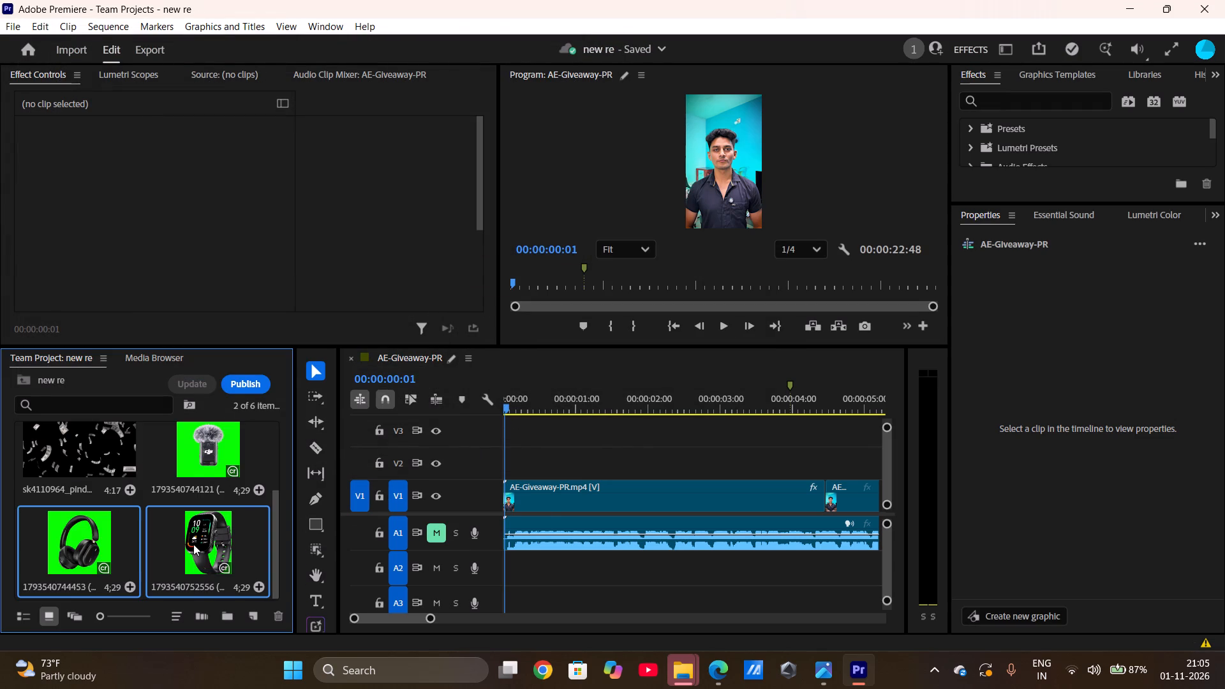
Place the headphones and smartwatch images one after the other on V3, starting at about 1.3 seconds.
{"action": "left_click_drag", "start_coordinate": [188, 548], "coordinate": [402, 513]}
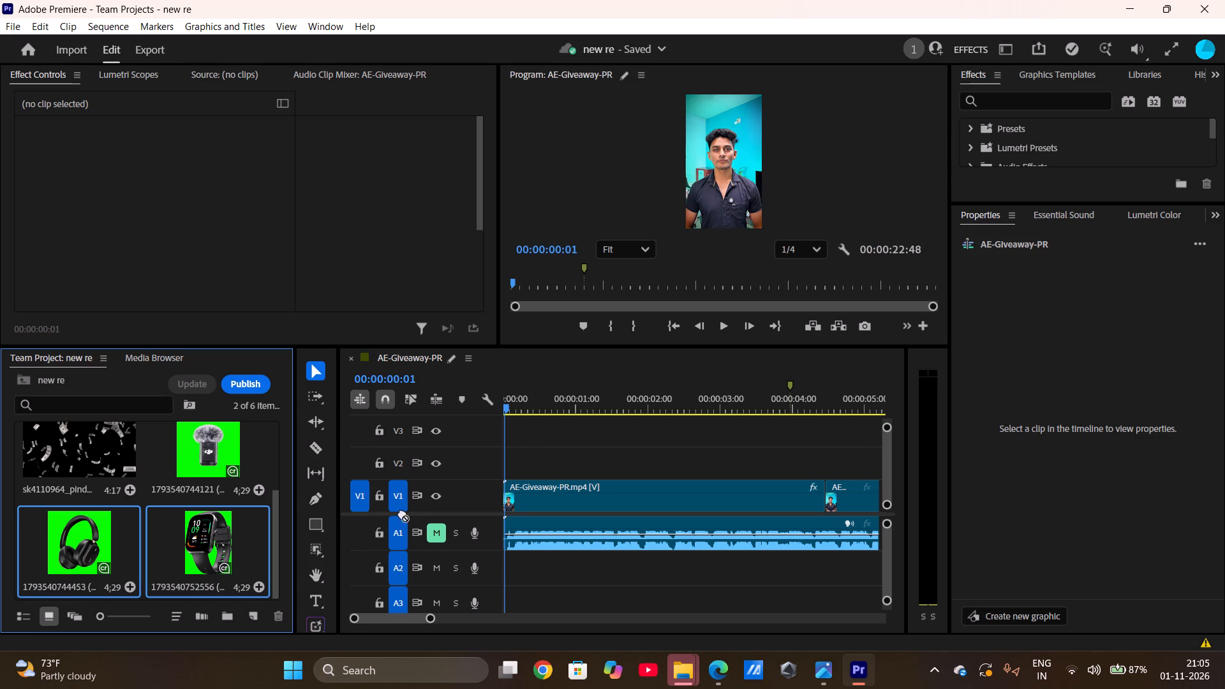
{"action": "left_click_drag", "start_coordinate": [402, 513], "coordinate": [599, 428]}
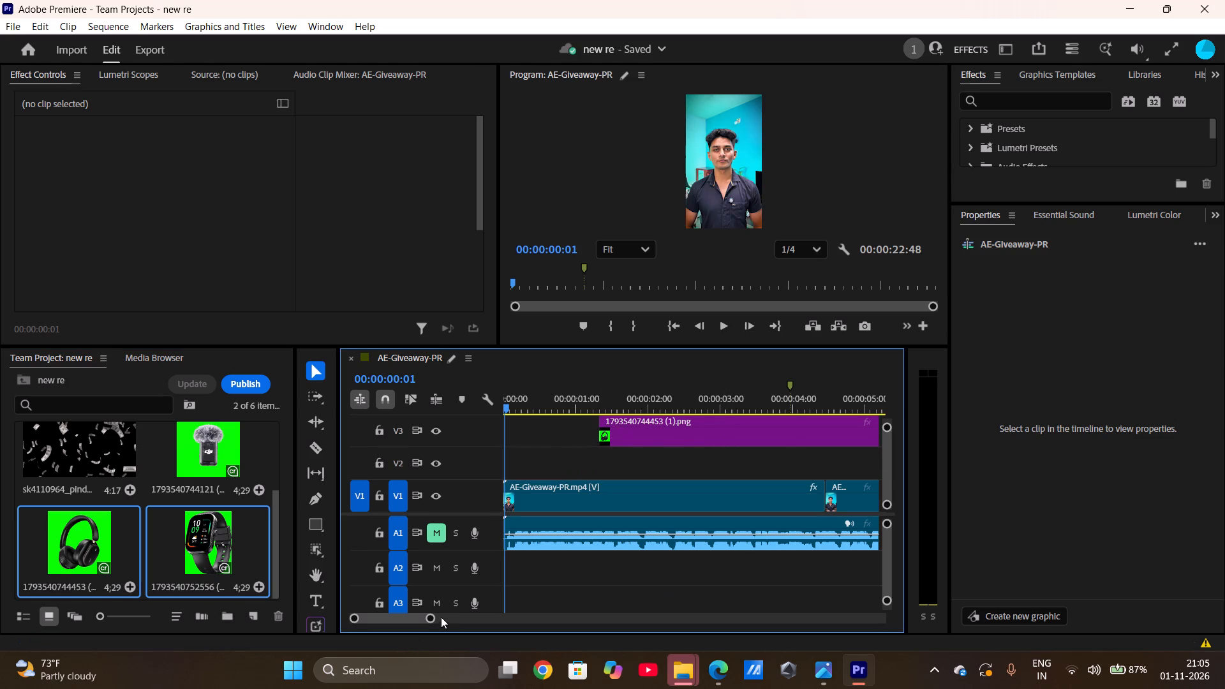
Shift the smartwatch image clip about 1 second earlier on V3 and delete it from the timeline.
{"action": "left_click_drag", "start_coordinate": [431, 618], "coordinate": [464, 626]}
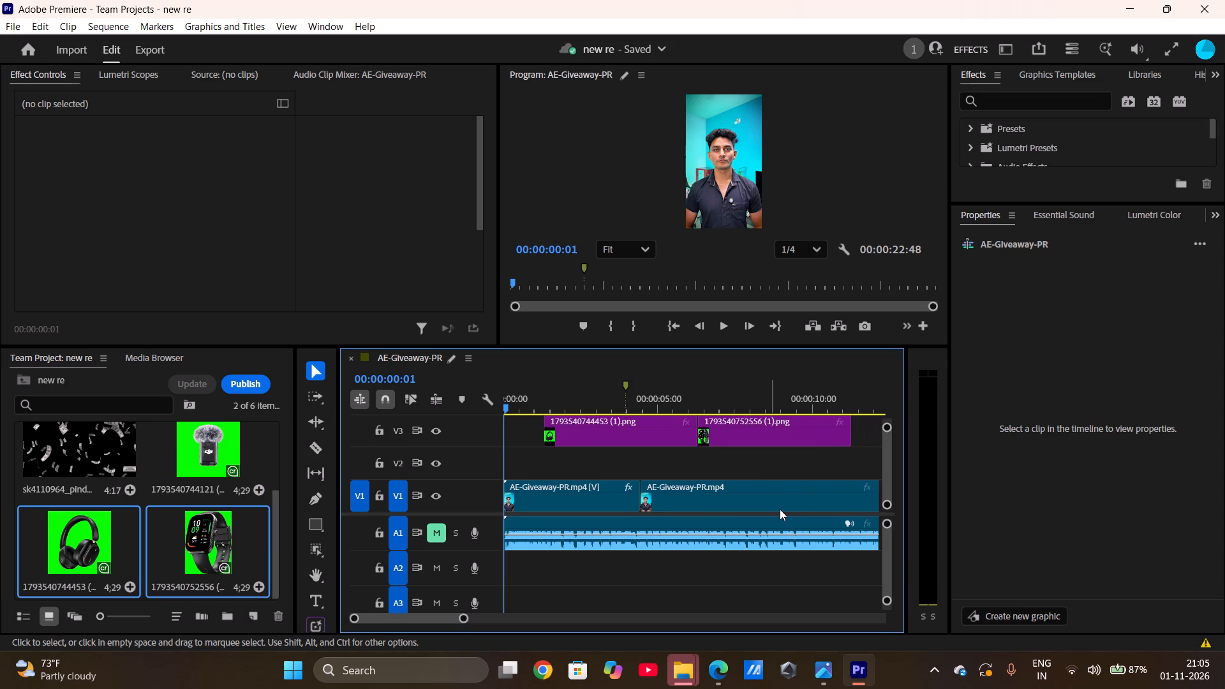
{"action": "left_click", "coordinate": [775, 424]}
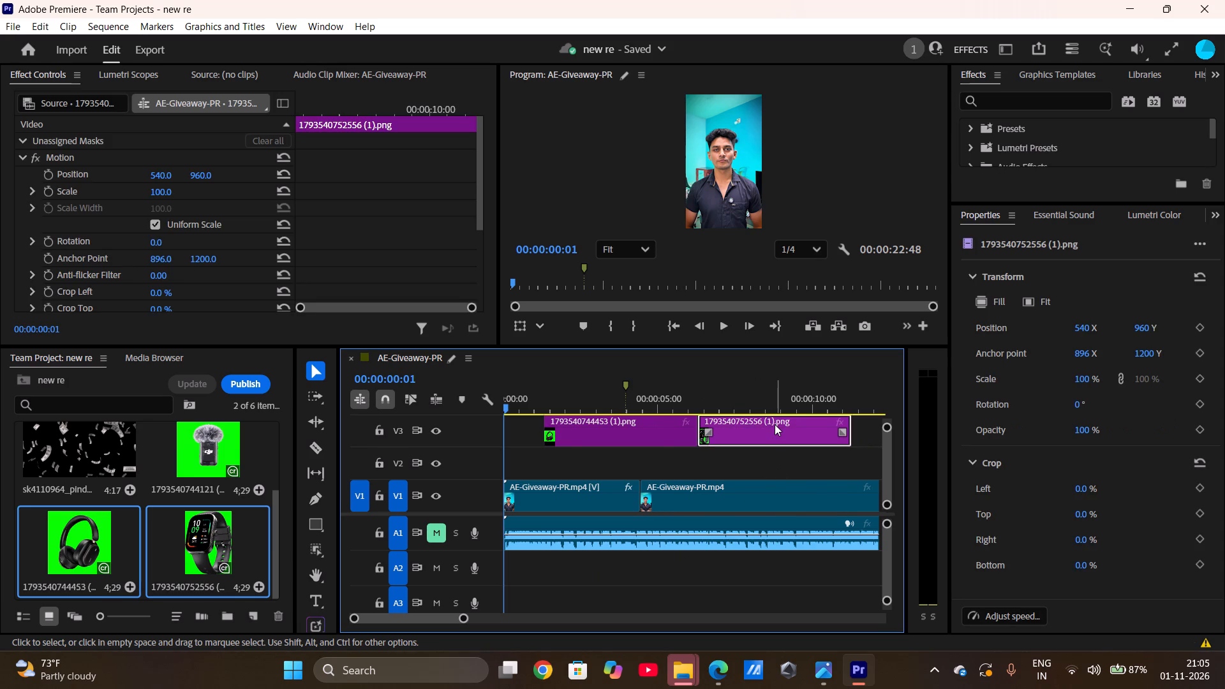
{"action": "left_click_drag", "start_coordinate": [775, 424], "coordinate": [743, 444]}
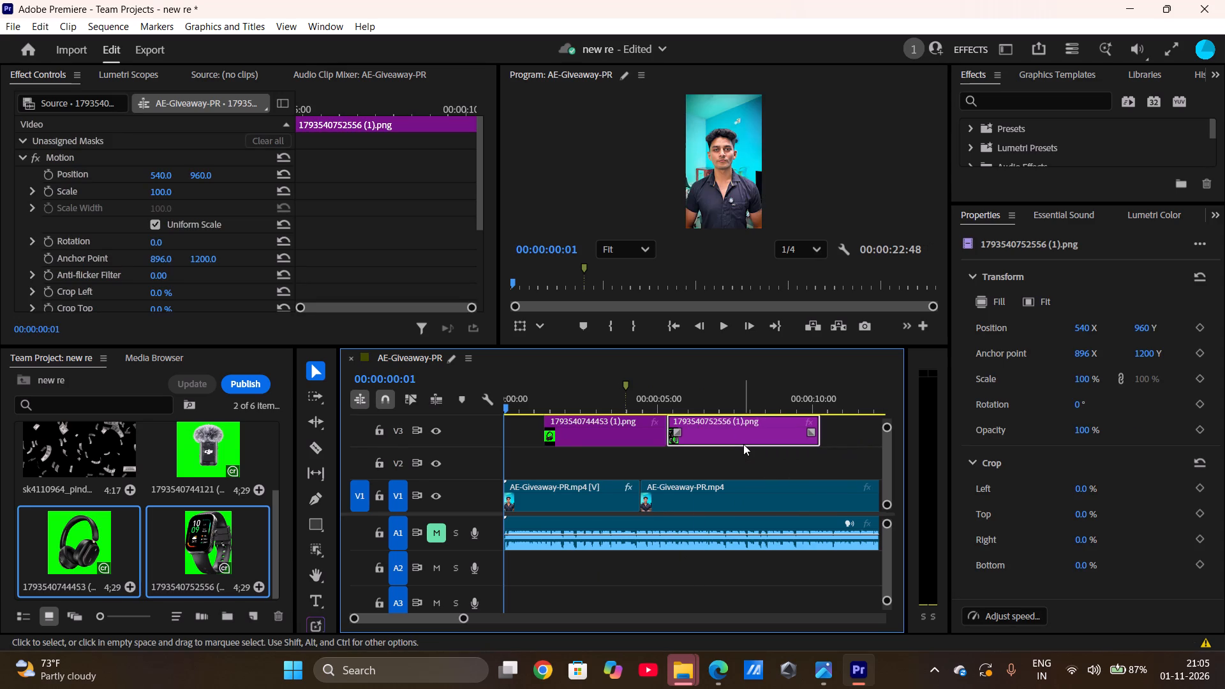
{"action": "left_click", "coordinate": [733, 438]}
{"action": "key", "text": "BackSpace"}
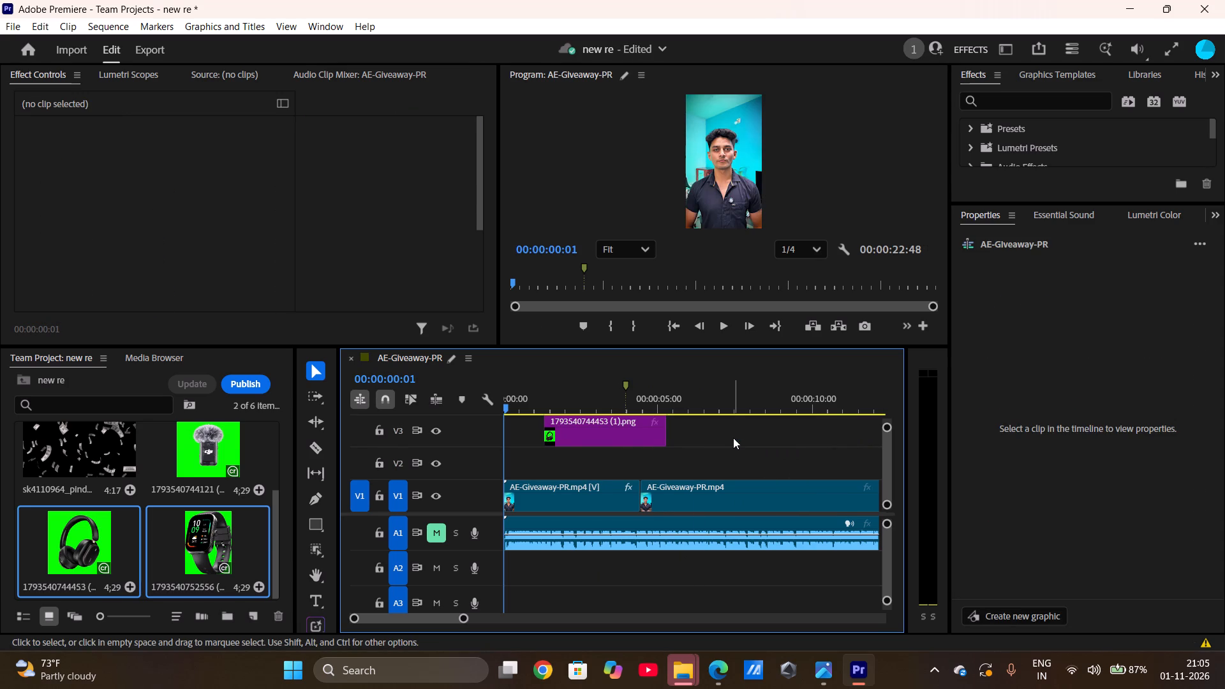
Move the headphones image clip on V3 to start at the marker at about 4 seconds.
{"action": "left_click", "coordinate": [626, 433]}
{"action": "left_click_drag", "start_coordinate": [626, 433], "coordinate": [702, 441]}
Place the headphones and smartwatch images one after the other on V3 from the start of the sequence.
{"action": "left_click_drag", "start_coordinate": [192, 557], "coordinate": [461, 493]}
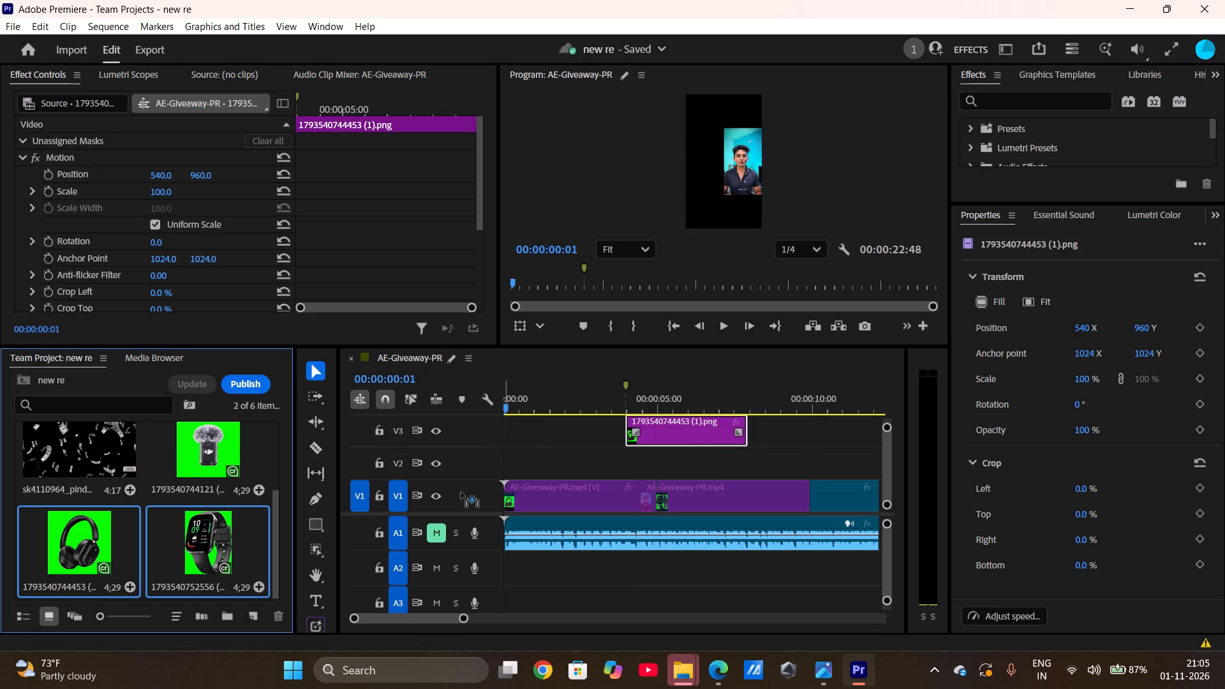
{"action": "left_click_drag", "start_coordinate": [461, 493], "coordinate": [561, 426]}
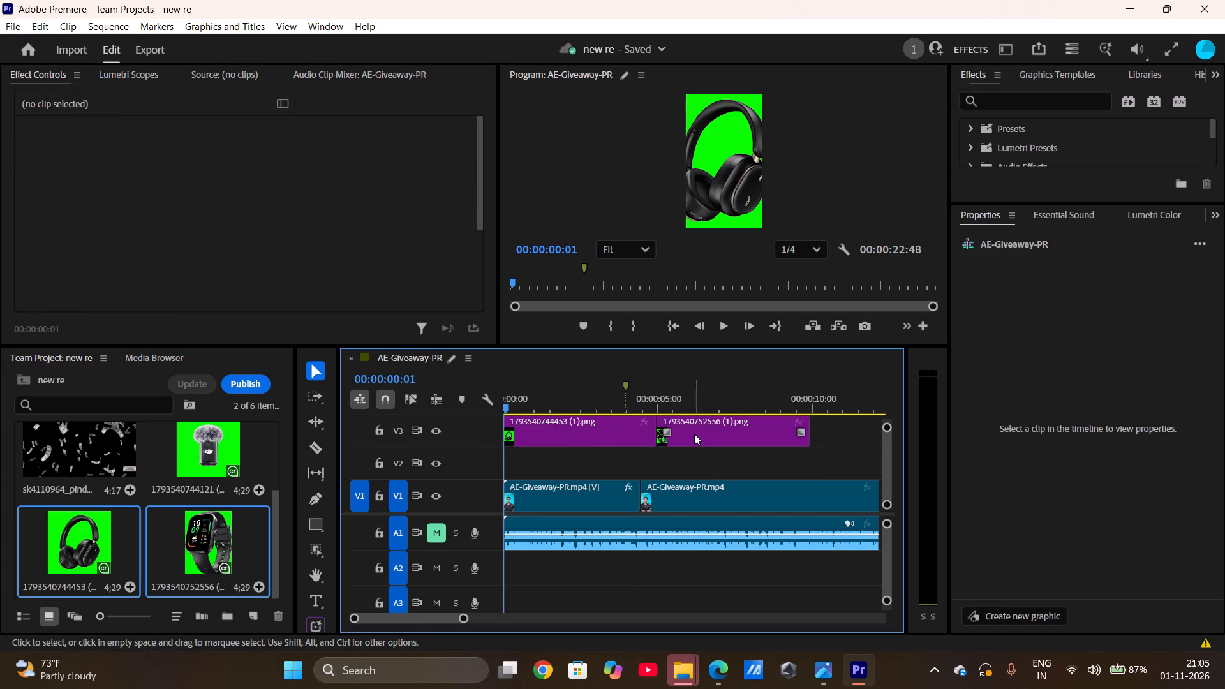
{"action": "left_click", "coordinate": [587, 440]}
{"action": "key", "text": "BackSpace"}
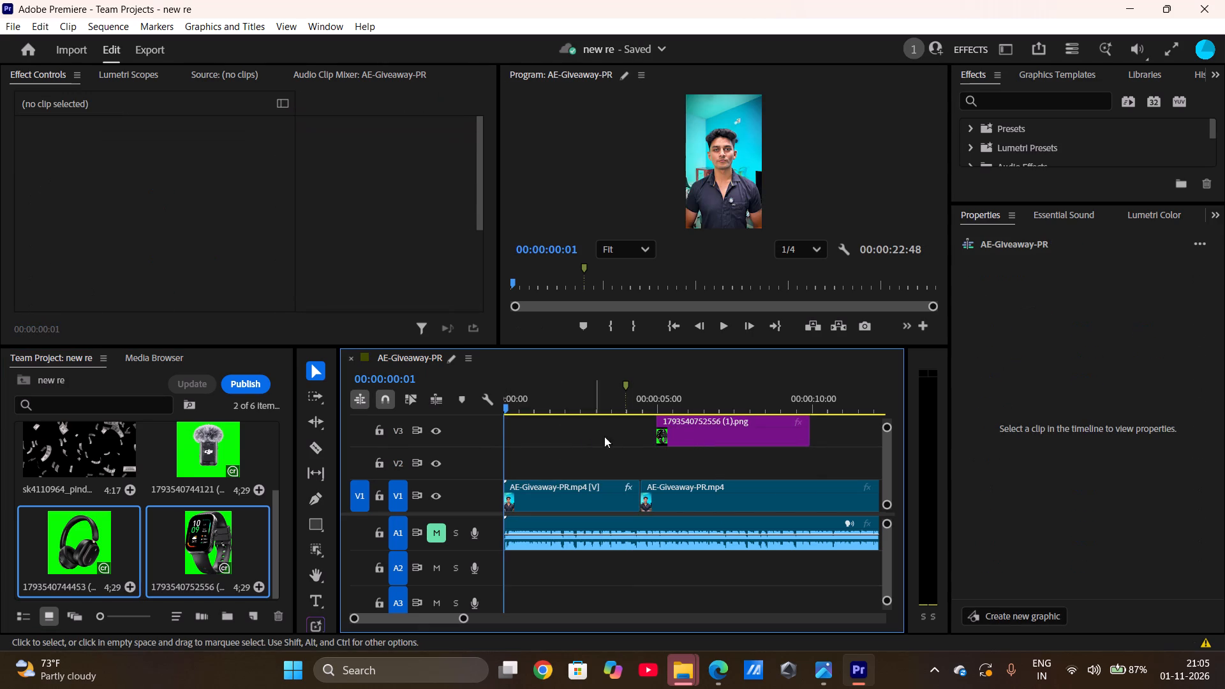
{"action": "left_click", "coordinate": [672, 436]}
{"action": "left_click_drag", "start_coordinate": [672, 436], "coordinate": [564, 429]}
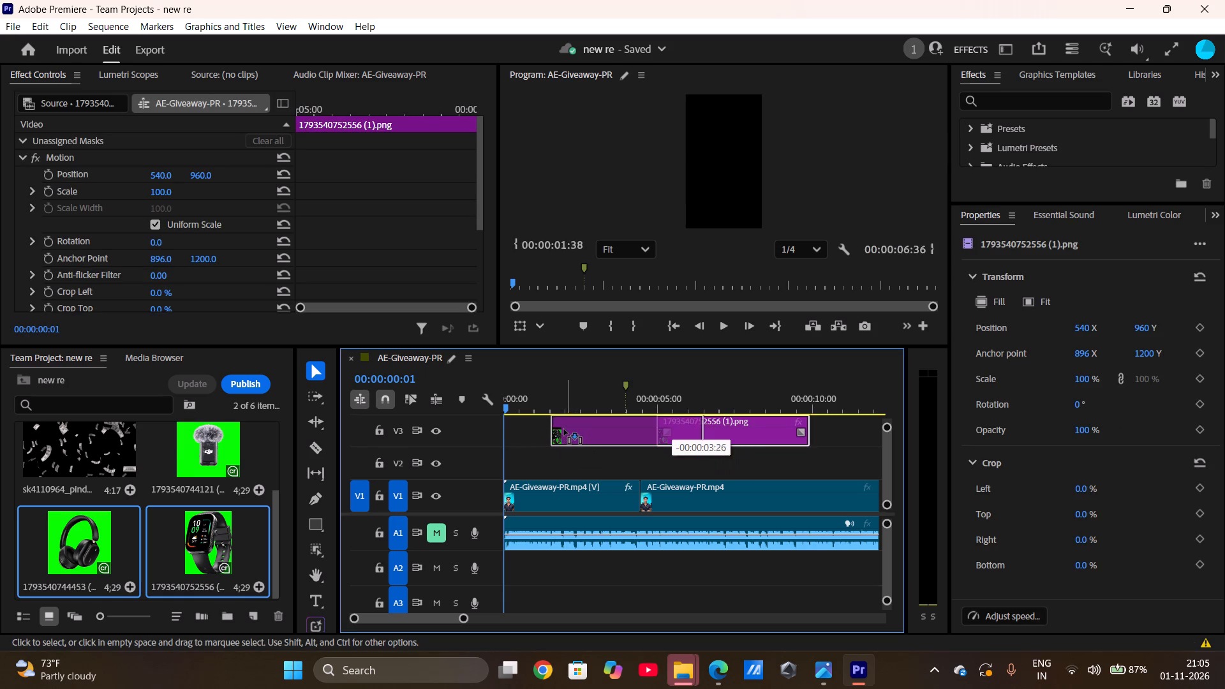
{"action": "left_click_drag", "start_coordinate": [564, 429], "coordinate": [563, 428]}
{"action": "scroll", "coordinate": [787, 445], "scroll_direction": "right", "scroll_amount": 2}
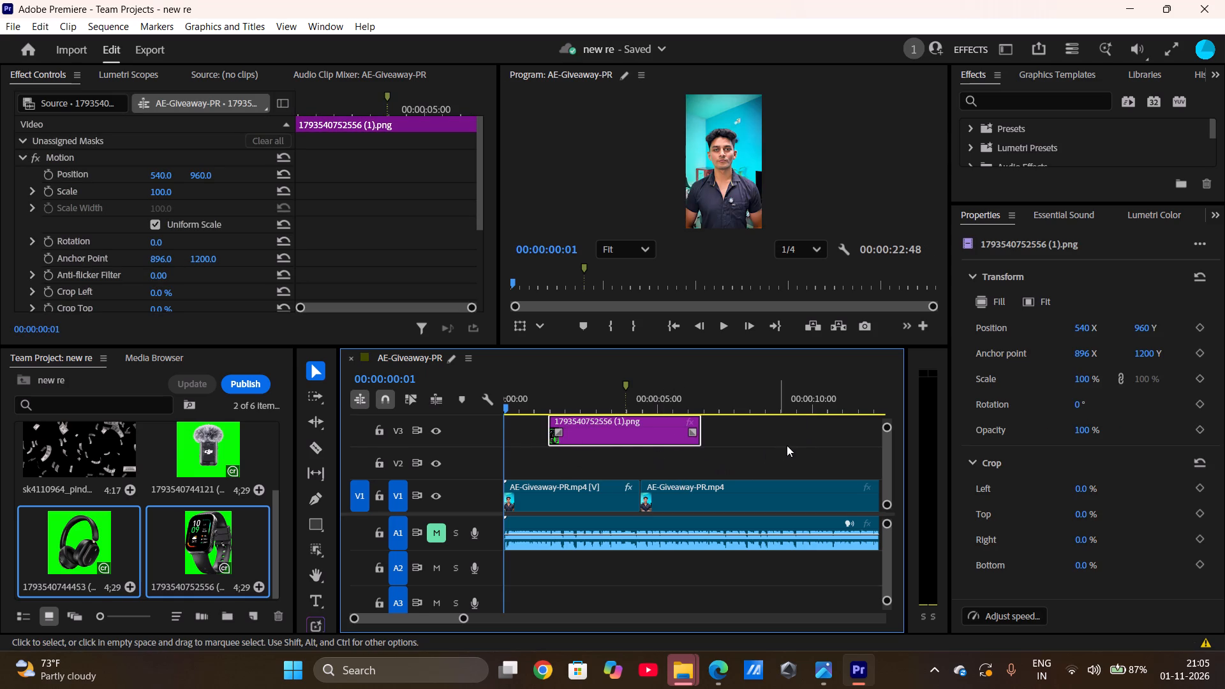
Return the playhead to the start of the sequence and switch to the Editing workspace.
{"action": "left_click", "coordinate": [722, 330]}
{"action": "left_click", "coordinate": [669, 324]}
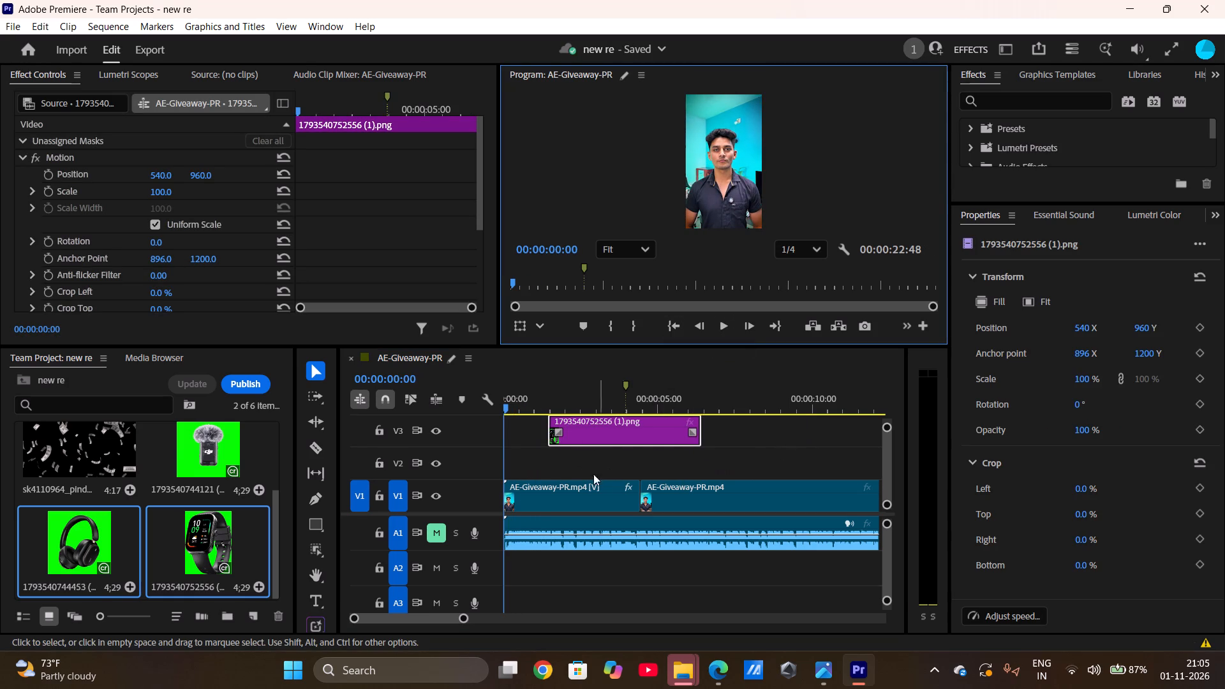
{"action": "scroll", "coordinate": [521, 485], "scroll_direction": "right", "scroll_amount": 1}
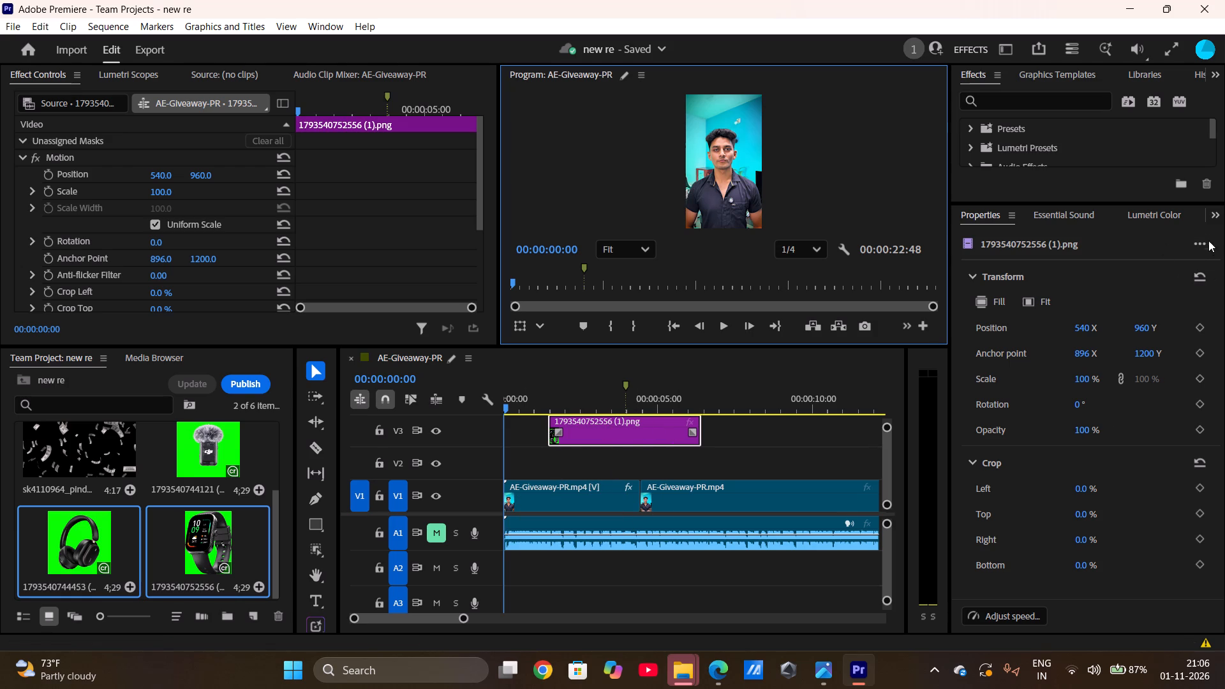
{"action": "left_click", "coordinate": [1219, 208]}
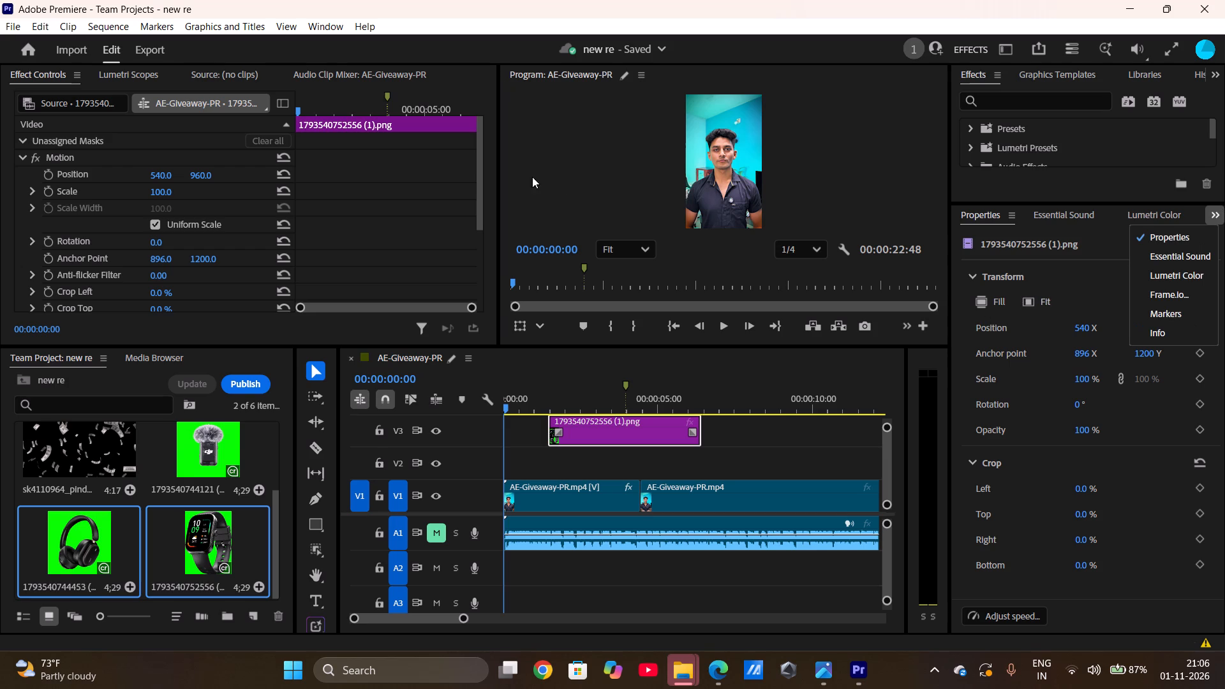
{"action": "left_click", "coordinate": [303, 28]}
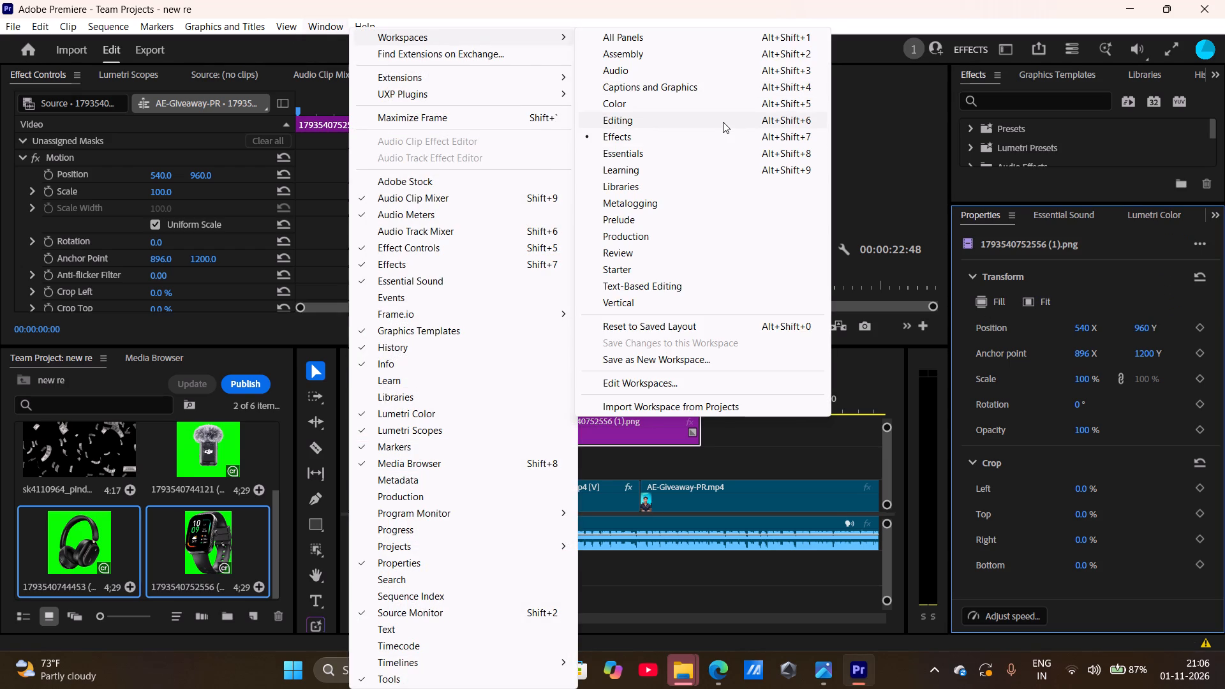
{"action": "left_click", "coordinate": [723, 122]}
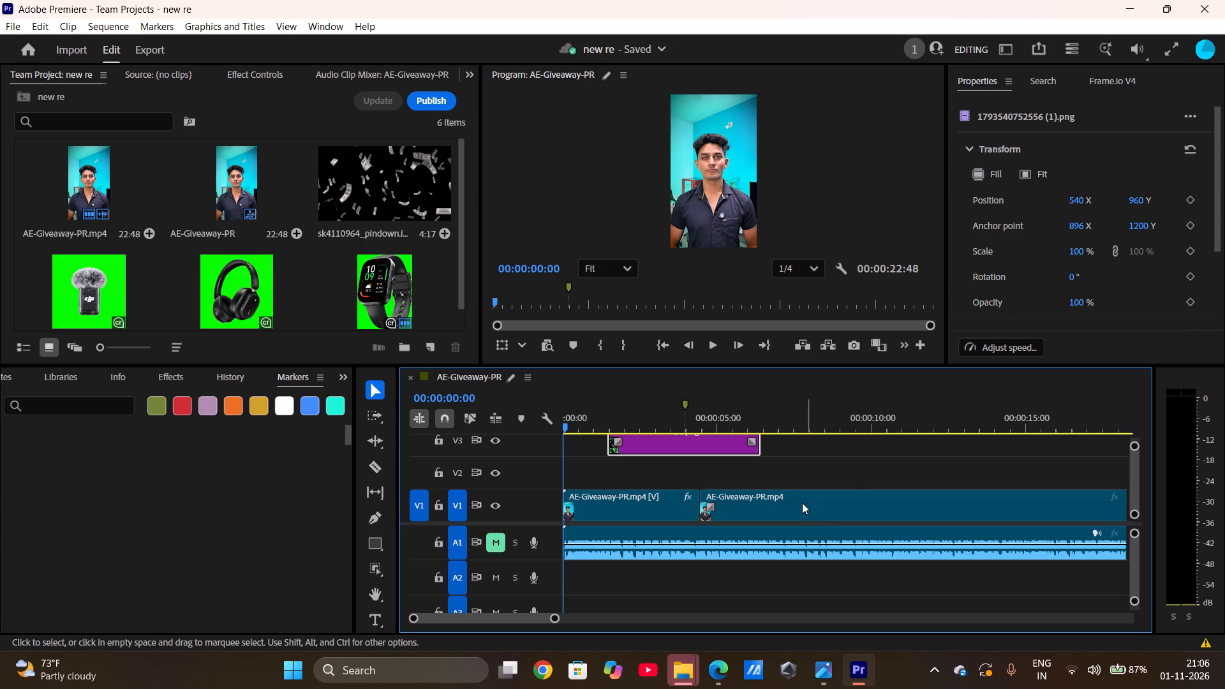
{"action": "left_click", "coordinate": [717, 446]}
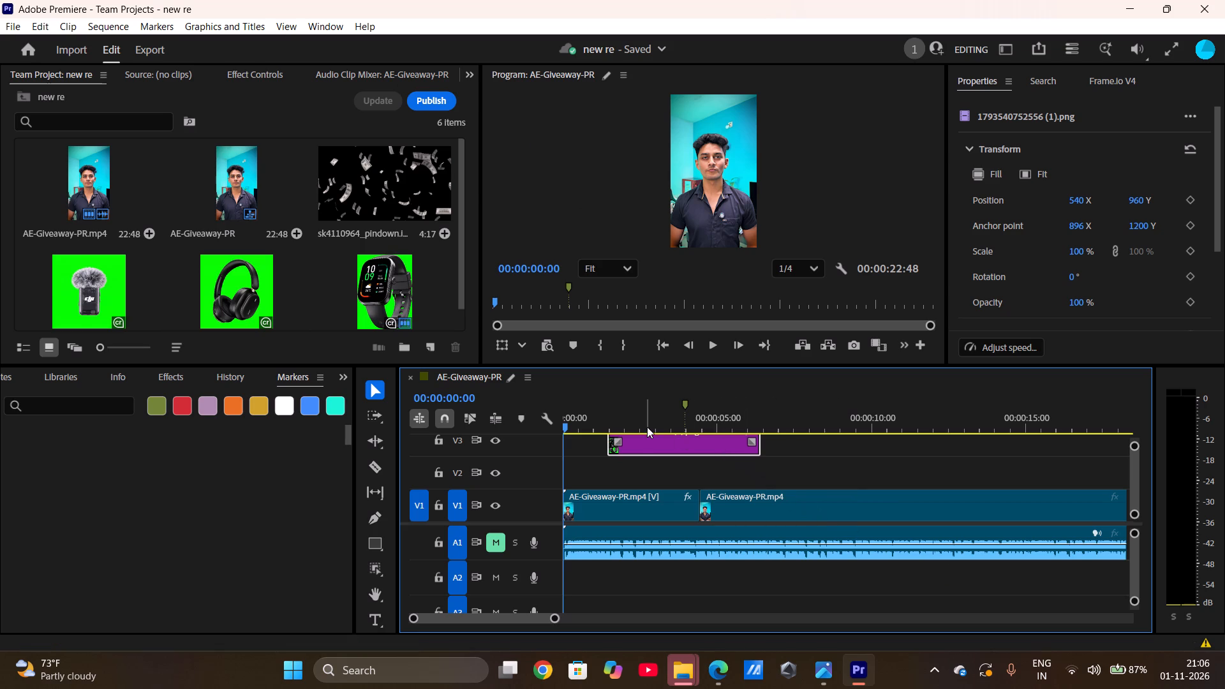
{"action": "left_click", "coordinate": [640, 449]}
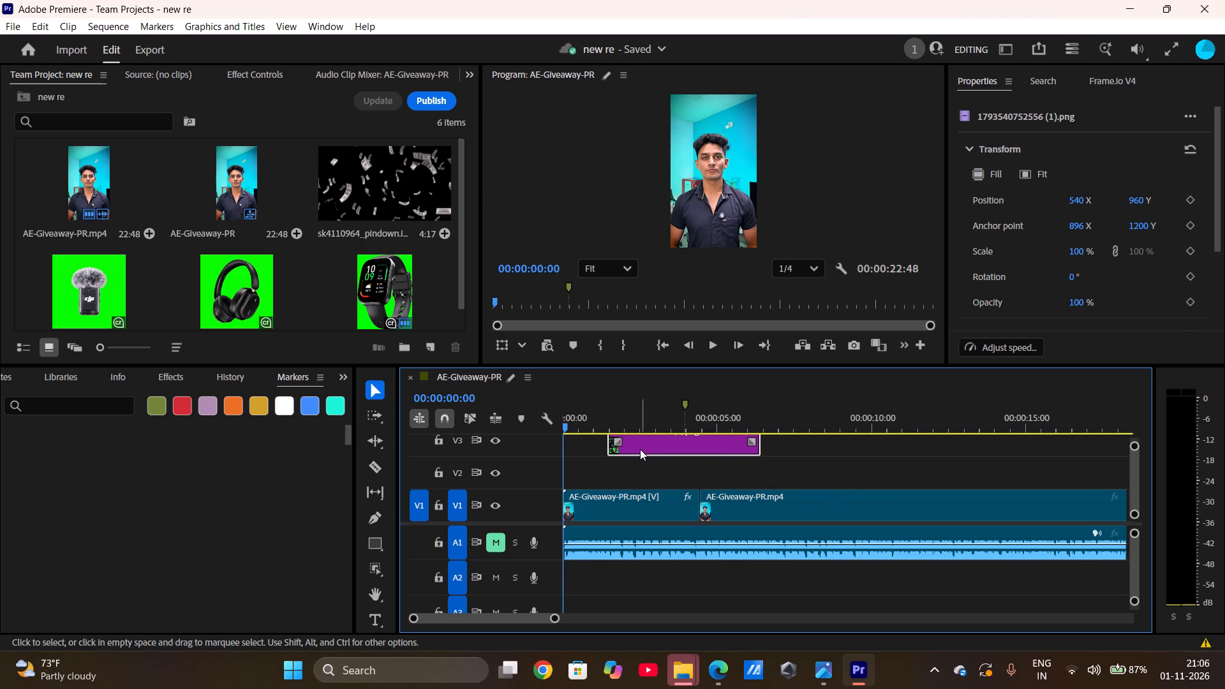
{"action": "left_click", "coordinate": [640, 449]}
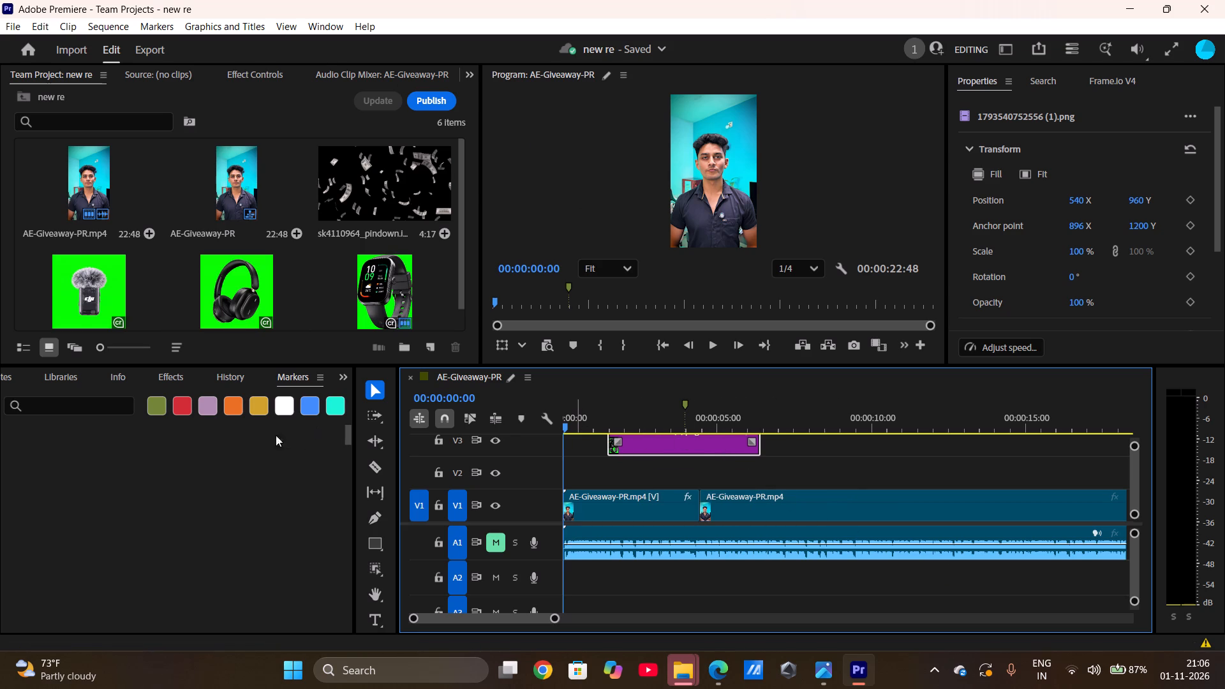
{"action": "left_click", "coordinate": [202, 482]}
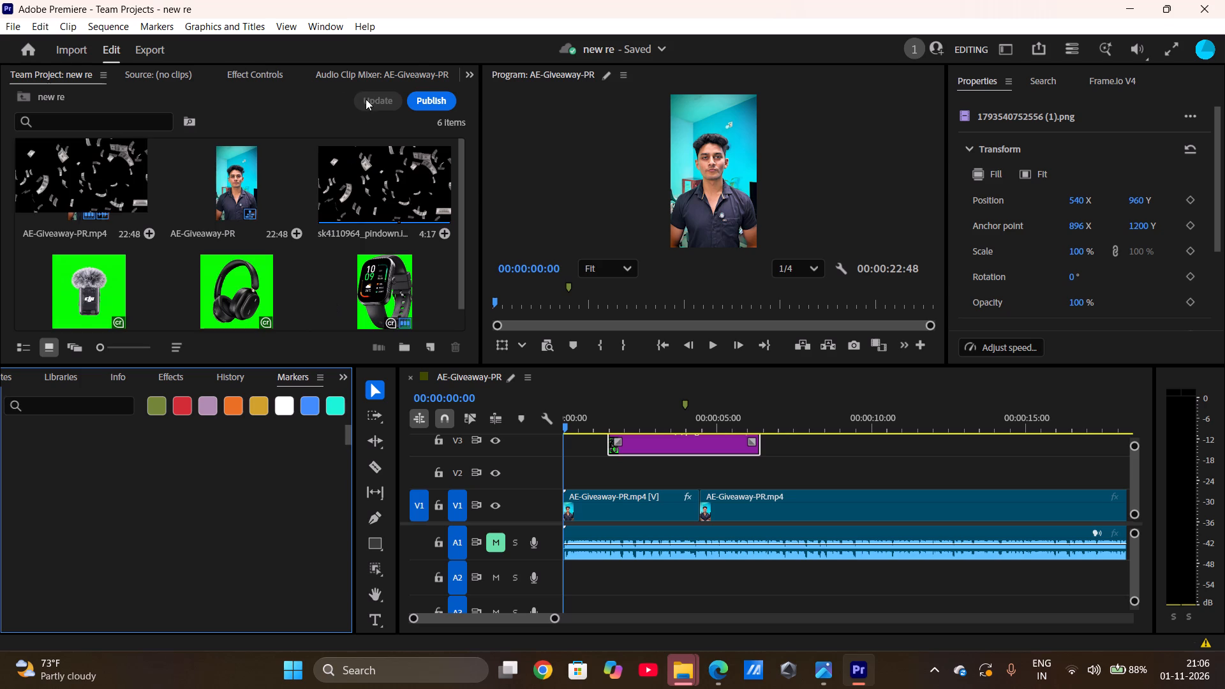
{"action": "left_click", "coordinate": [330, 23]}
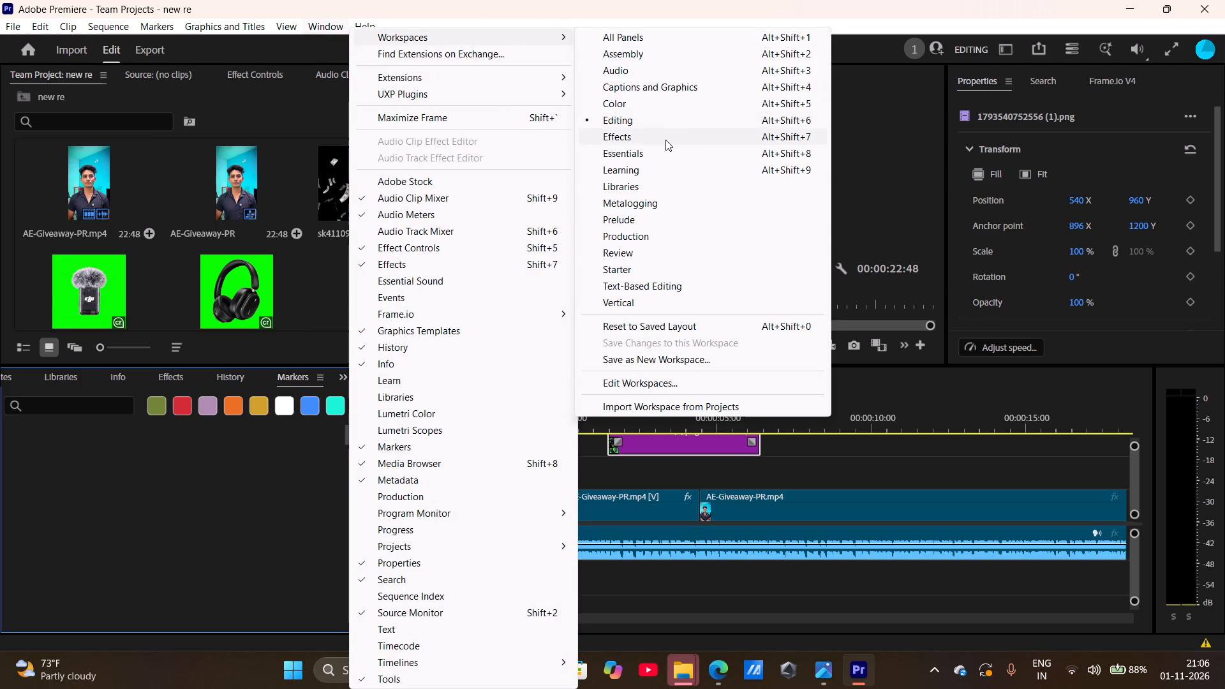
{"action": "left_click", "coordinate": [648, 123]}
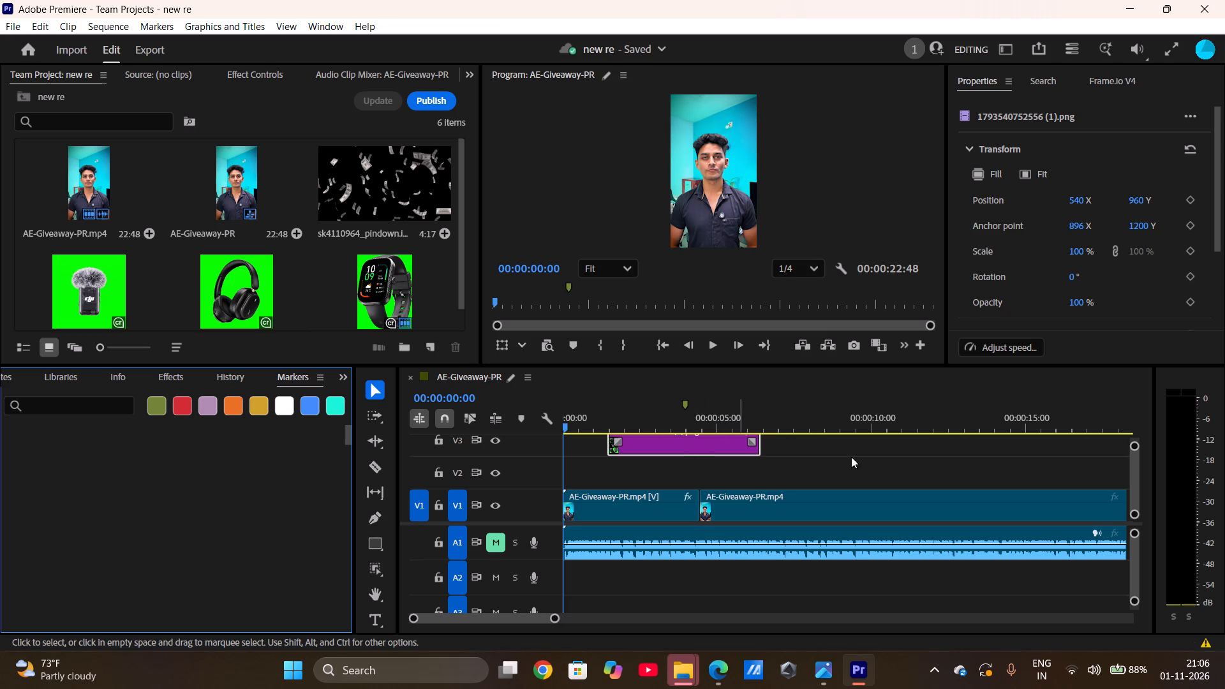
Play the sequence, stop at 00:00:02:34 over the smartwatch clip on V3, and show that clip's effect controls.
{"action": "left_click", "coordinate": [1134, 450]}
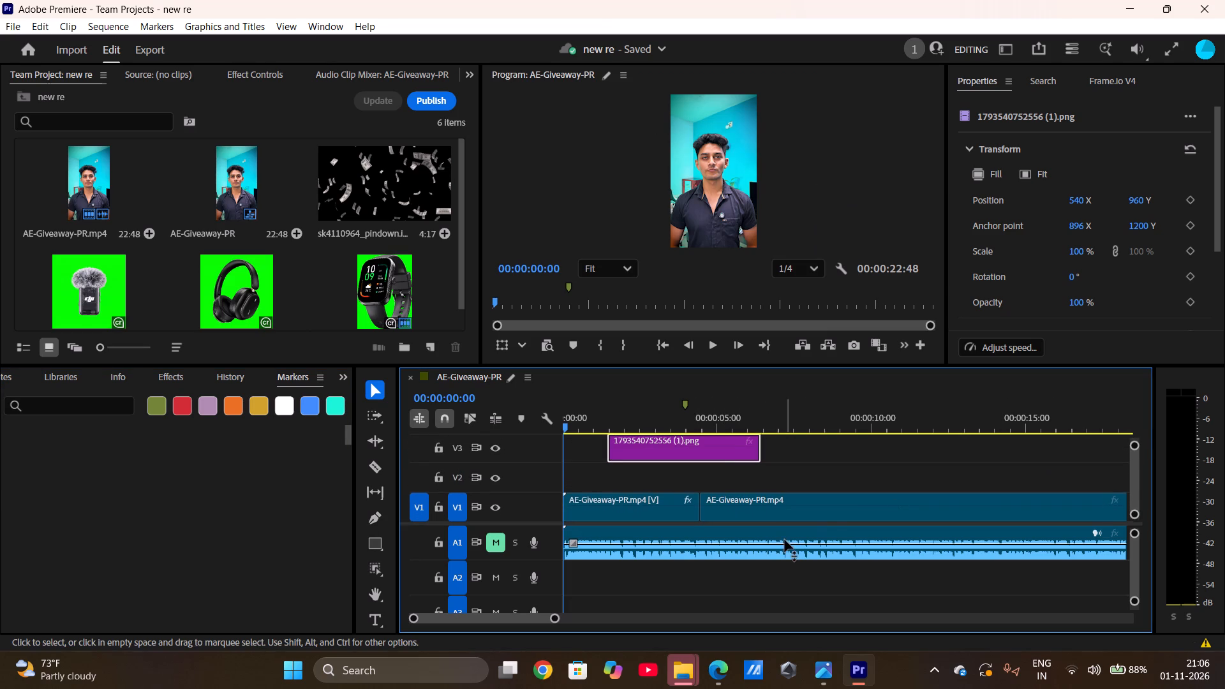
{"action": "left_click", "coordinate": [724, 443]}
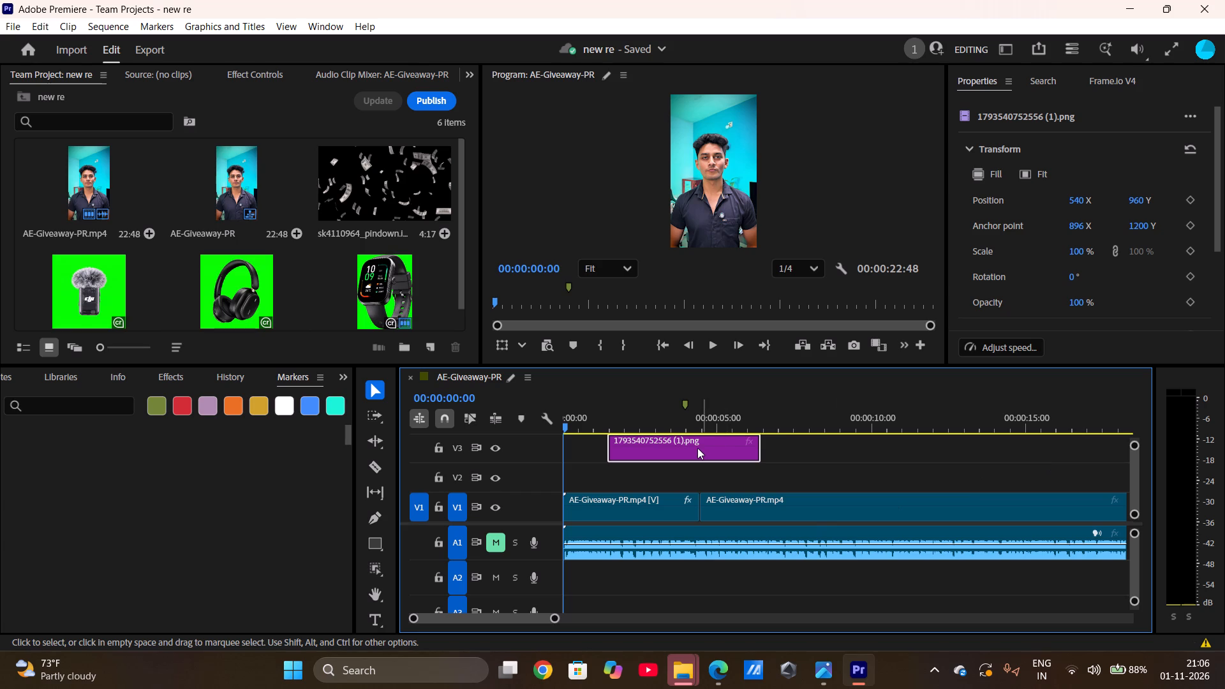
{"action": "left_click", "coordinate": [697, 448]}
{"action": "left_click", "coordinate": [704, 352]}
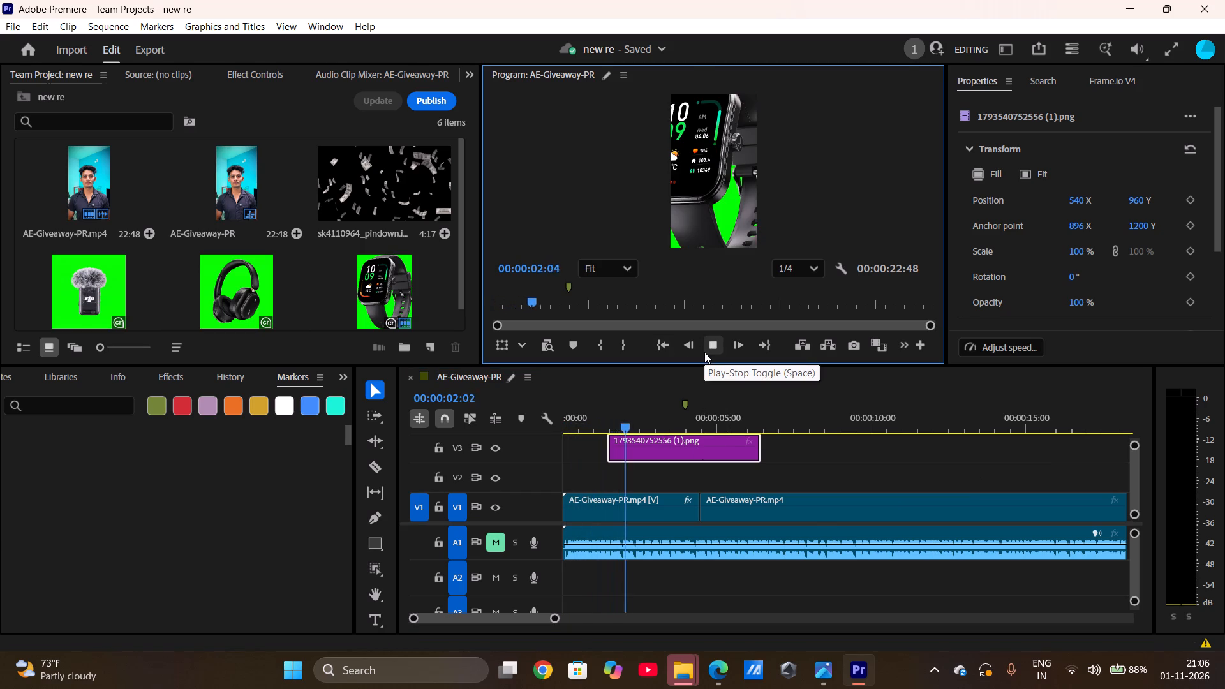
{"action": "left_click", "coordinate": [704, 352]}
{"action": "left_click", "coordinate": [645, 447]}
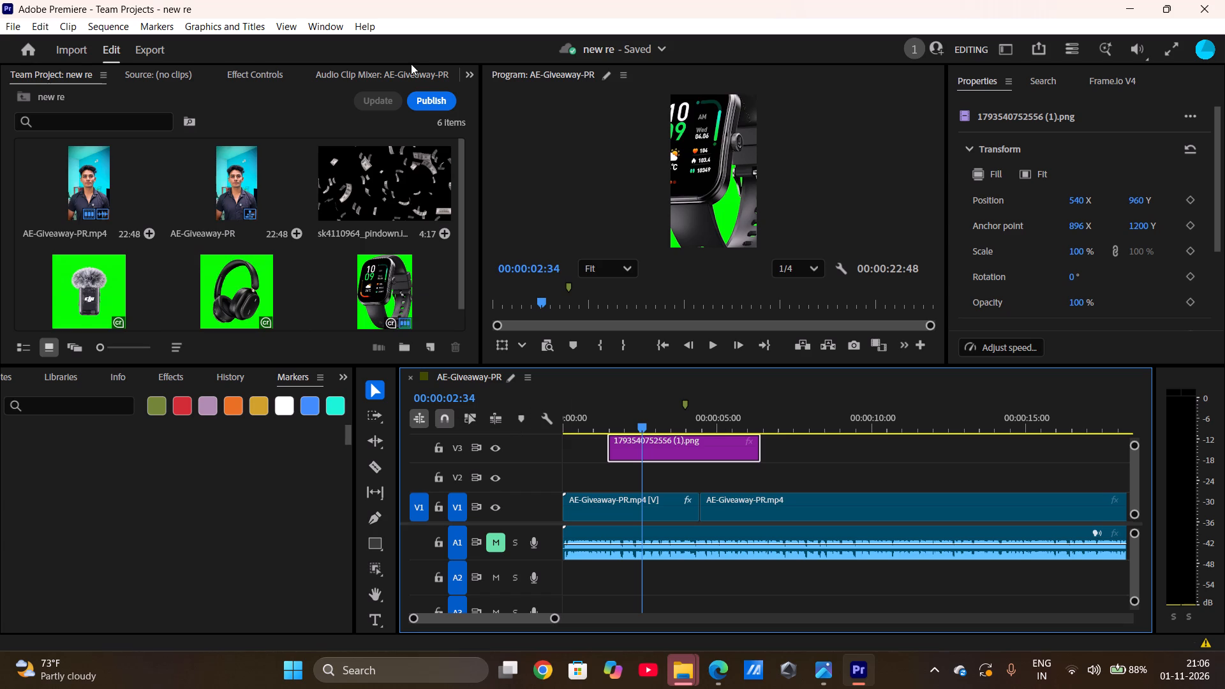
{"action": "left_click", "coordinate": [255, 66]}
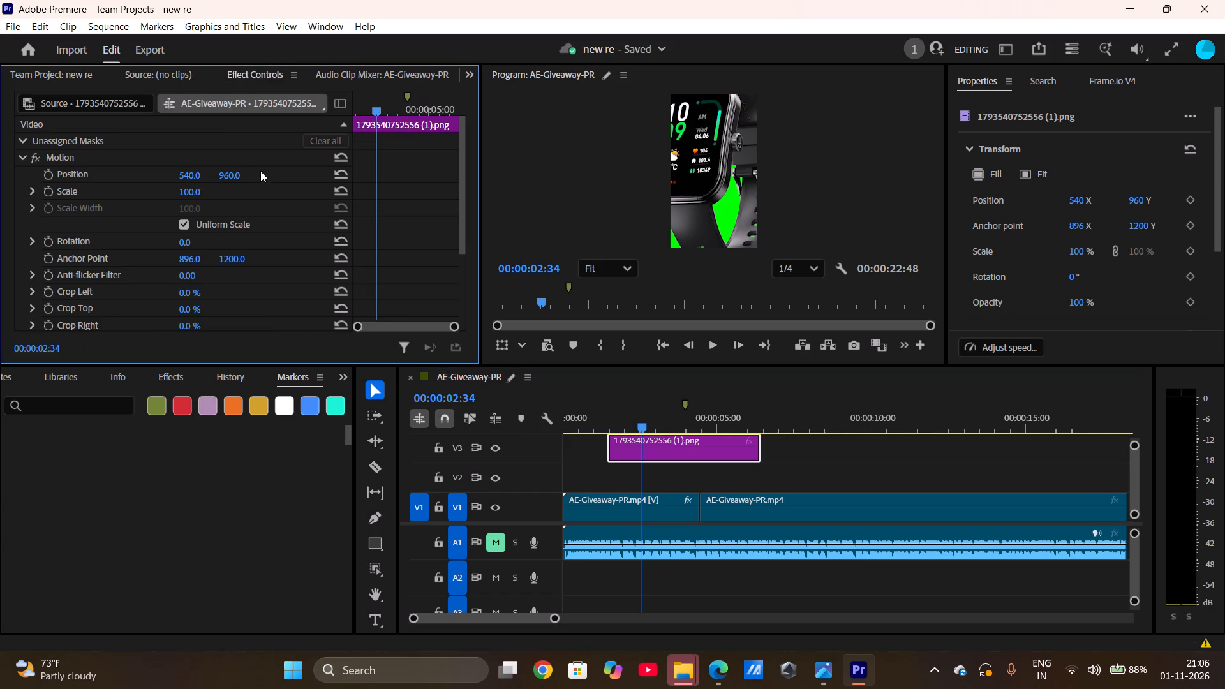
{"action": "scroll", "coordinate": [223, 242], "scroll_direction": "down", "scroll_amount": 1}
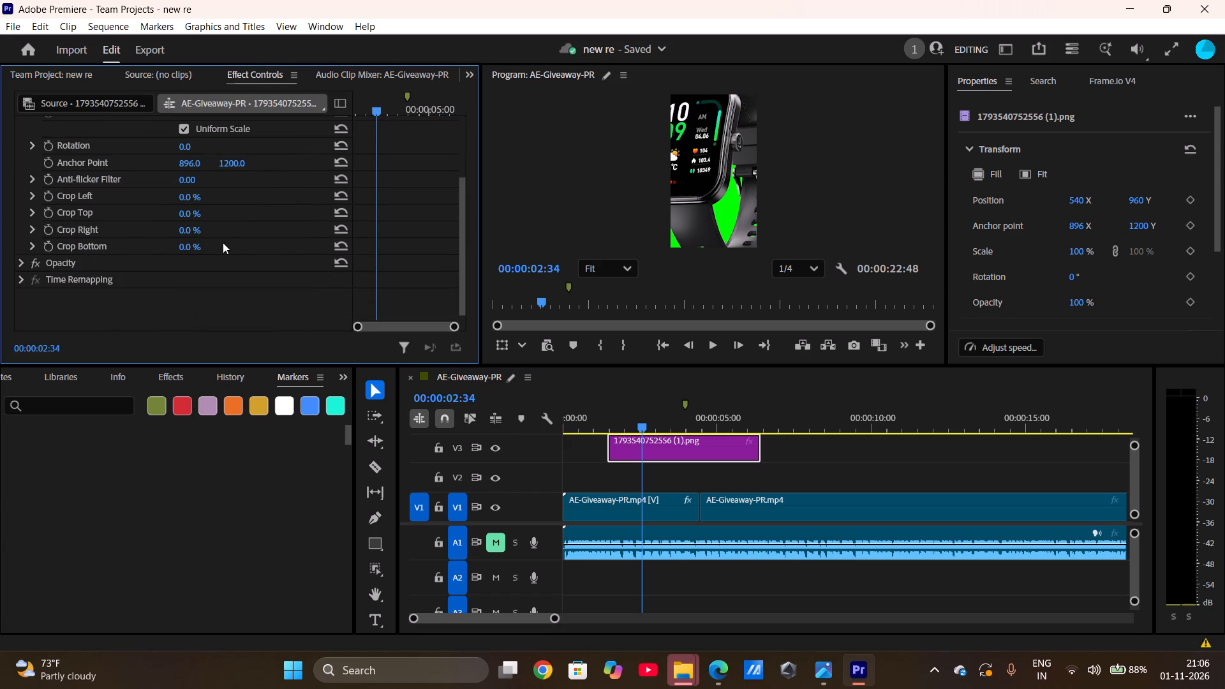
{"action": "scroll", "coordinate": [223, 242], "scroll_direction": "down", "scroll_amount": 1}
{"action": "scroll", "coordinate": [182, 272], "scroll_direction": "up", "scroll_amount": 1}
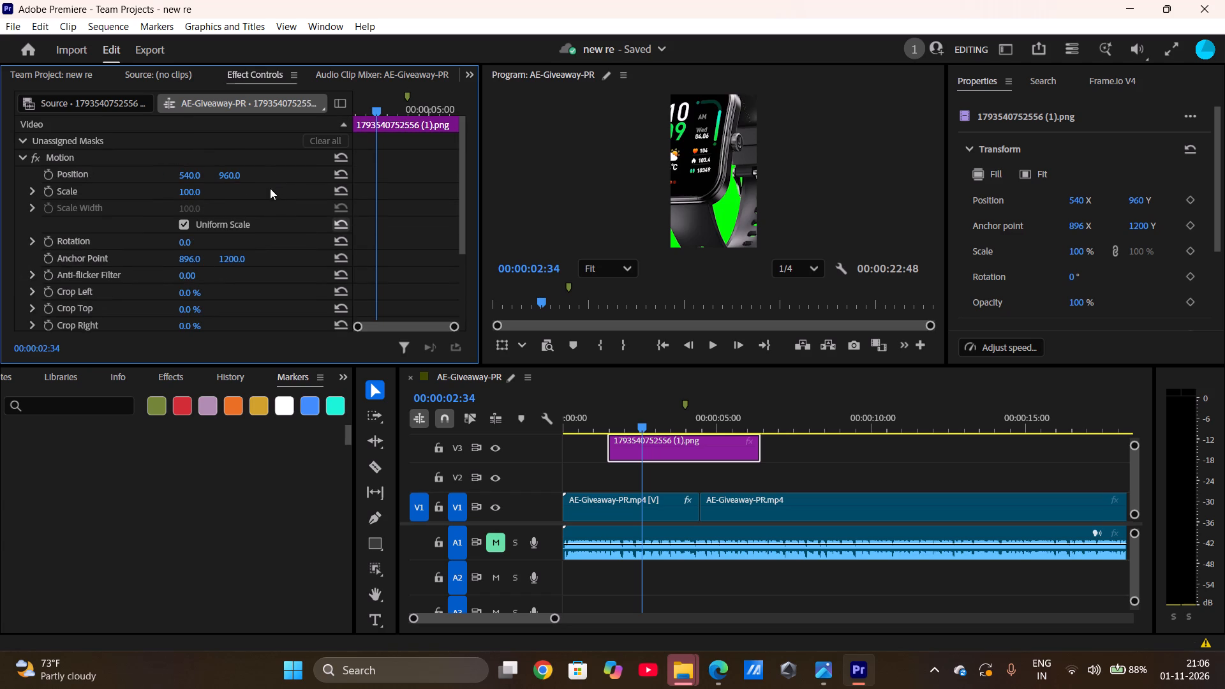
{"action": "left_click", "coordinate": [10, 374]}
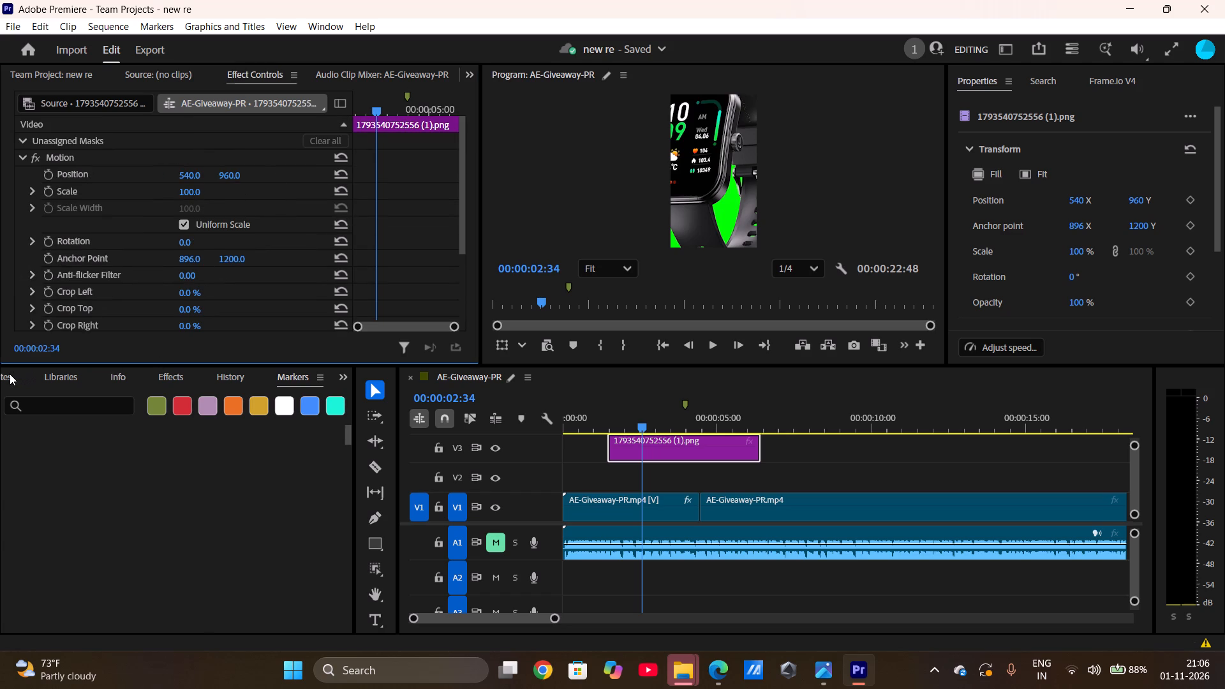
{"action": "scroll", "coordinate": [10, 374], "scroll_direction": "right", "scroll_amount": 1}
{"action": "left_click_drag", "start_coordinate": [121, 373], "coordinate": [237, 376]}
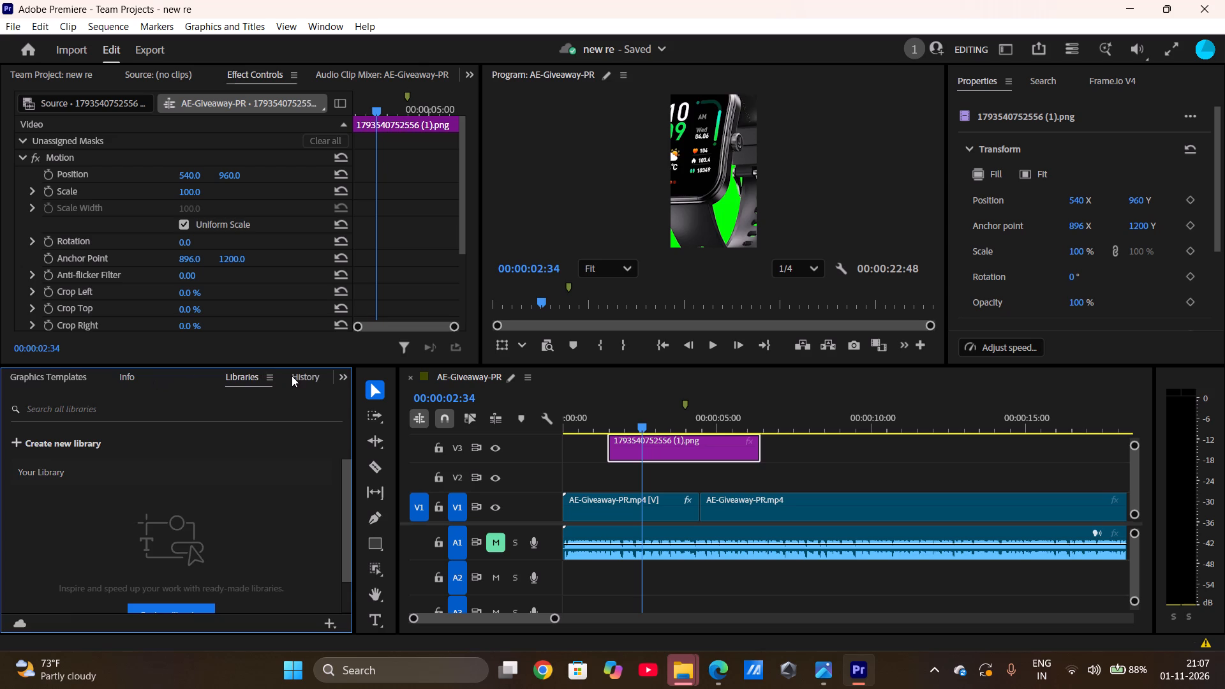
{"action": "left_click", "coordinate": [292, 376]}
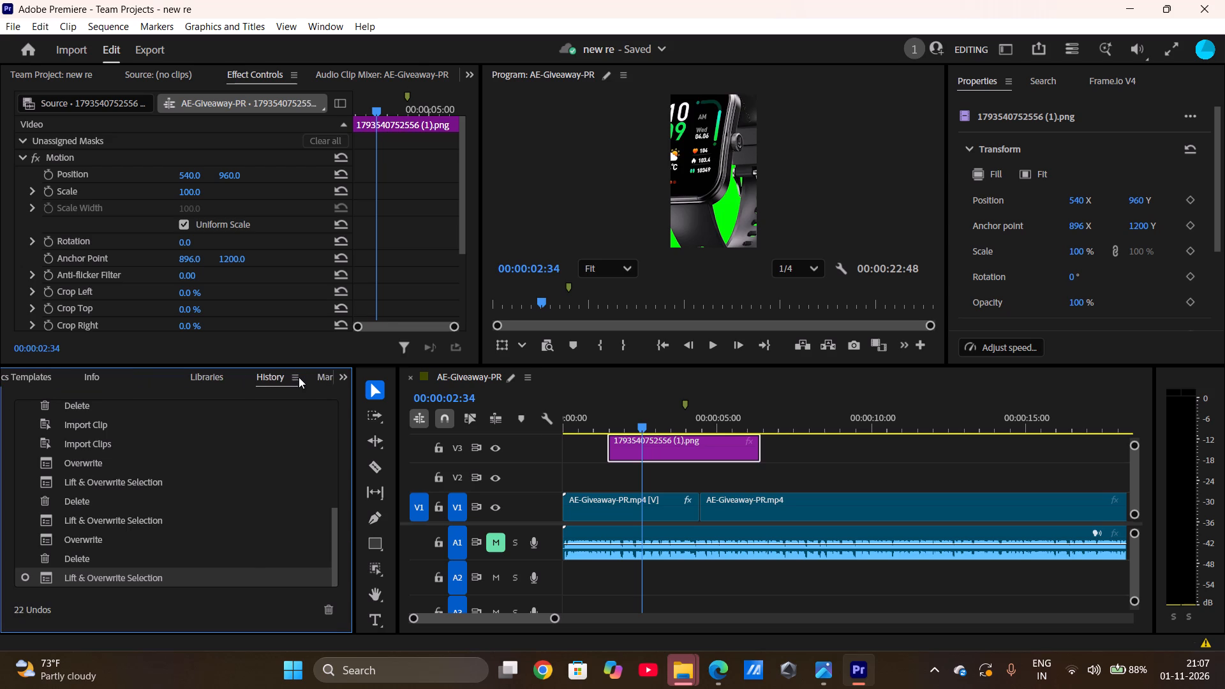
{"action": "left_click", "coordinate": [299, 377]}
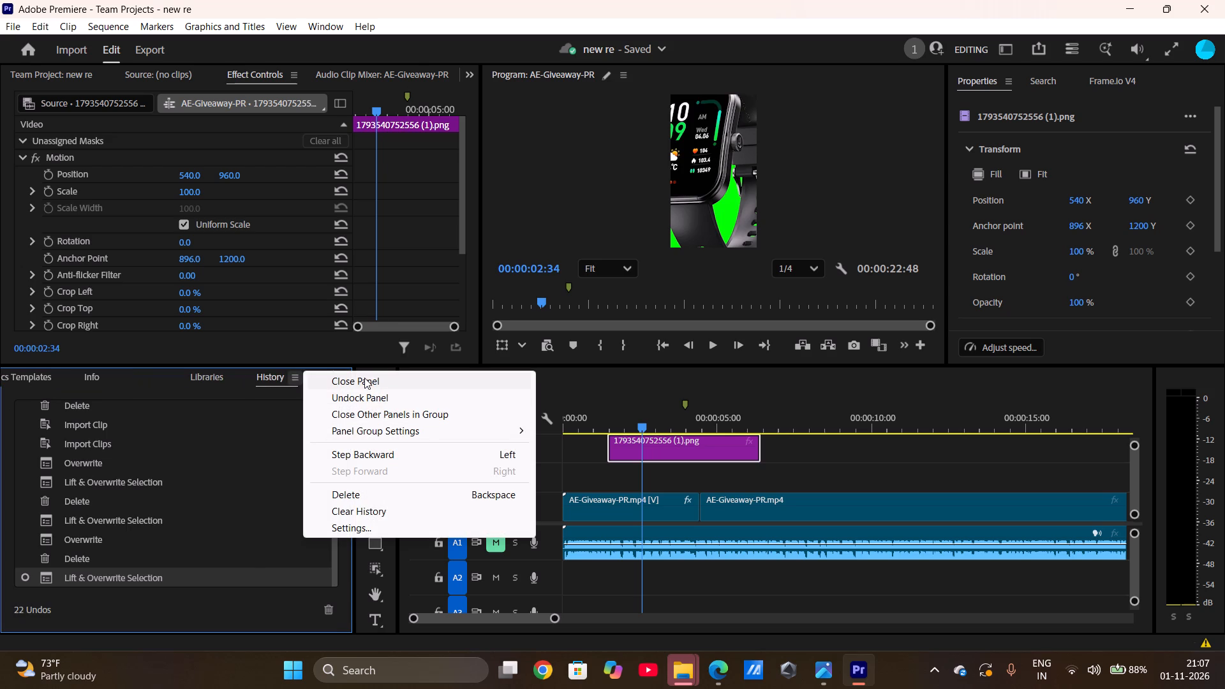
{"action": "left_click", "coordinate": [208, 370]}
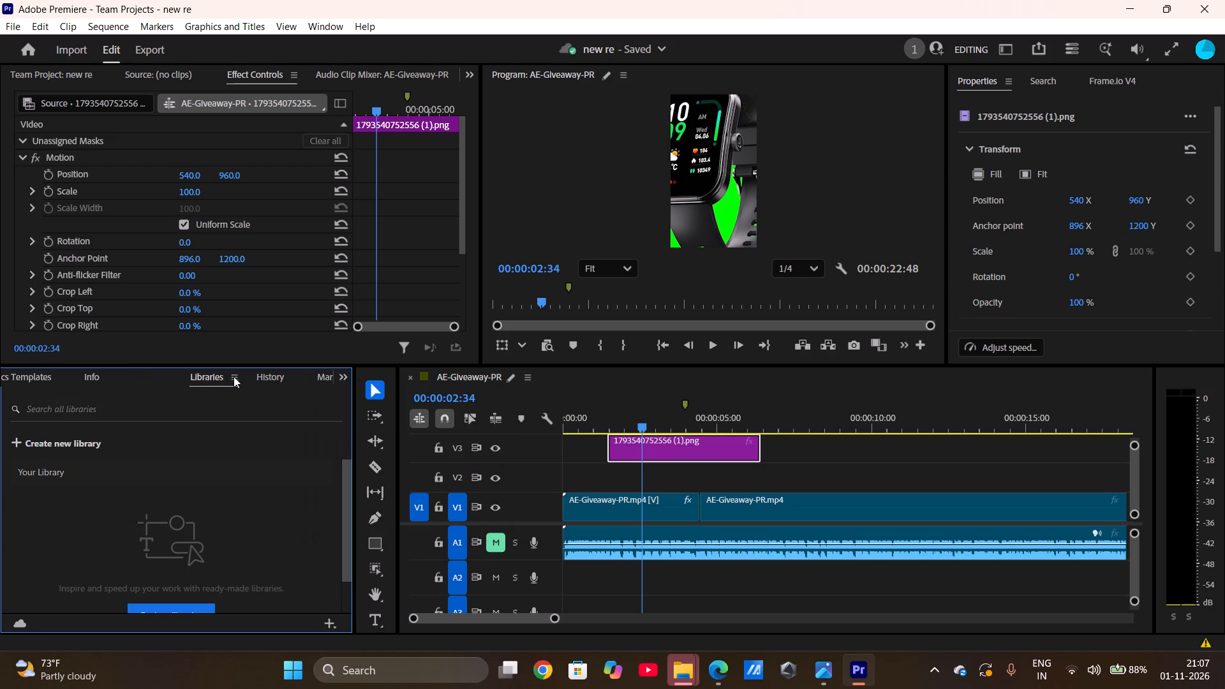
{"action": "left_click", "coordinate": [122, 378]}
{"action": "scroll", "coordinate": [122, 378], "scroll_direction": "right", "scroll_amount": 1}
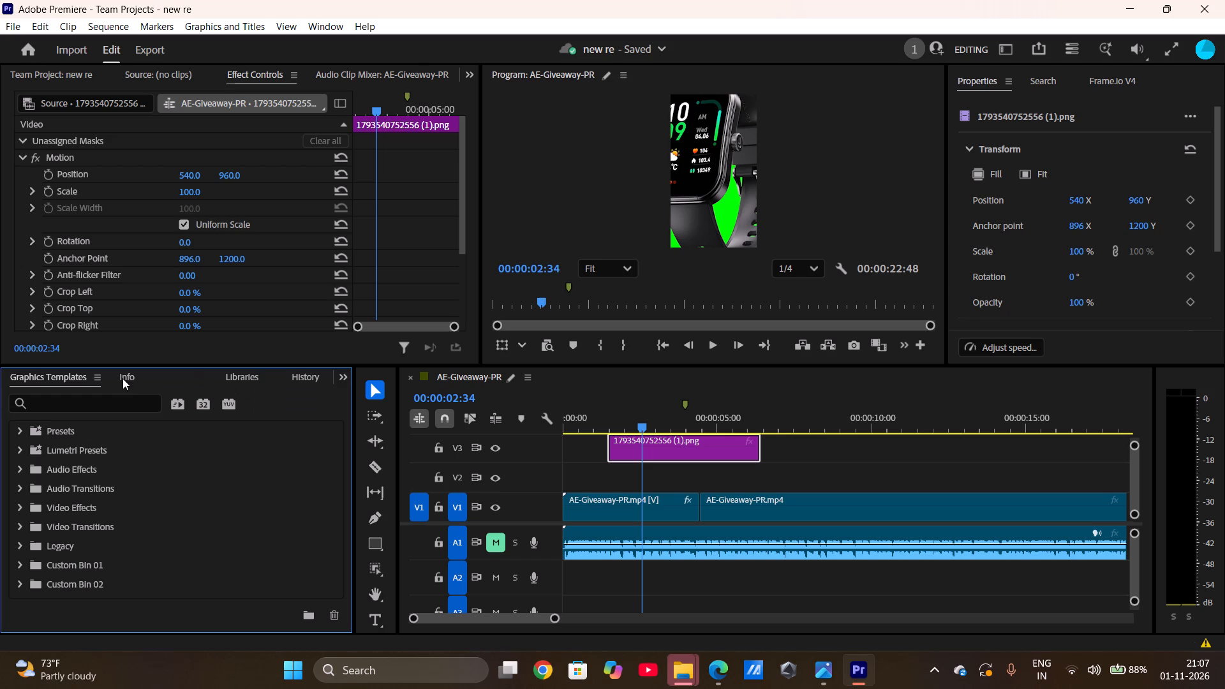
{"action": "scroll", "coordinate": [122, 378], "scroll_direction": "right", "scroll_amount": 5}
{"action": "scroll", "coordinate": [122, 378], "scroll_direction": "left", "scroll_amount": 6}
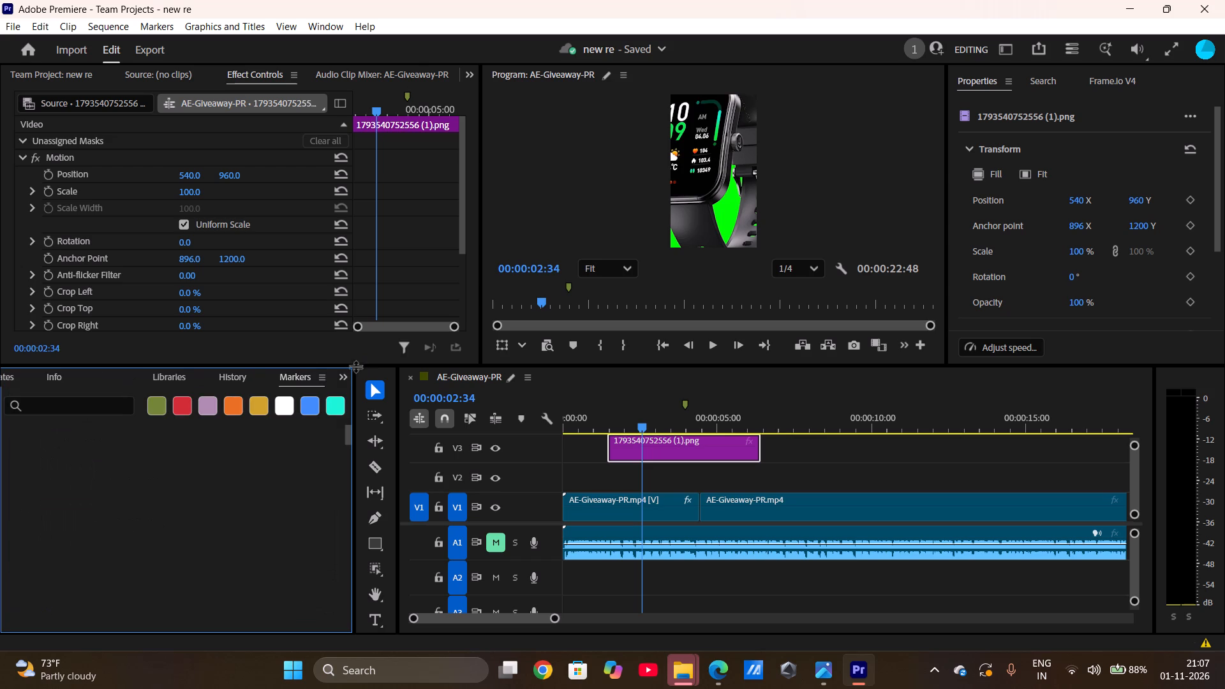
{"action": "left_click", "coordinate": [345, 373]}
{"action": "left_click", "coordinate": [351, 433]}
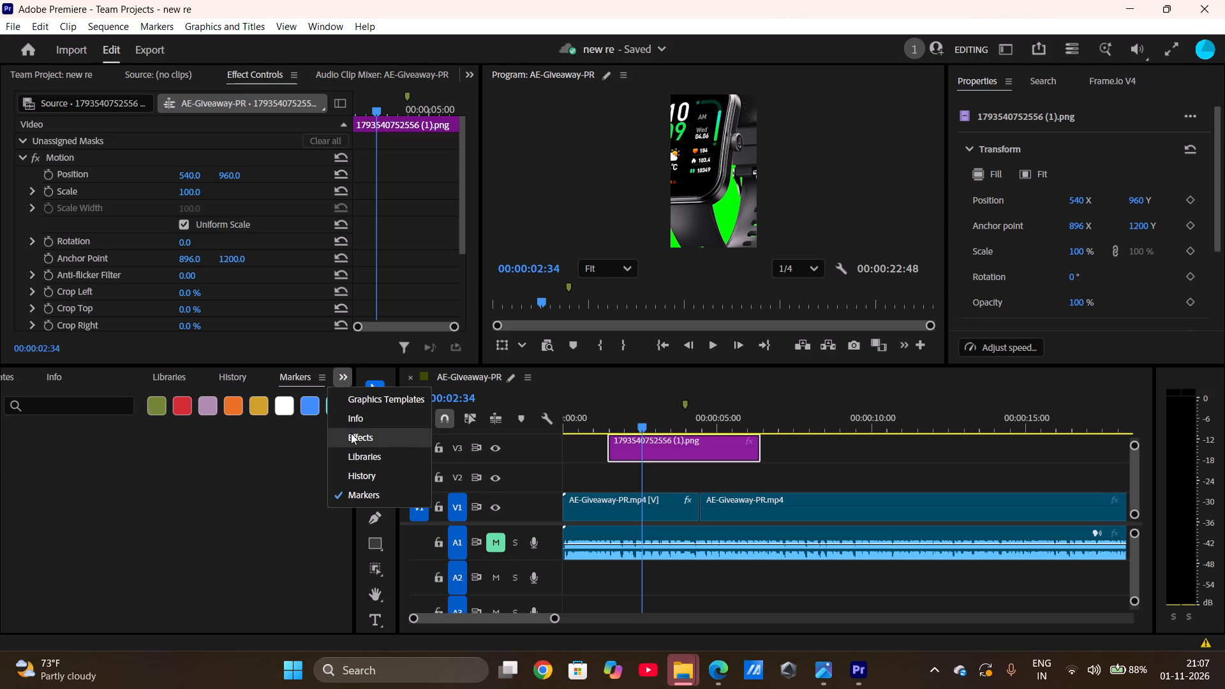
{"action": "left_click", "coordinate": [106, 408]}
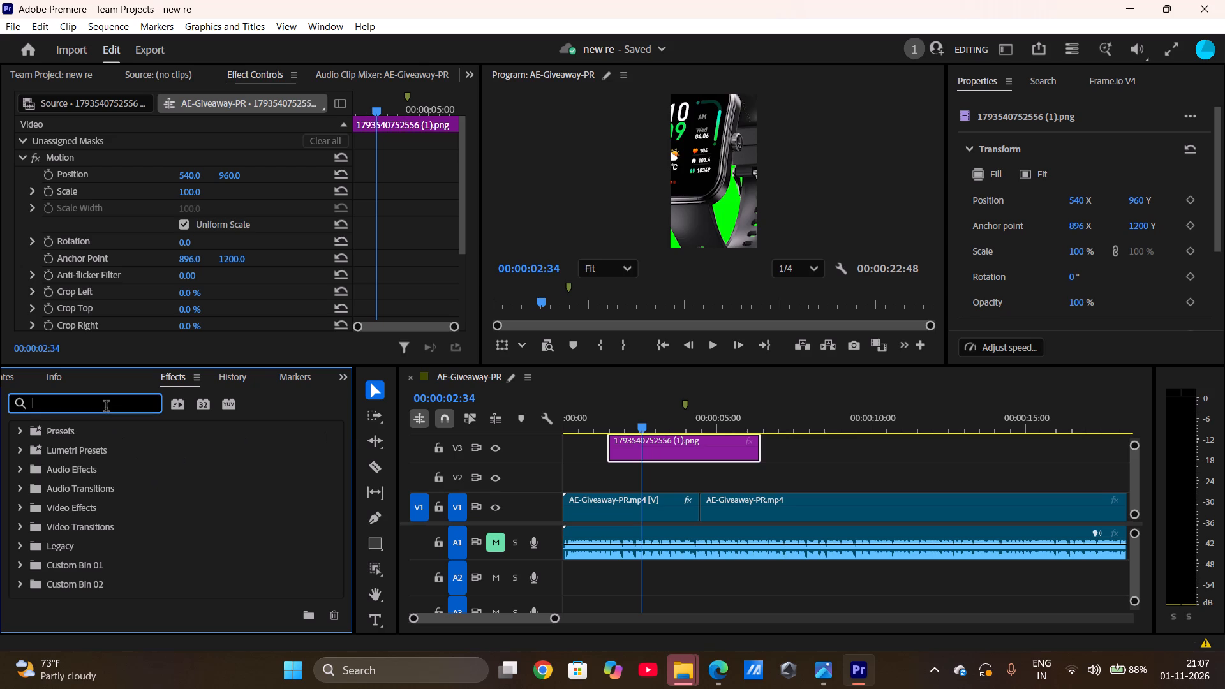
{"action": "type", "text": "ultra key"}
{"action": "key", "text": "Return"}
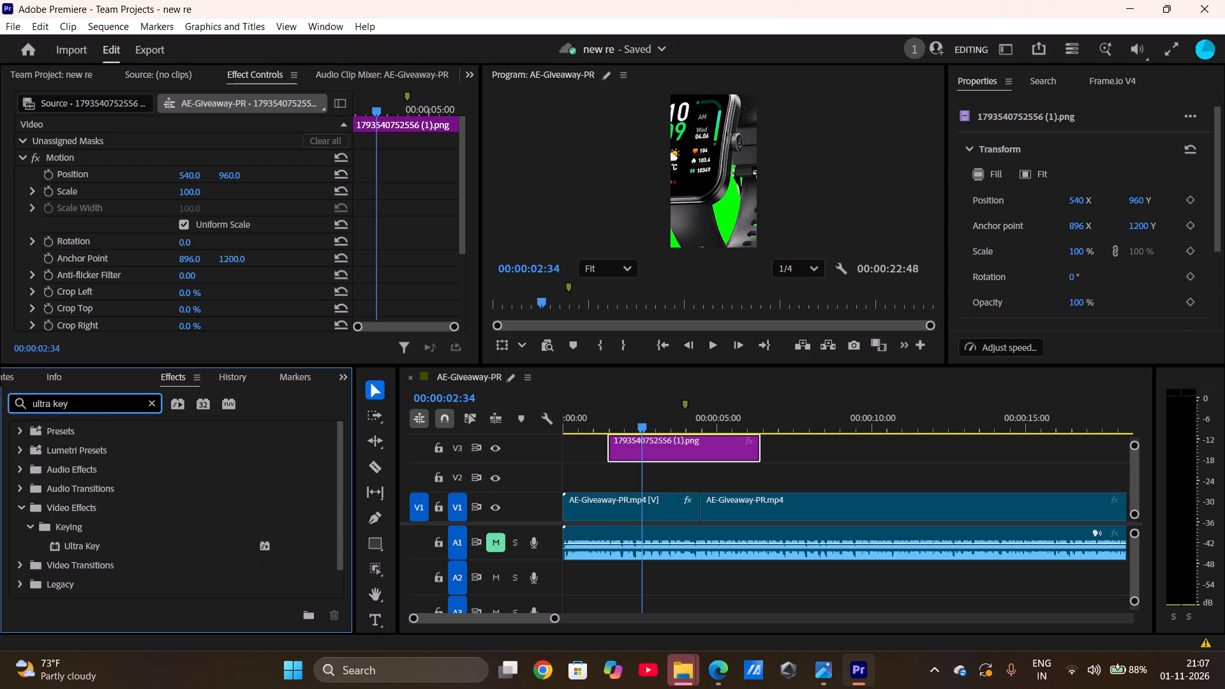
{"action": "left_click_drag", "start_coordinate": [71, 544], "coordinate": [345, 551]}
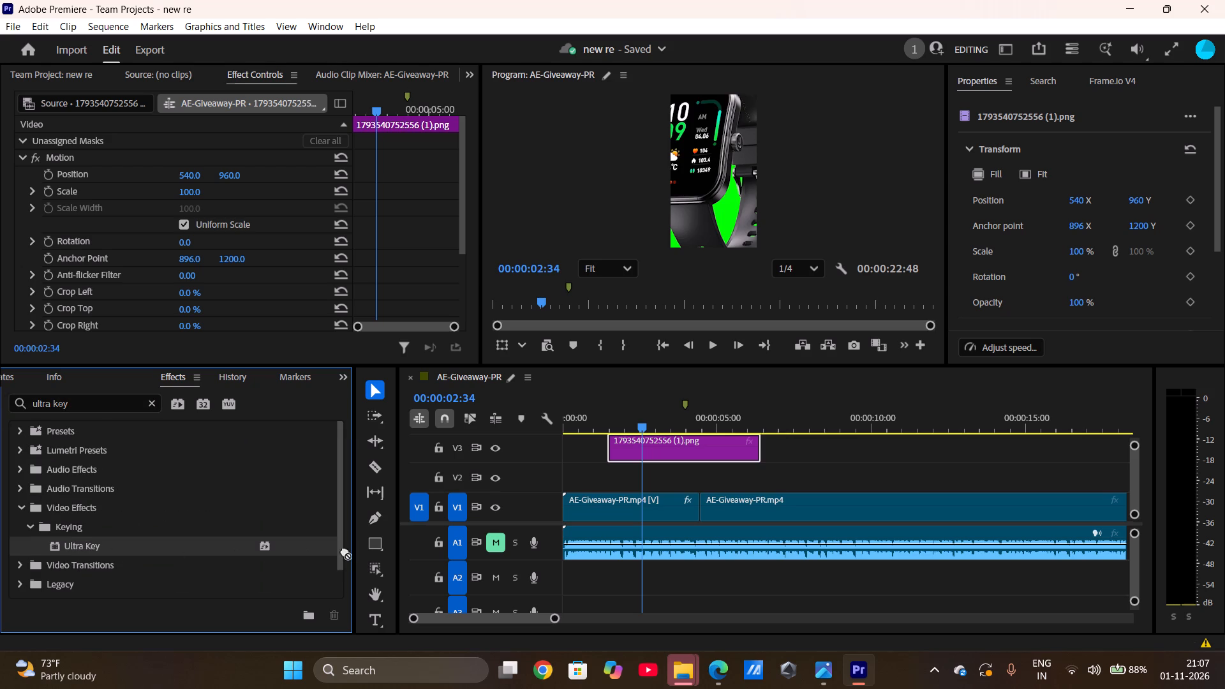
{"action": "left_click_drag", "start_coordinate": [345, 551], "coordinate": [650, 453]}
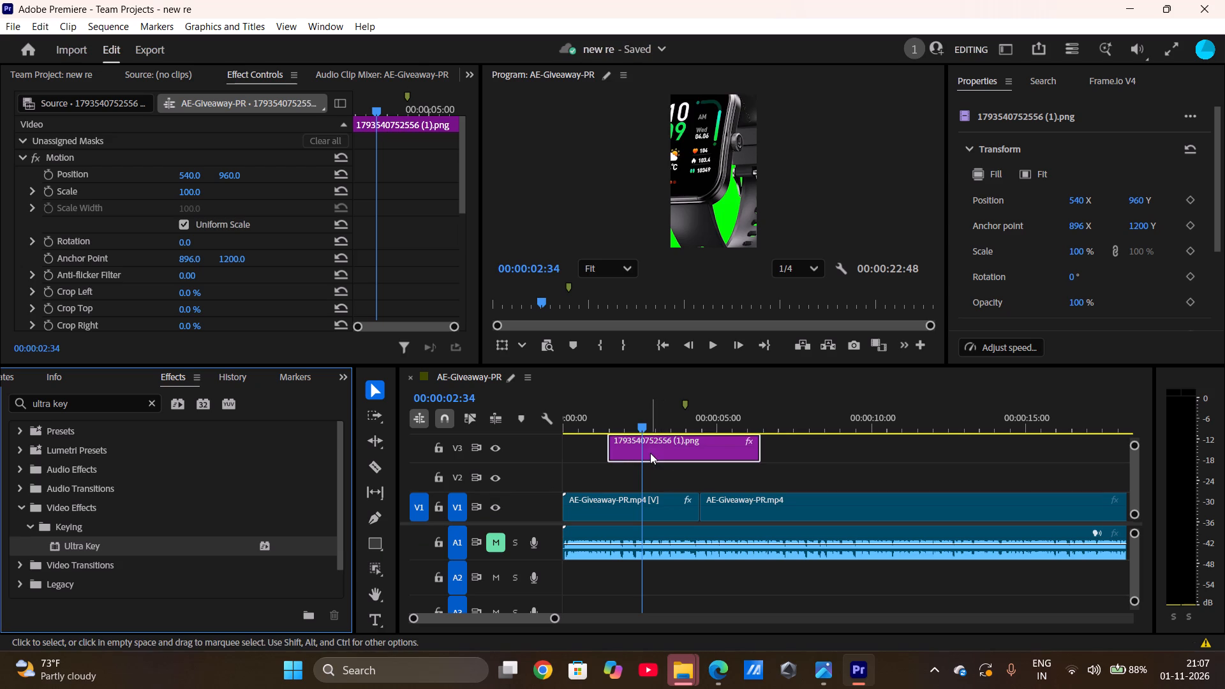
Scale the smartwatch clip on V3 down to 15.
{"action": "left_click", "coordinate": [718, 214]}
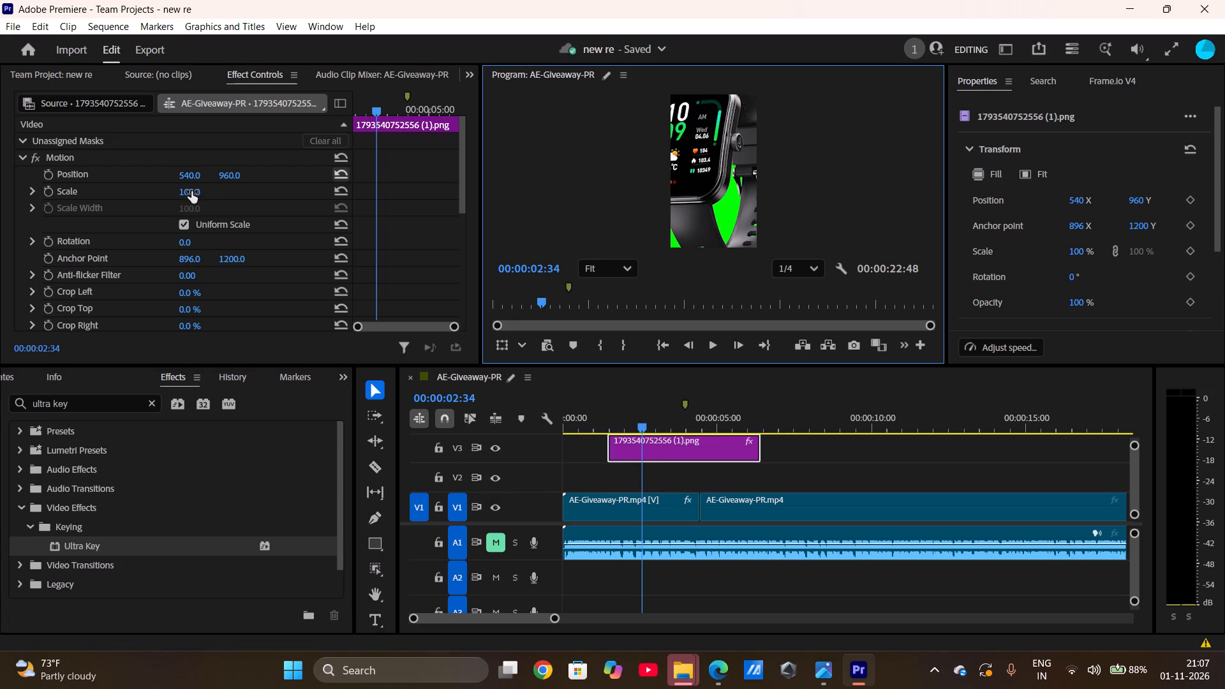
{"action": "left_click_drag", "start_coordinate": [191, 191], "coordinate": [107, 176]}
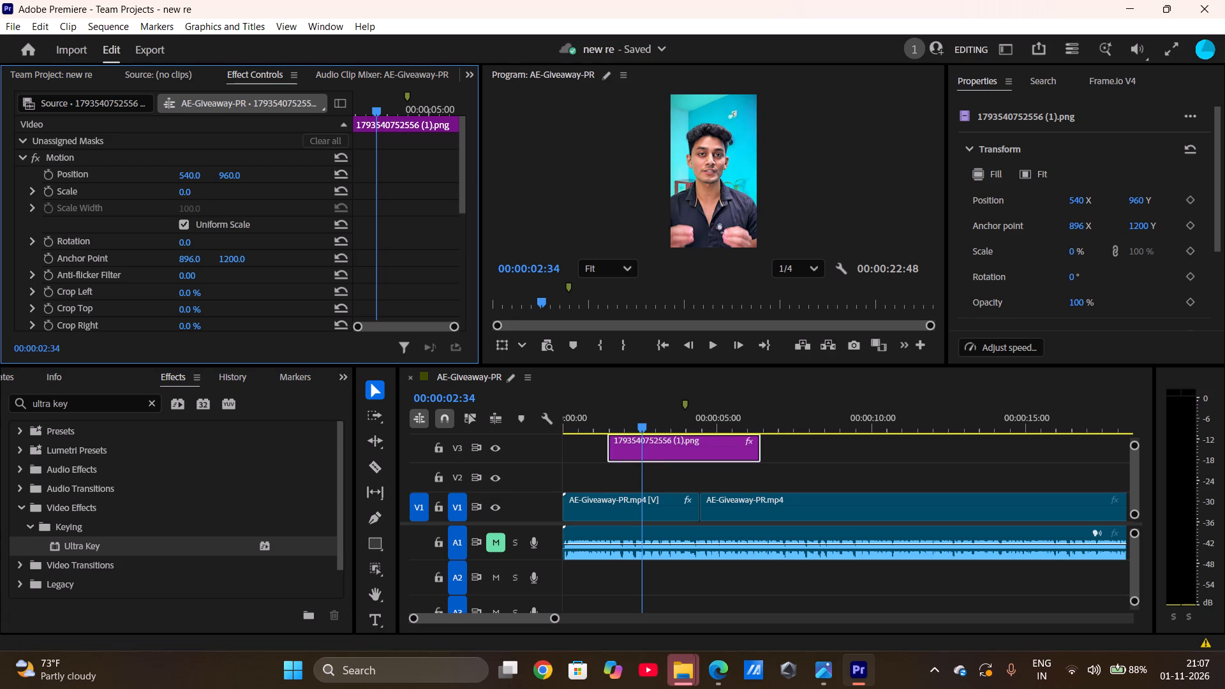
{"action": "left_click_drag", "start_coordinate": [107, 176], "coordinate": [129, 186]}
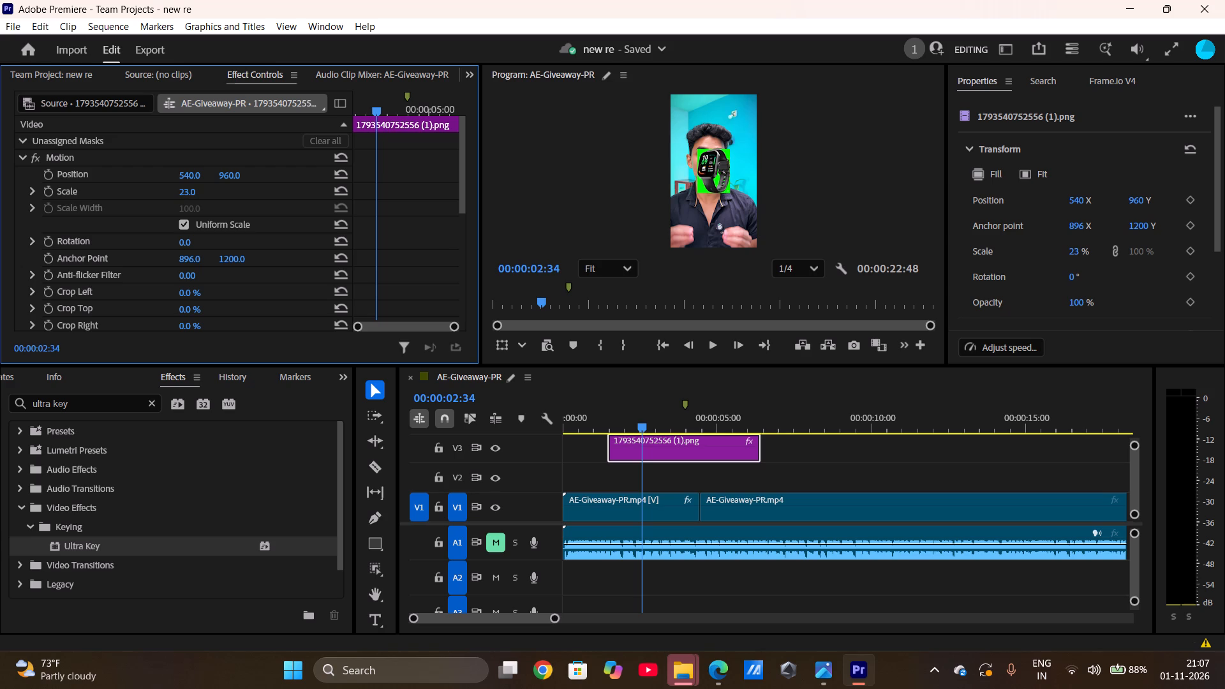
{"action": "left_click_drag", "start_coordinate": [129, 186], "coordinate": [113, 178]}
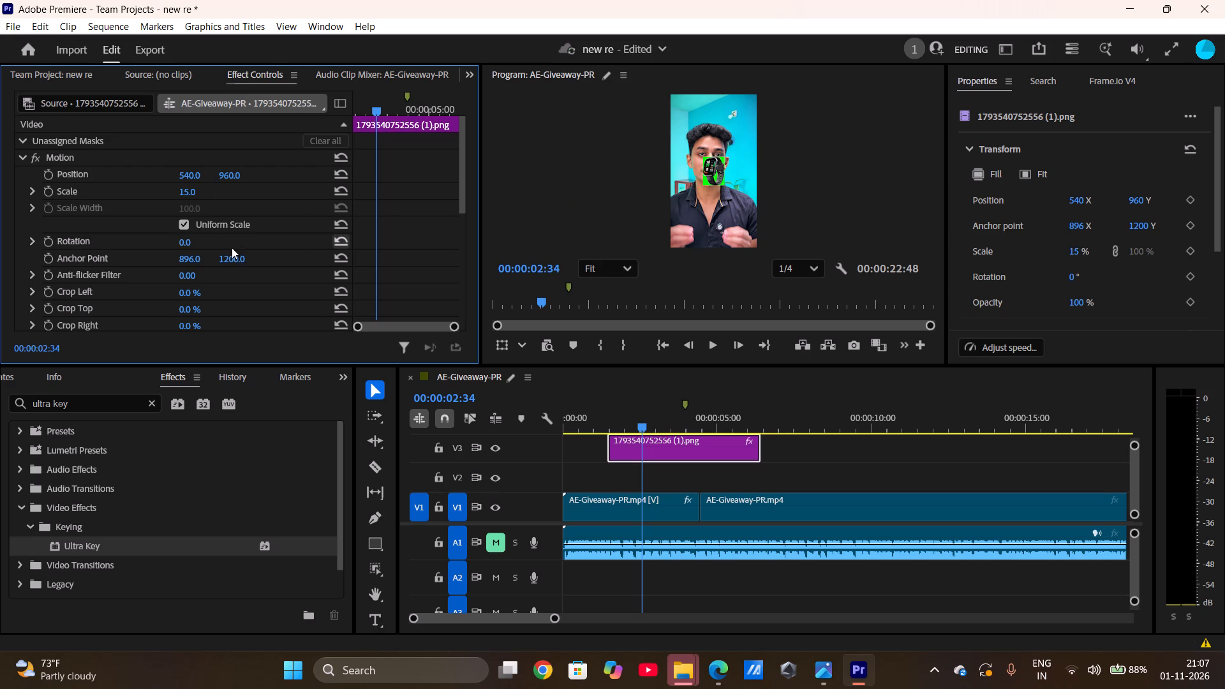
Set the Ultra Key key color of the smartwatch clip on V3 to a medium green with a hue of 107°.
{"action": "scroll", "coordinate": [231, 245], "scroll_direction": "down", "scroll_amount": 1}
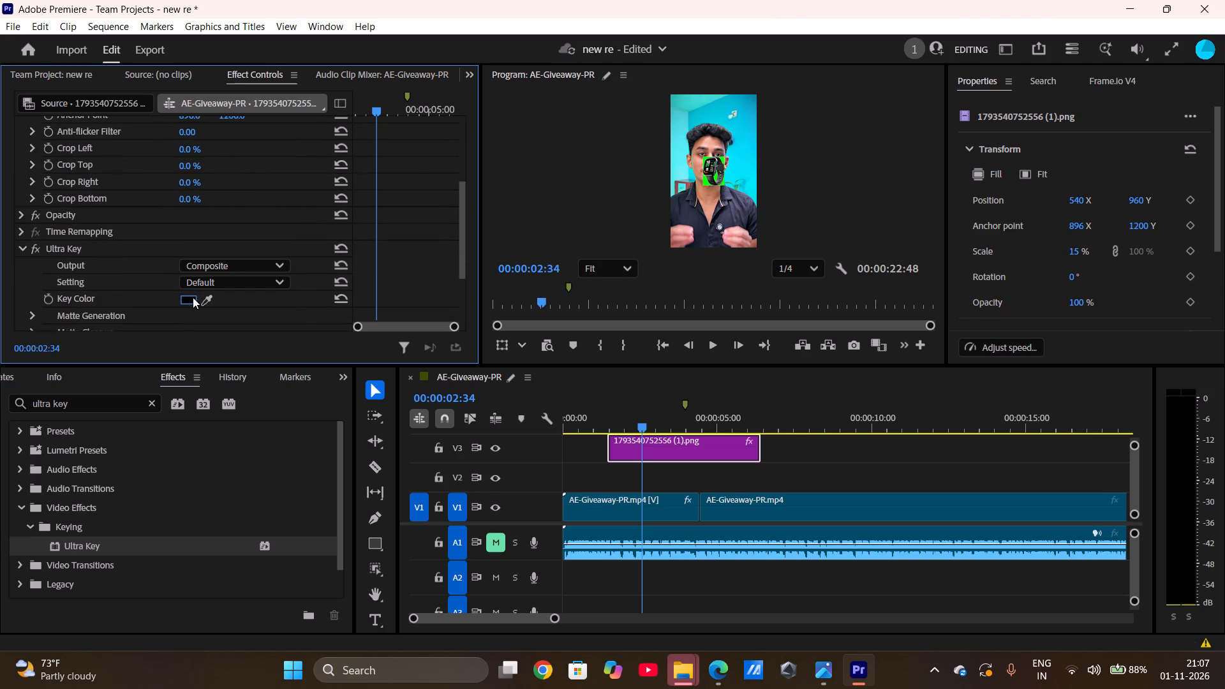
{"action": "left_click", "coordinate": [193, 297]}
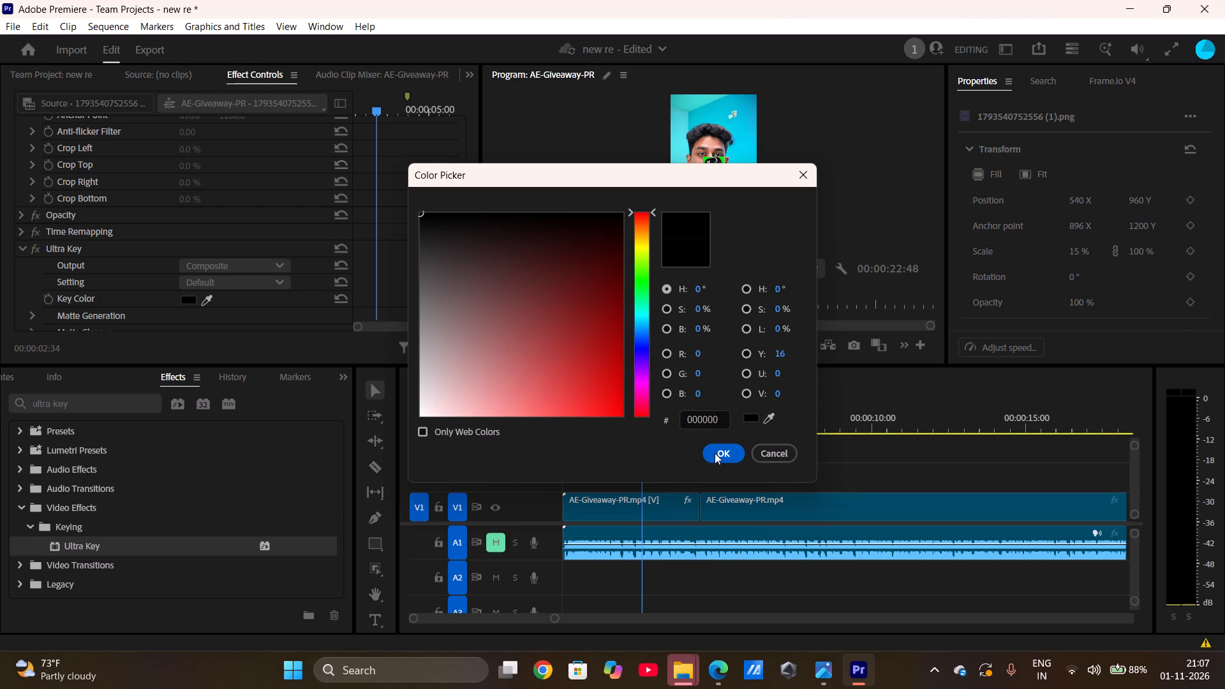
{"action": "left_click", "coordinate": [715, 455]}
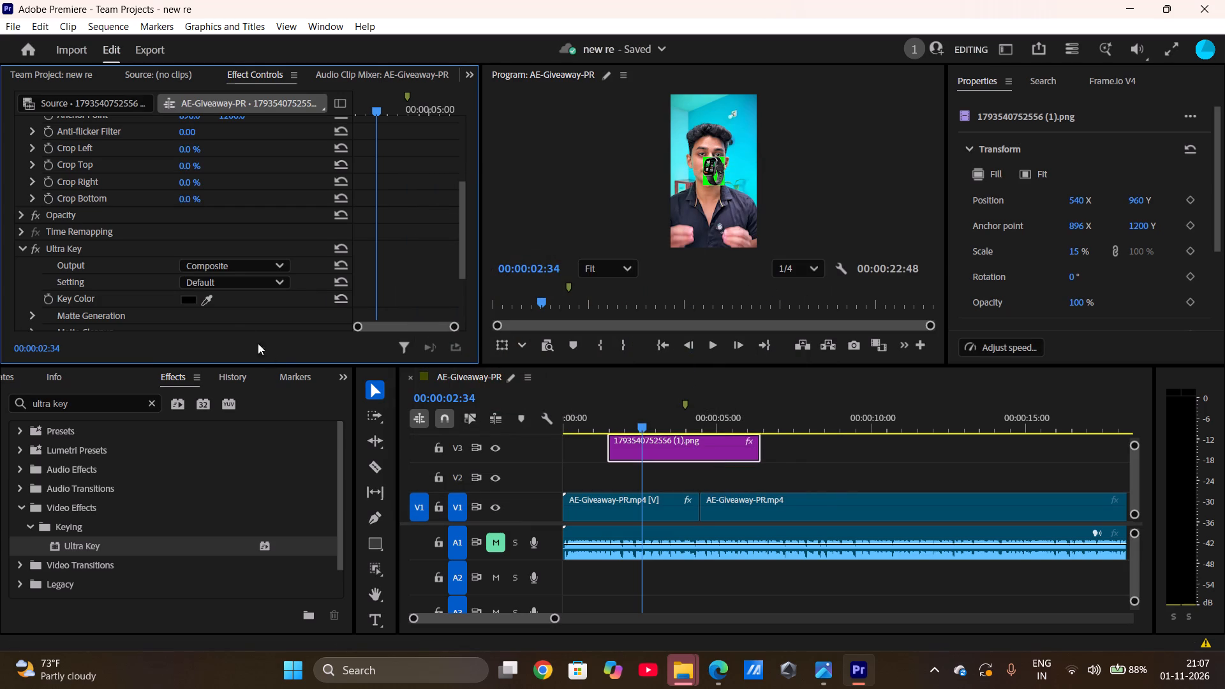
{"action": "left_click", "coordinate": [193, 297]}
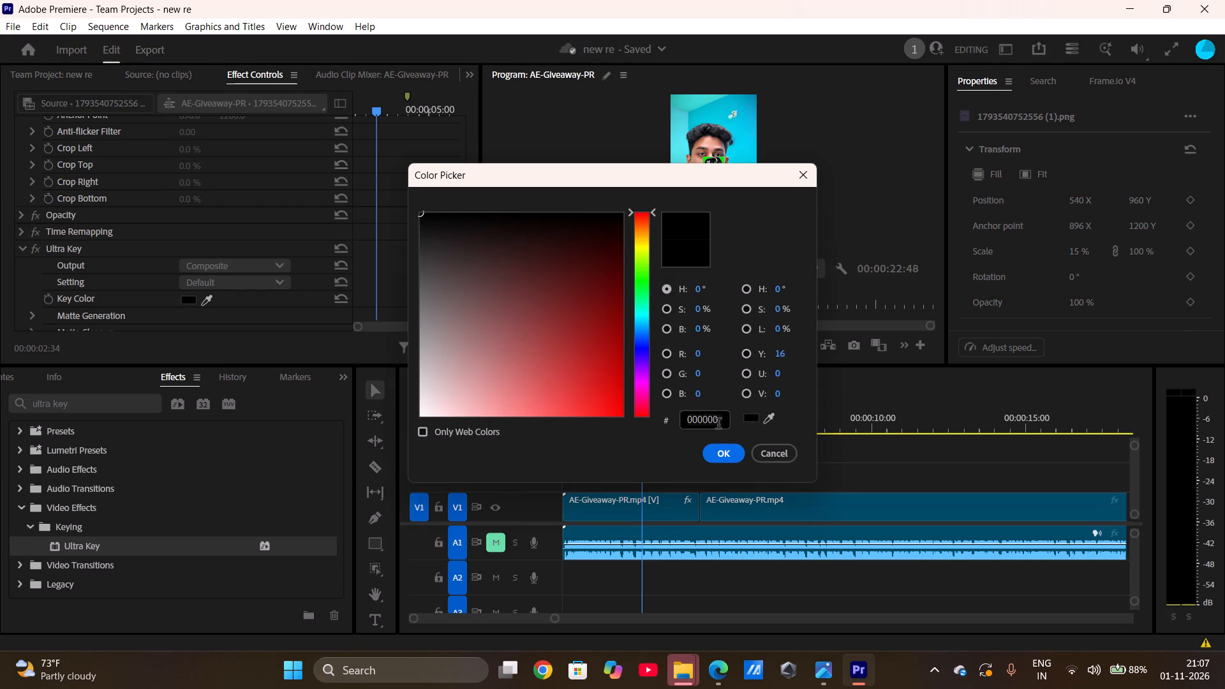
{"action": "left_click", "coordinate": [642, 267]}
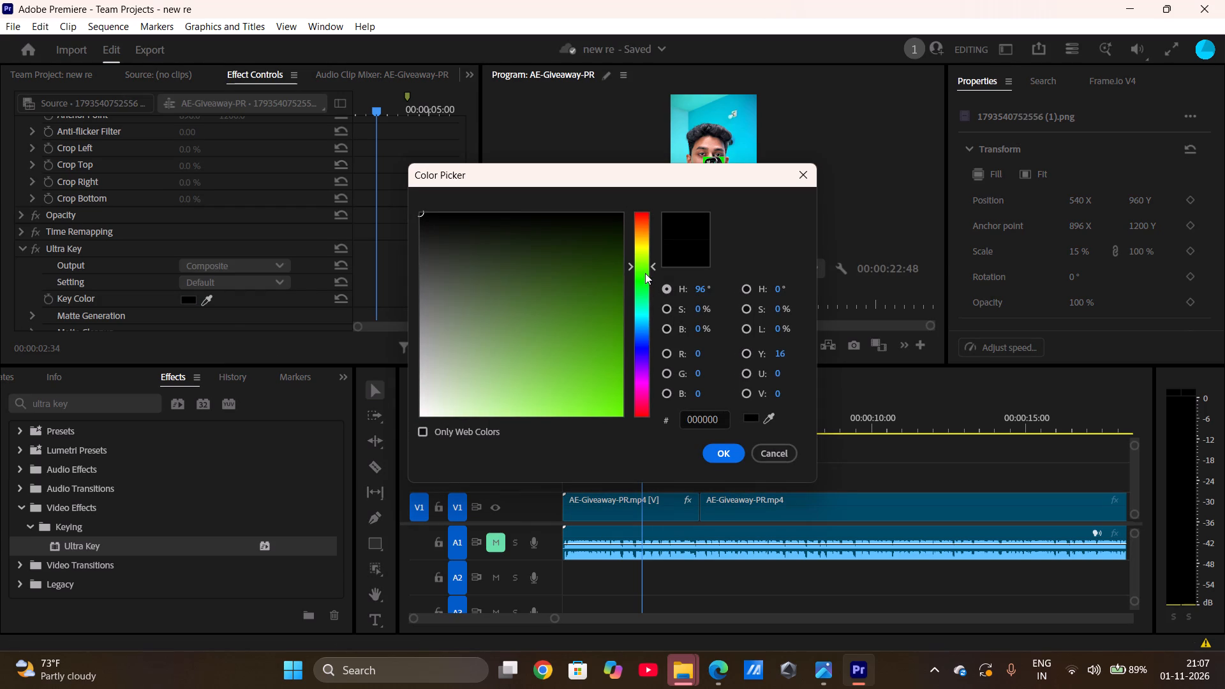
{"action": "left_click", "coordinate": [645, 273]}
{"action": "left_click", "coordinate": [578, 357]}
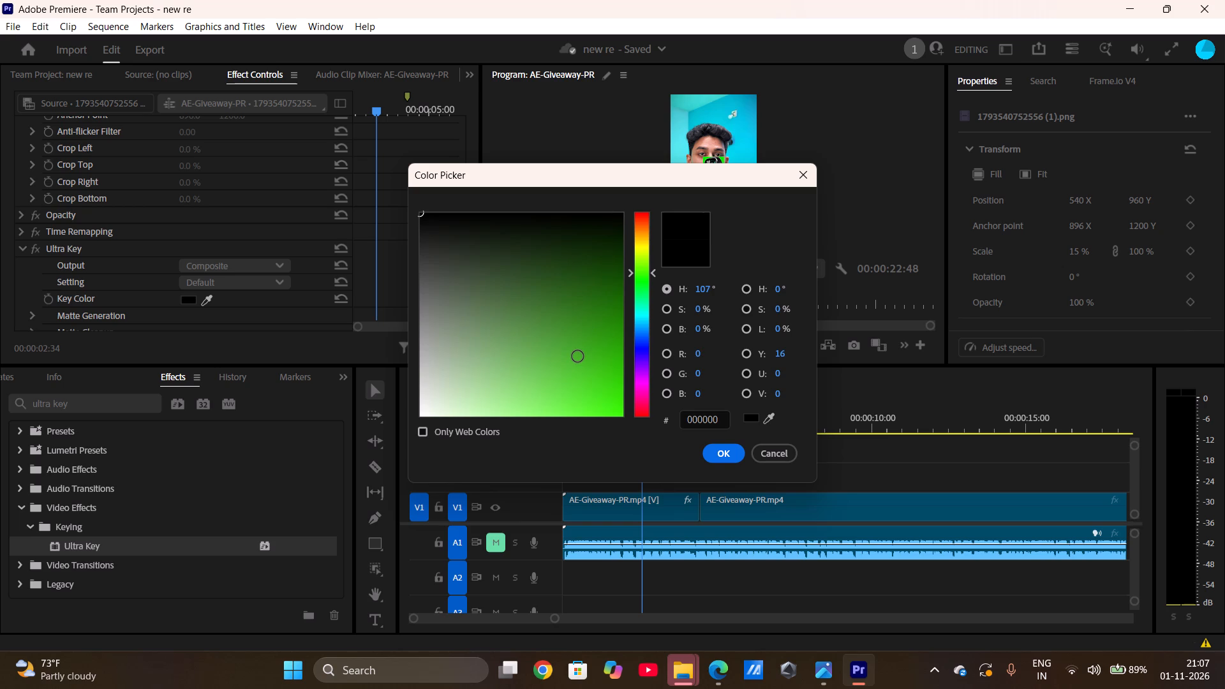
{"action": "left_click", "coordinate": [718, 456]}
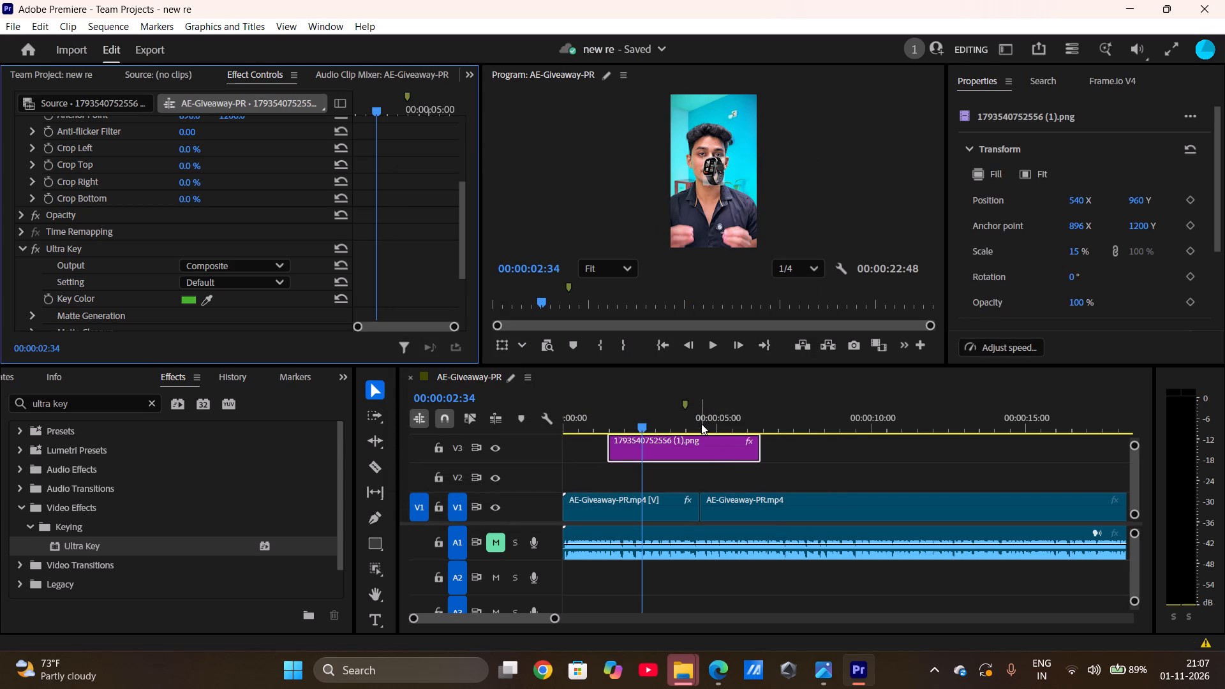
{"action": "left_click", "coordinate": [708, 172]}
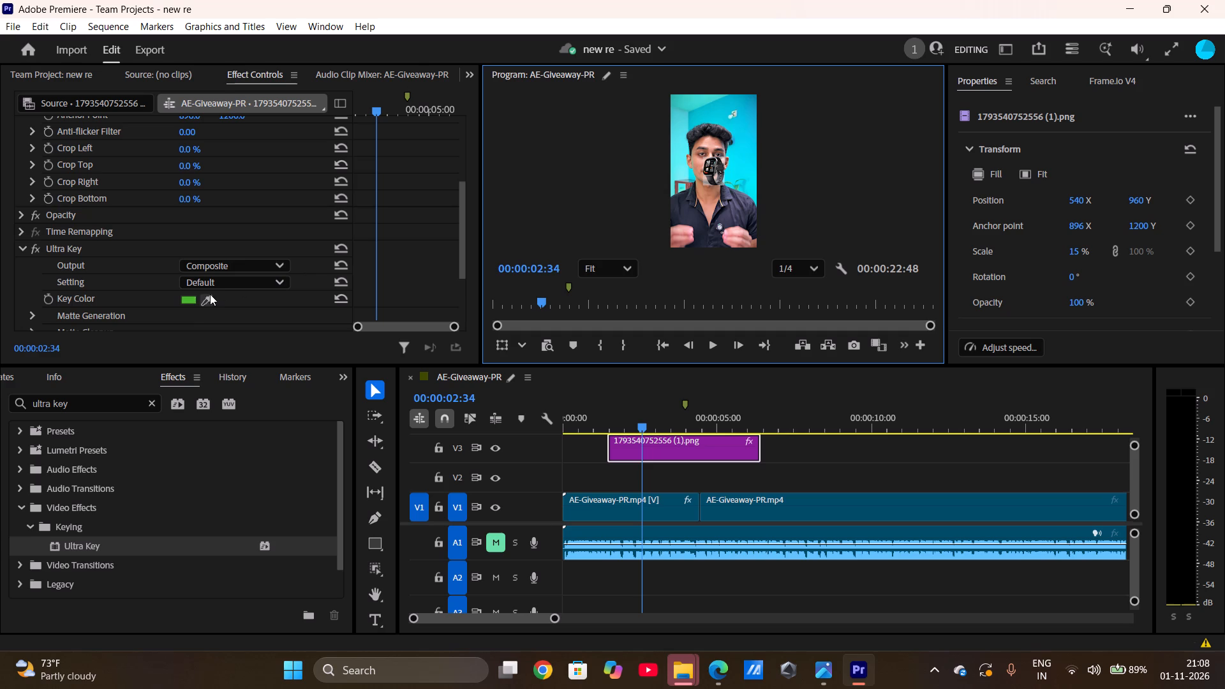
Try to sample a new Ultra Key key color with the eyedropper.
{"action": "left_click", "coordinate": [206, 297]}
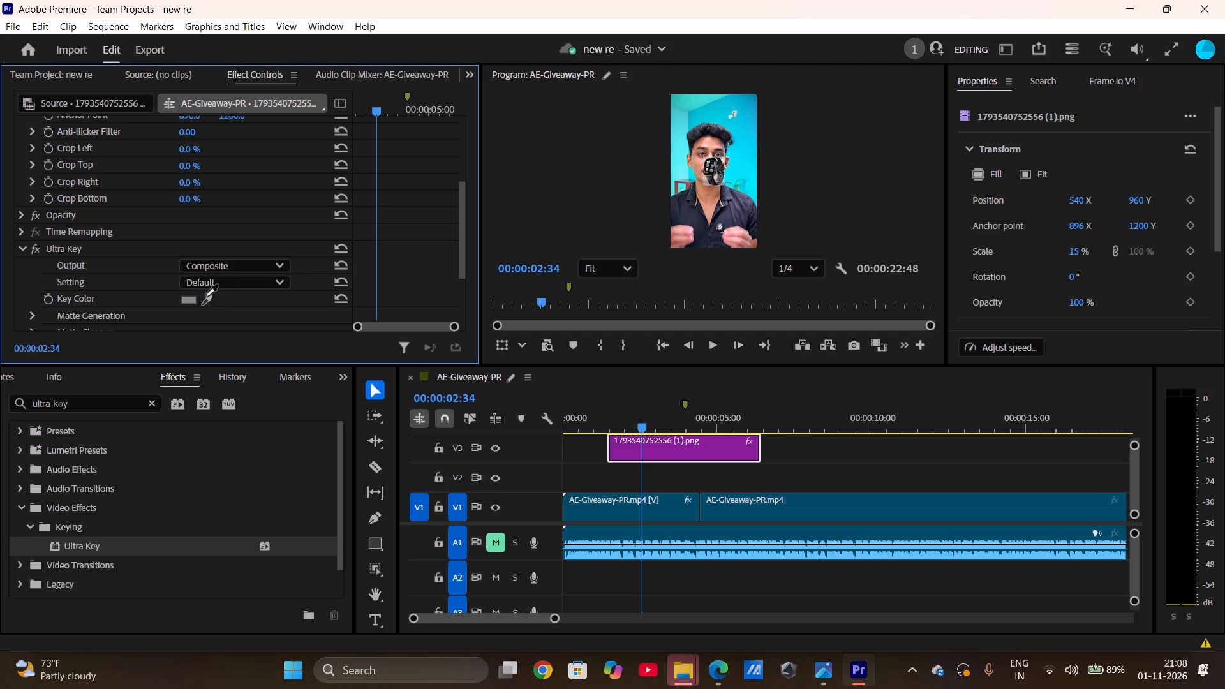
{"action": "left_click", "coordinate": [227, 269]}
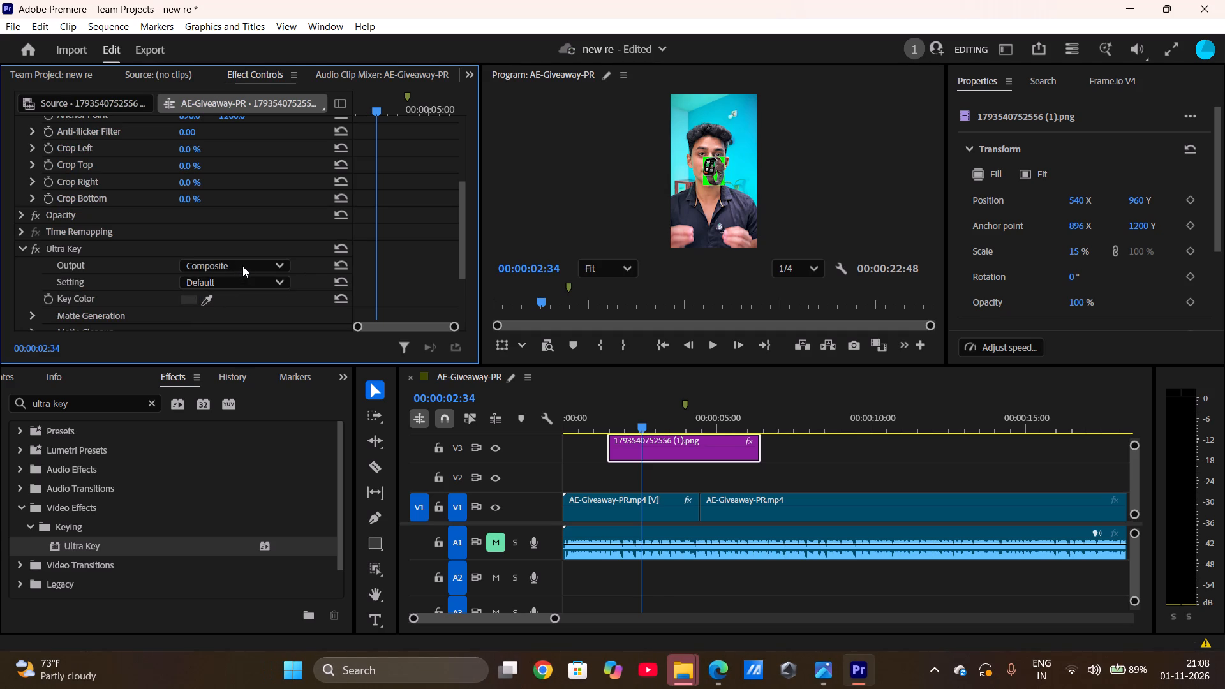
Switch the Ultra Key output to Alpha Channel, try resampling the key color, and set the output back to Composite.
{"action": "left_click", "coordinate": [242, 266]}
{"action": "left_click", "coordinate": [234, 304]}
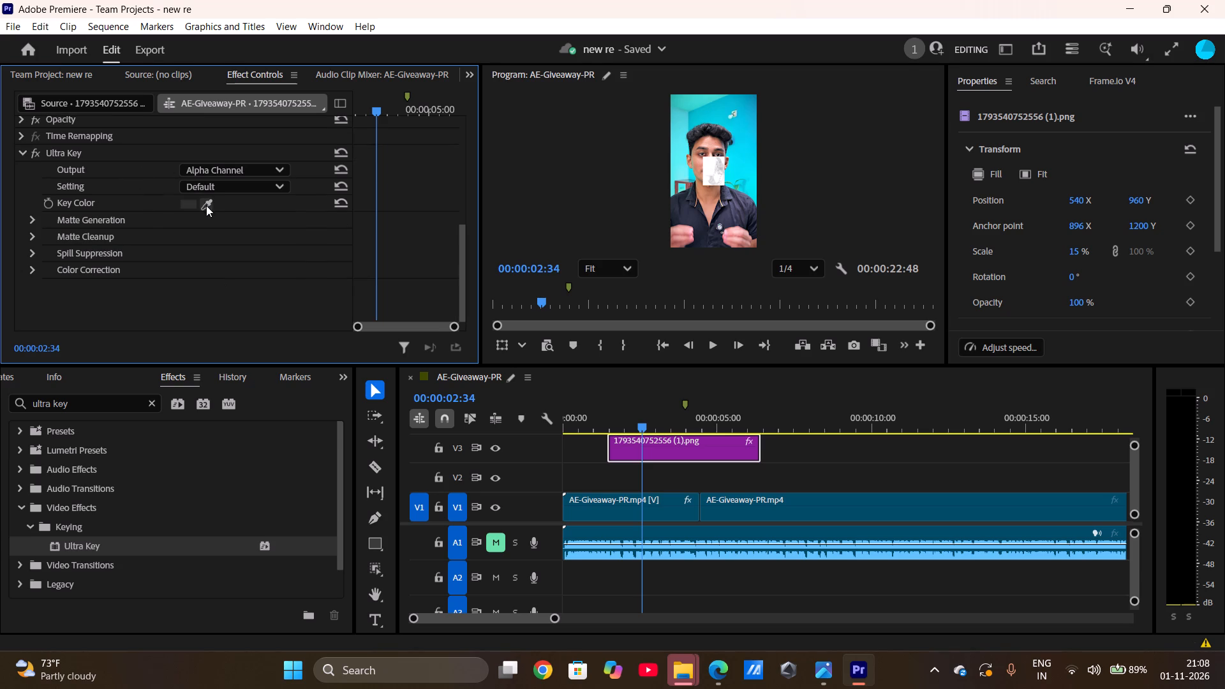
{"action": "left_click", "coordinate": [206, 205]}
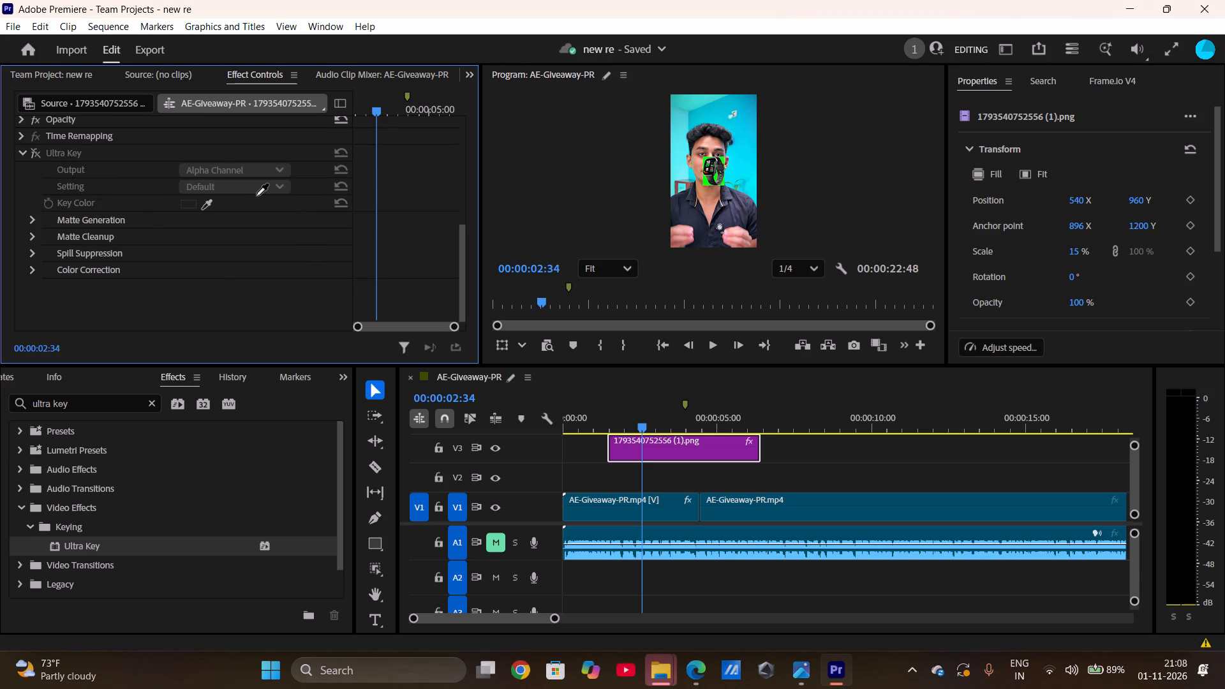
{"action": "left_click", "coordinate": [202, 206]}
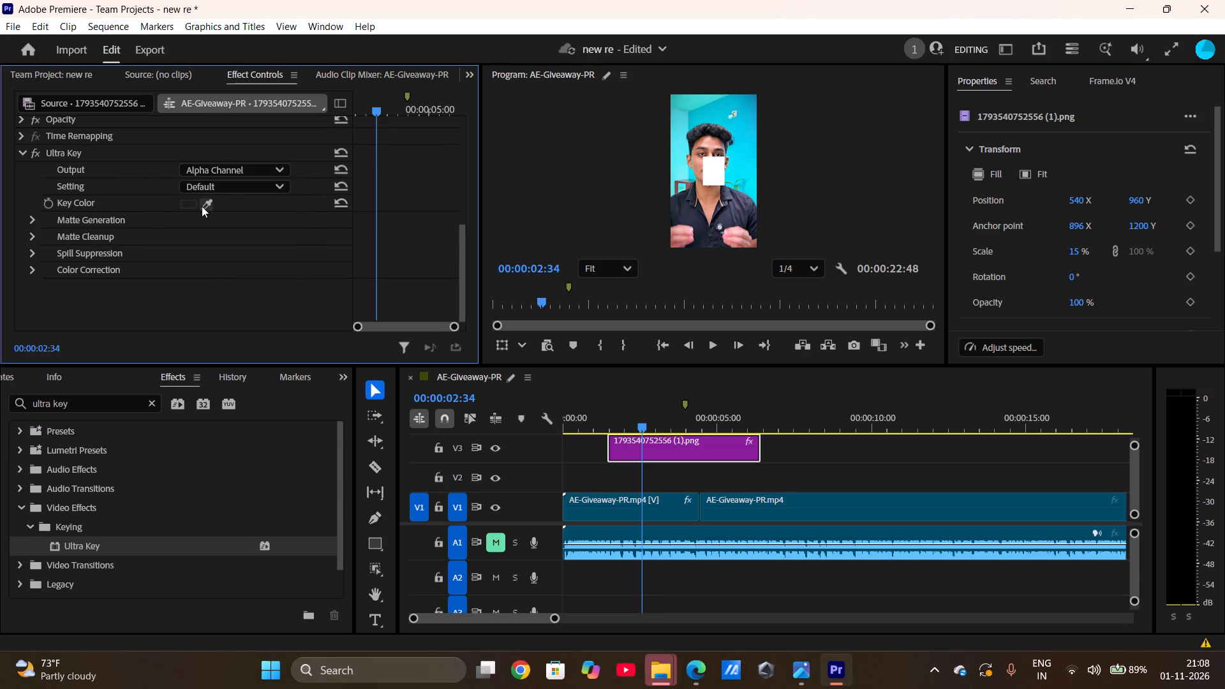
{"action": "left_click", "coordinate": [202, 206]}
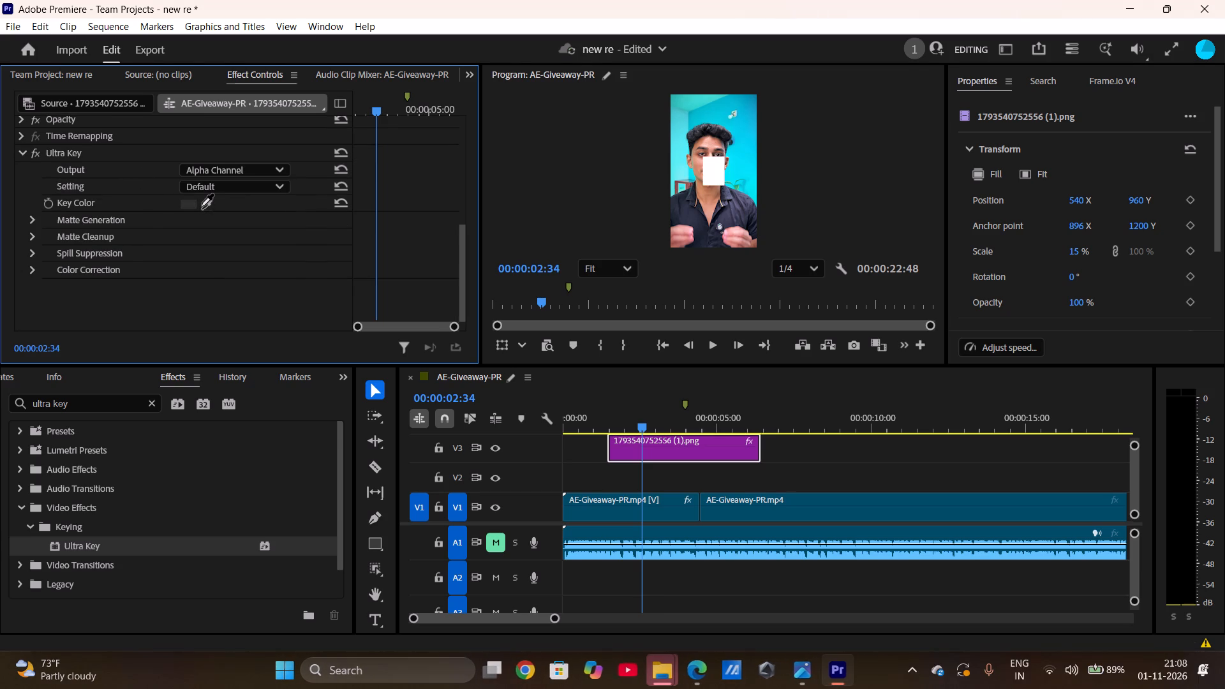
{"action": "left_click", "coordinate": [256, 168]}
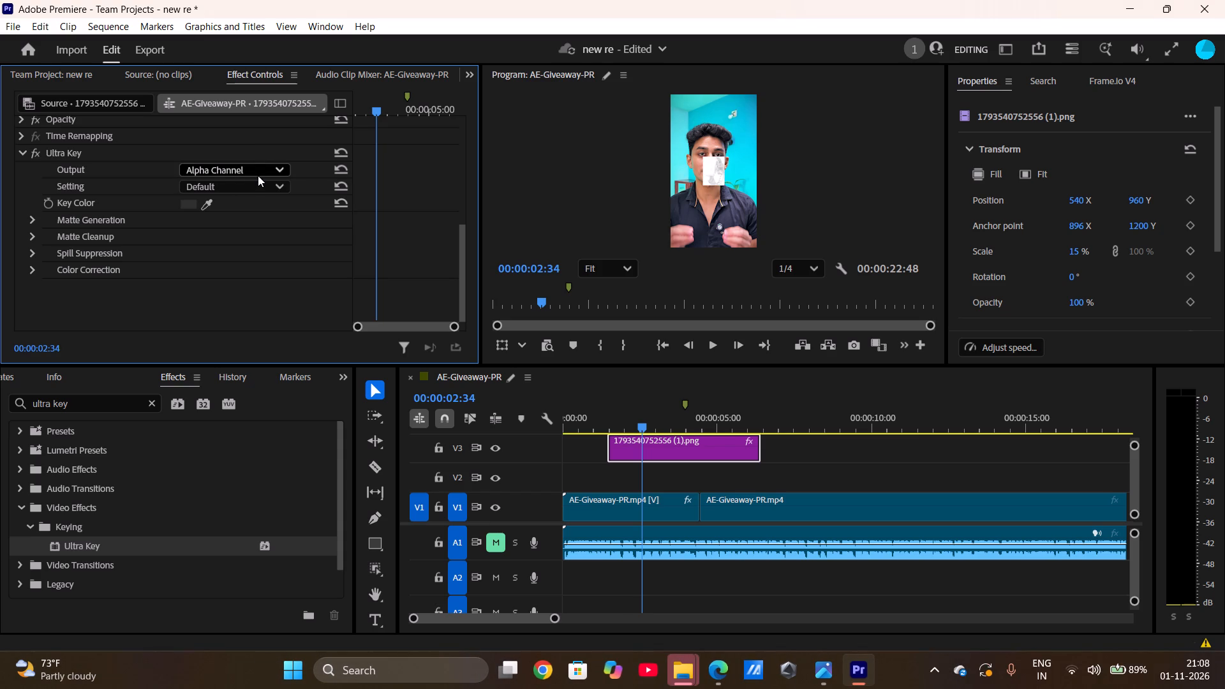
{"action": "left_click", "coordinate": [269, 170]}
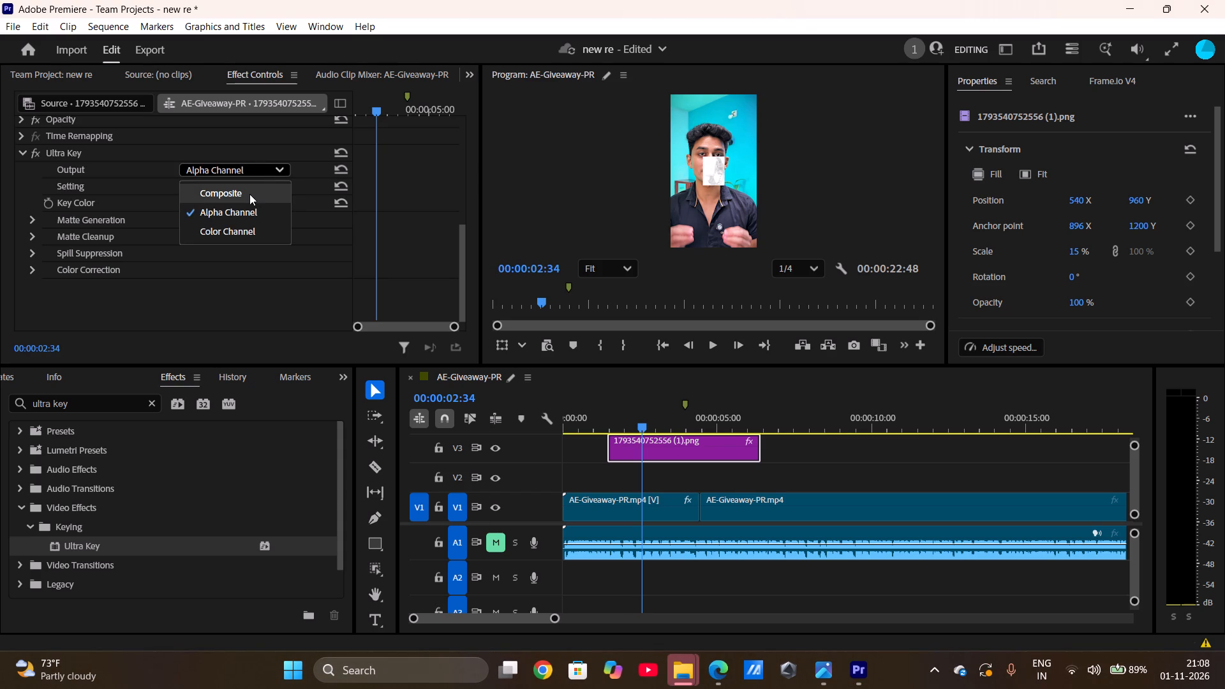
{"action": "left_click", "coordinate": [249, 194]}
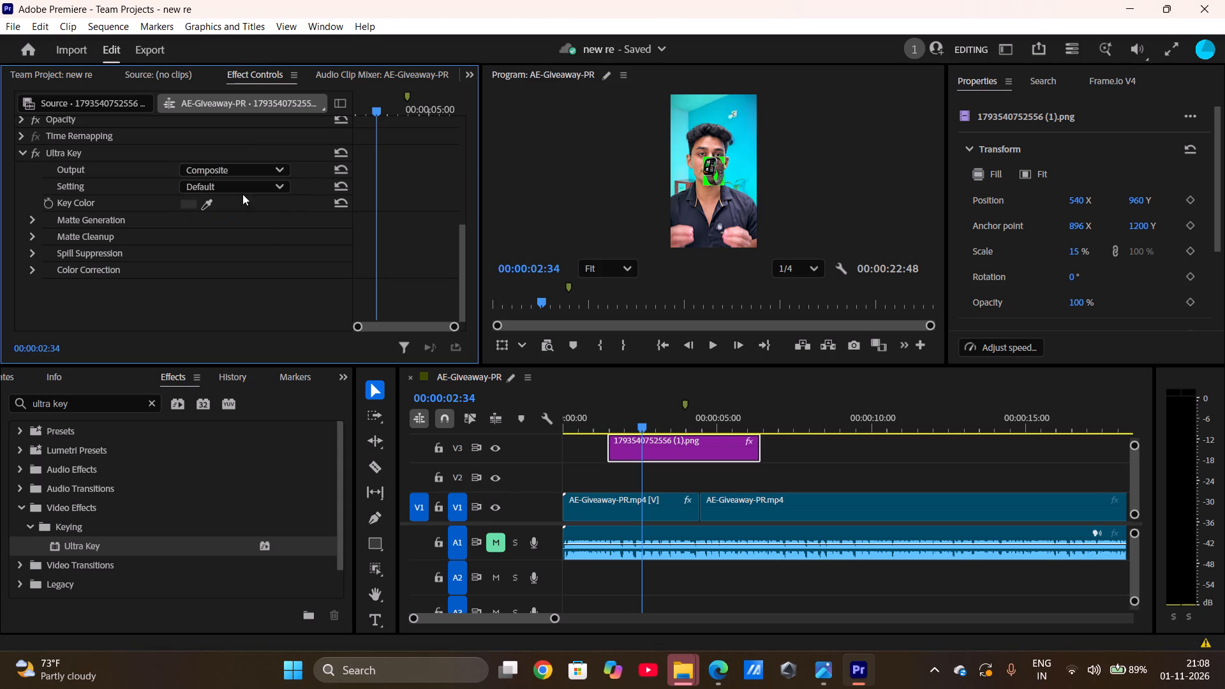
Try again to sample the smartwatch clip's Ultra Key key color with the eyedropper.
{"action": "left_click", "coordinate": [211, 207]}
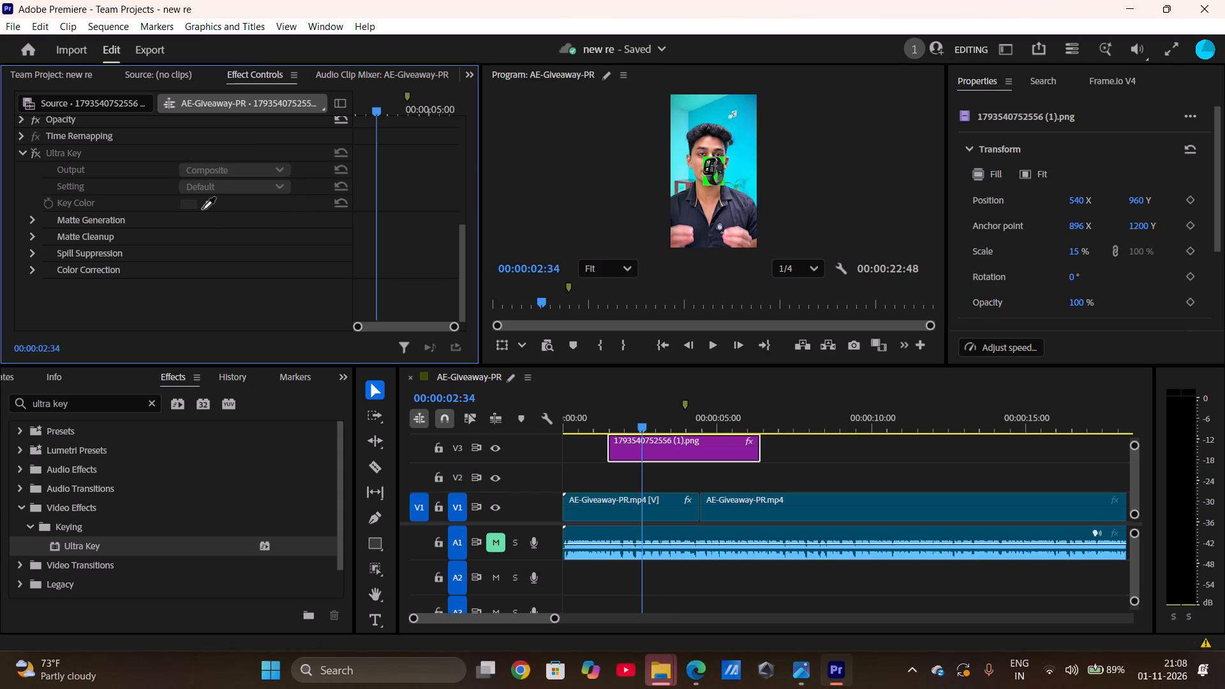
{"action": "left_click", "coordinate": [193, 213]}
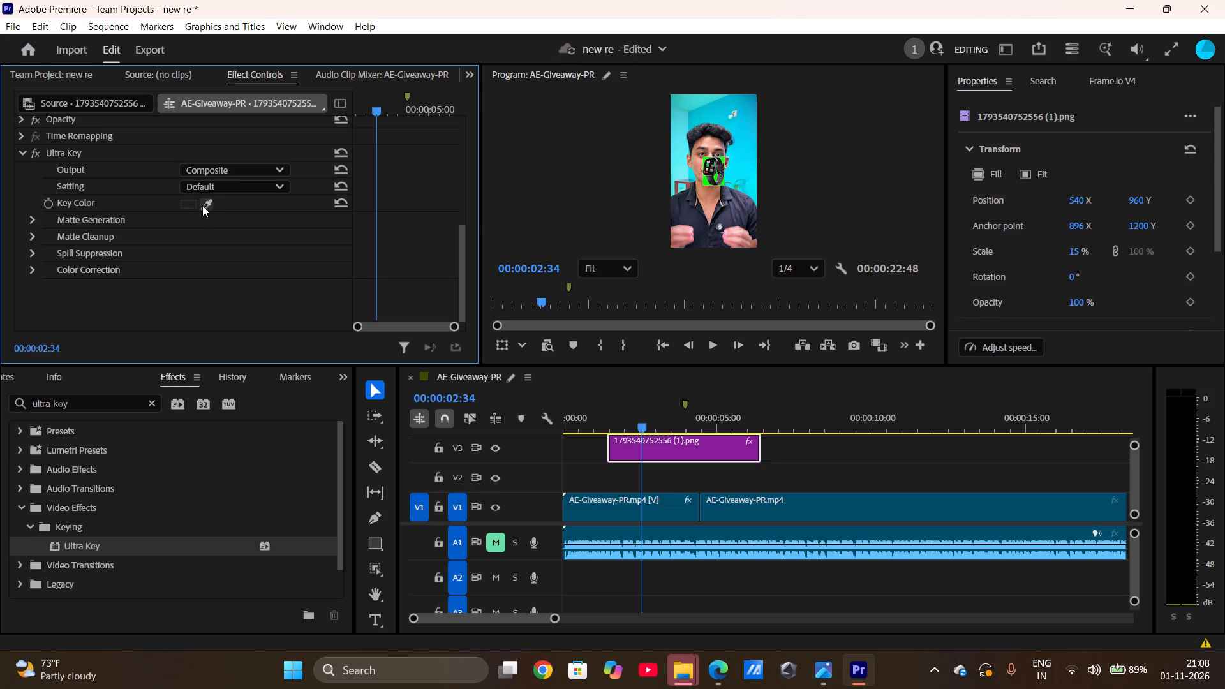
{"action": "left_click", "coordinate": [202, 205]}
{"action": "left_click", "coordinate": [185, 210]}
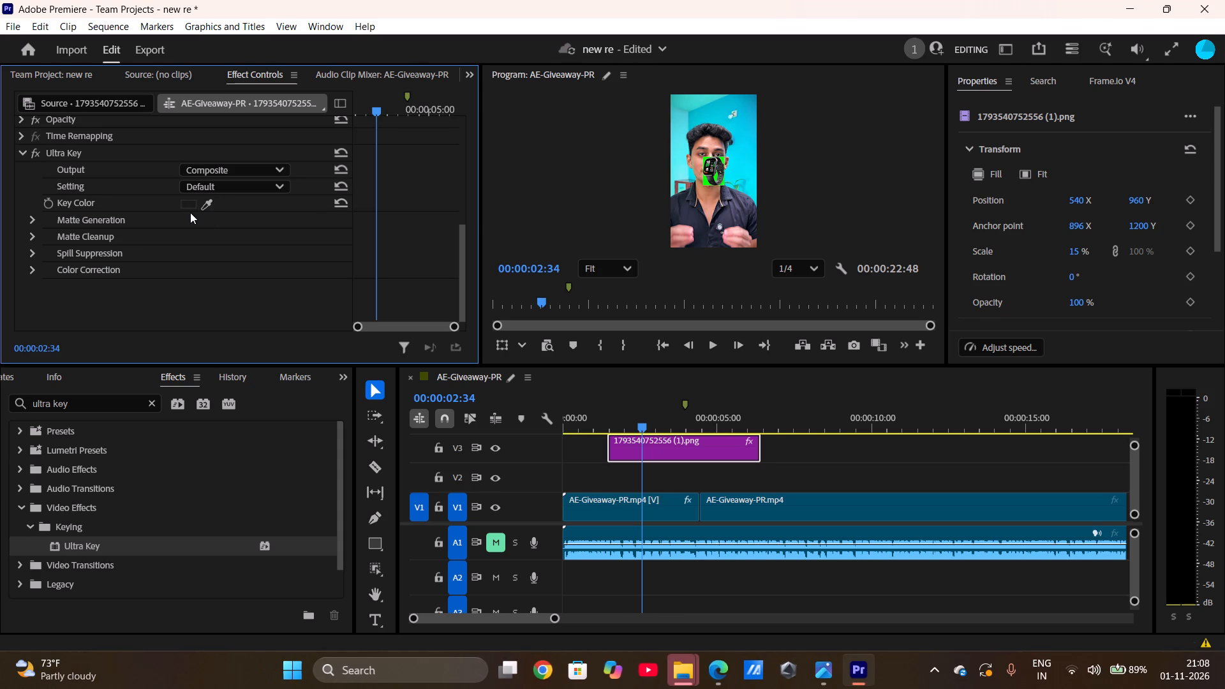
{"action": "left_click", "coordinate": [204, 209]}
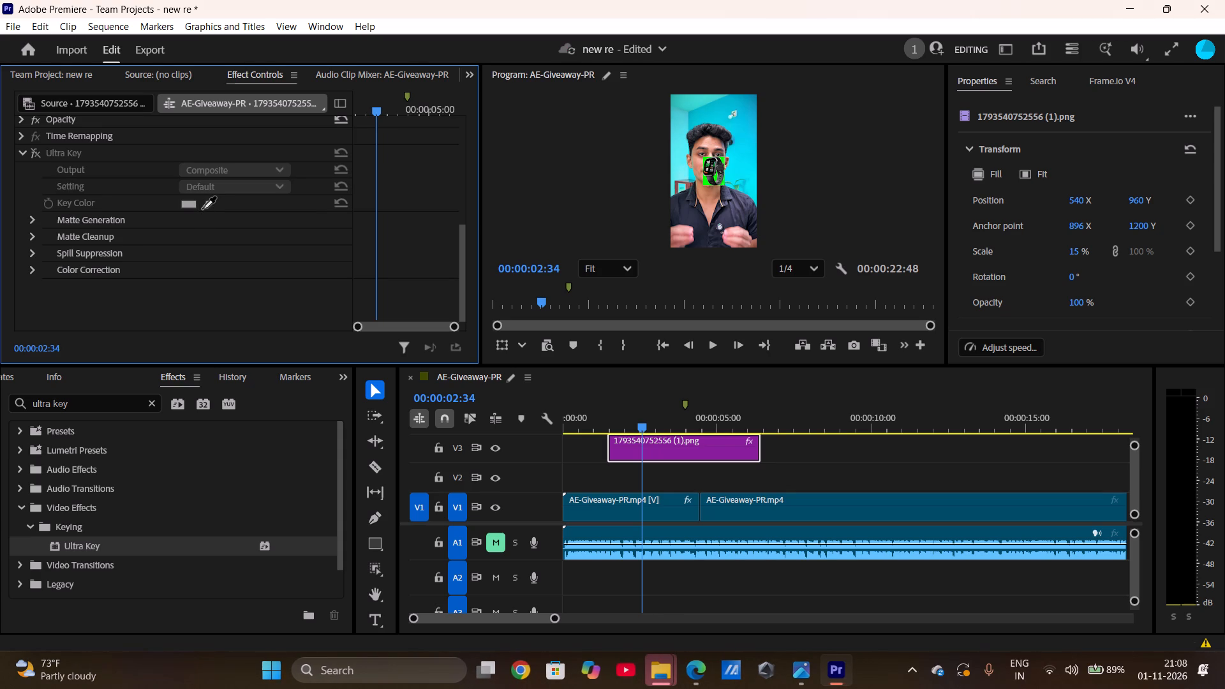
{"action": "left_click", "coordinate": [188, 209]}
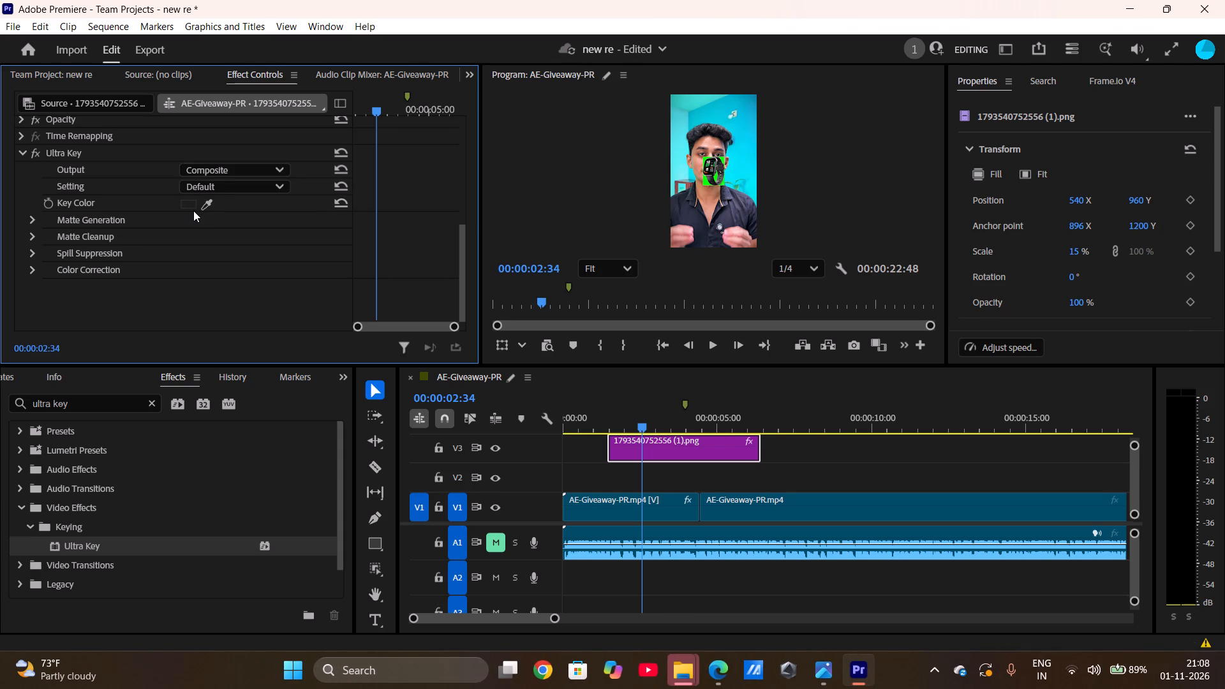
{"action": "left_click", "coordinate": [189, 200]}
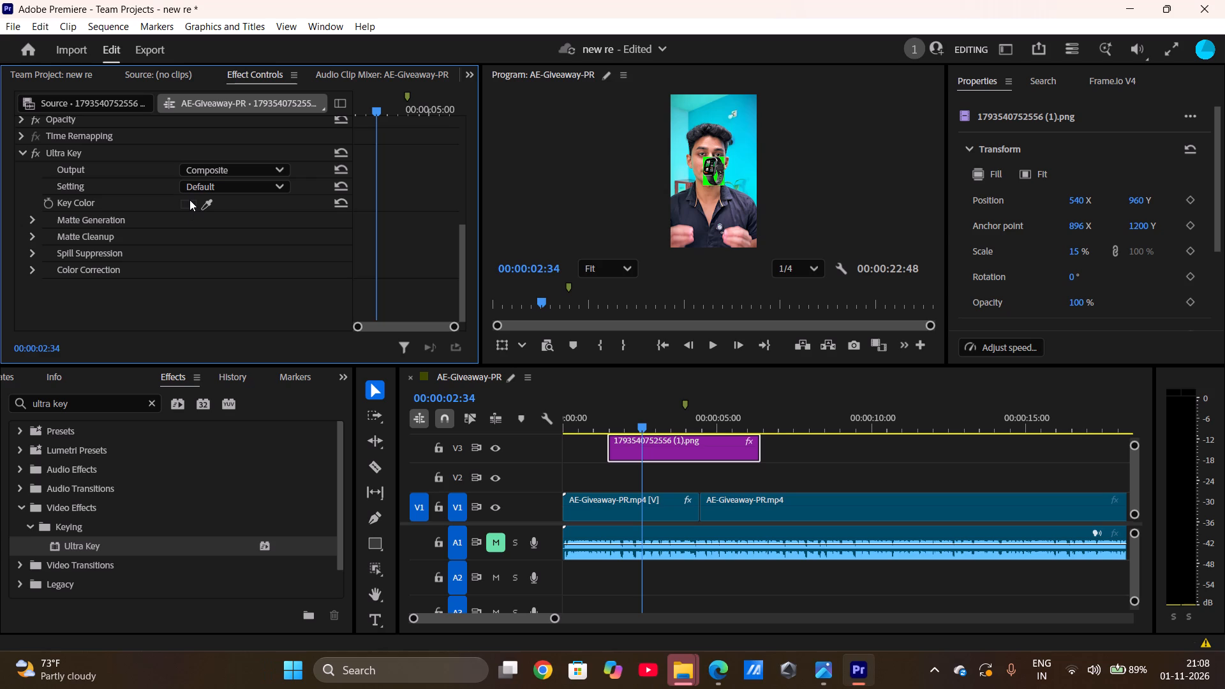
Set the Ultra Key key color of the smartwatch clip to the bright green 61FF00.
{"action": "left_click", "coordinate": [192, 201]}
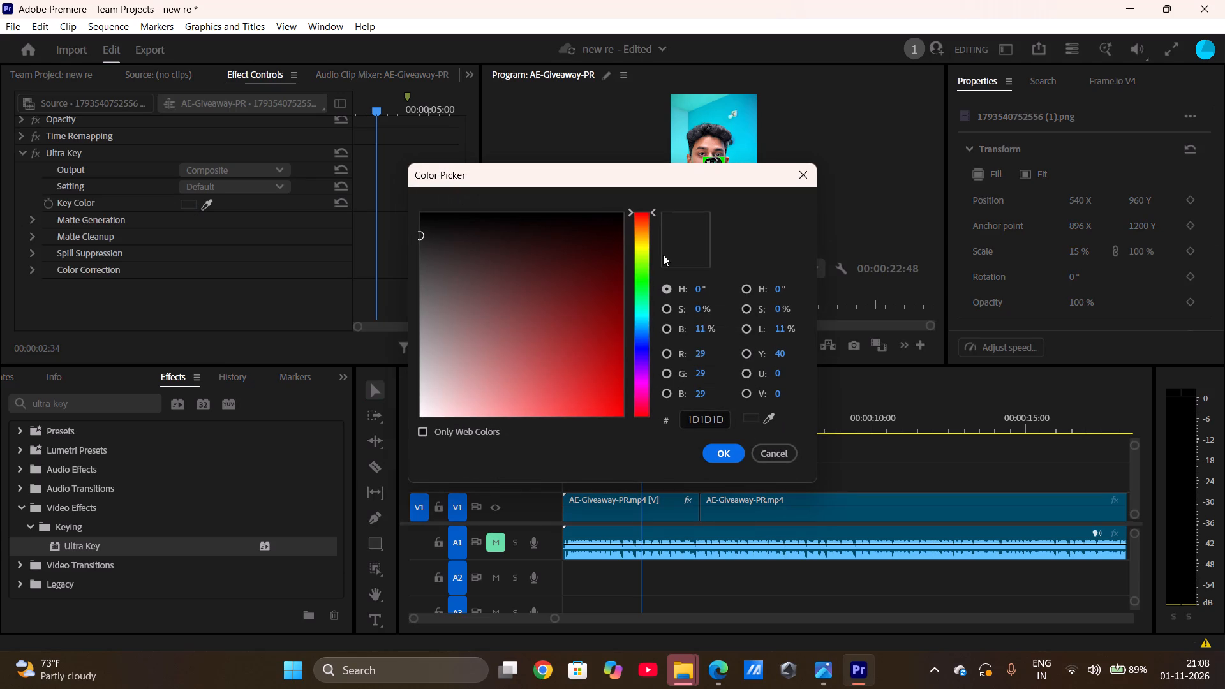
{"action": "left_click", "coordinate": [641, 267]}
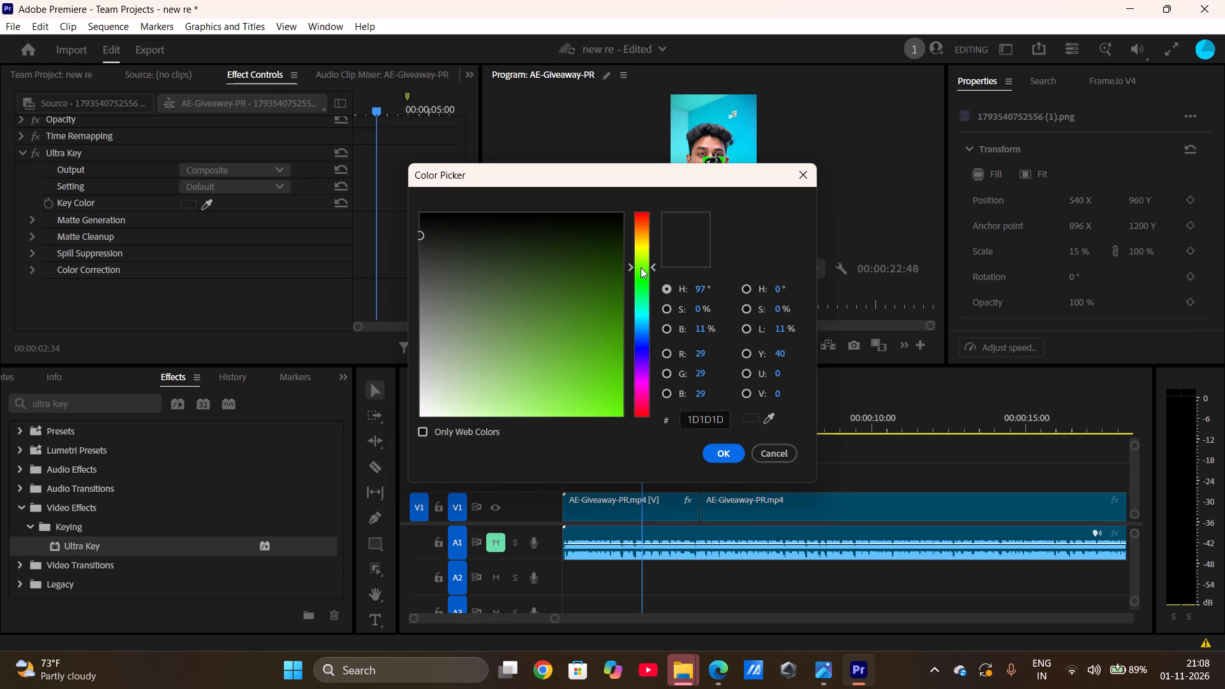
{"action": "left_click_drag", "start_coordinate": [574, 372], "coordinate": [625, 417]}
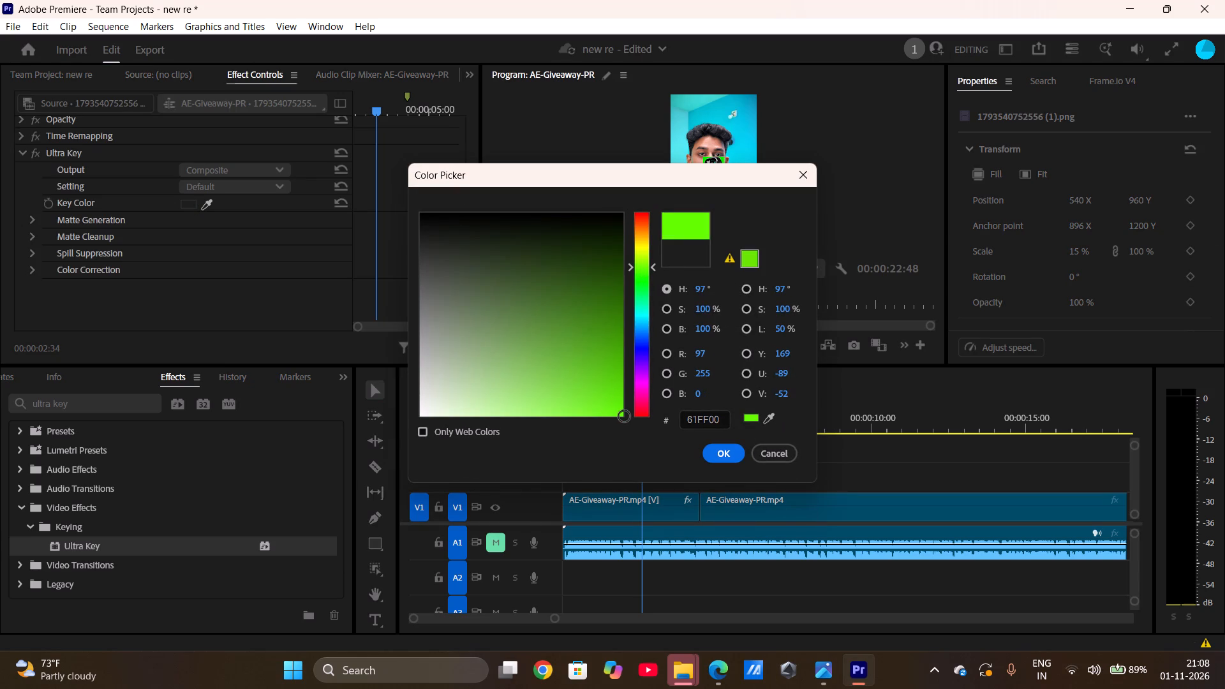
{"action": "left_click_drag", "start_coordinate": [625, 417], "coordinate": [697, 447]}
{"action": "left_click", "coordinate": [721, 452]}
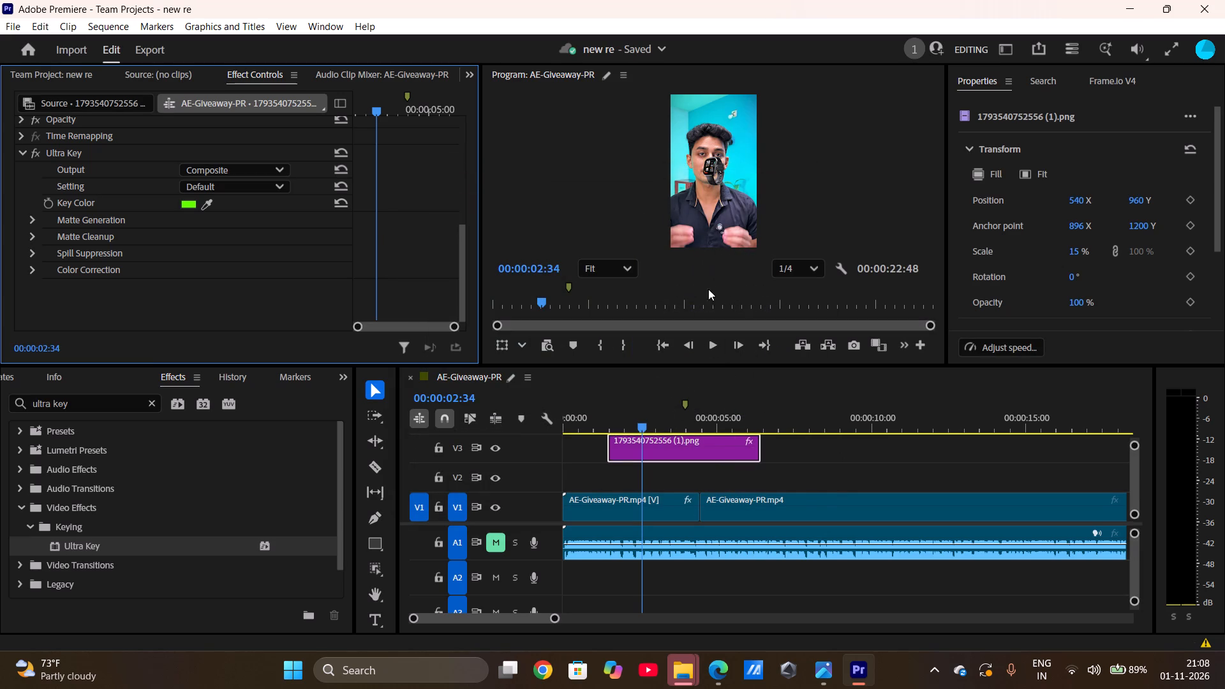
Move the smartwatch clip on V3 to position 186, 1374, beside the presenter's chest.
{"action": "scroll", "coordinate": [292, 242], "scroll_direction": "up", "scroll_amount": 1}
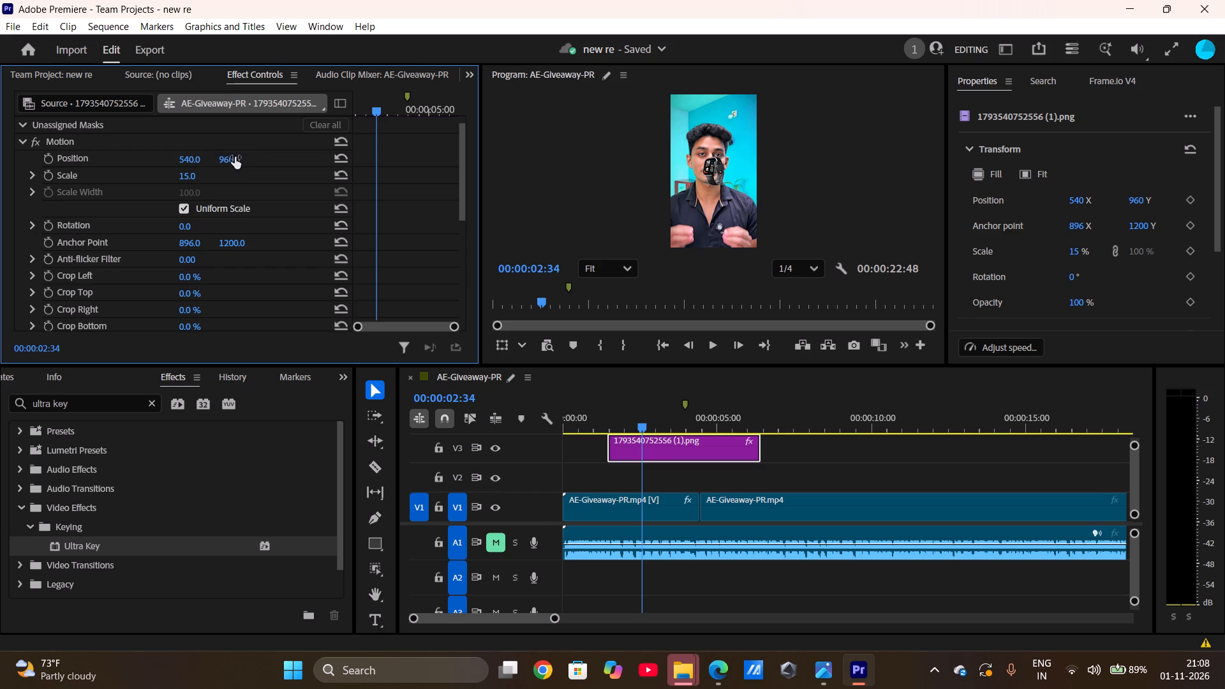
{"action": "left_click_drag", "start_coordinate": [228, 159], "coordinate": [328, 181]}
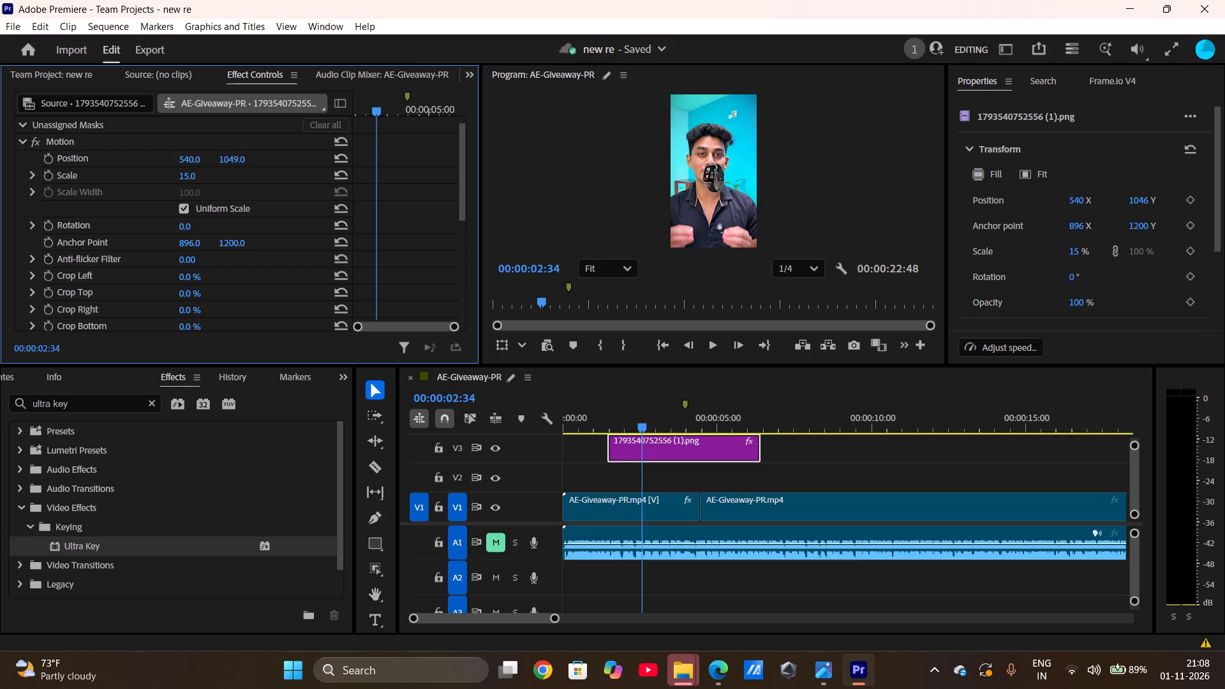
{"action": "left_click_drag", "start_coordinate": [328, 181], "coordinate": [237, 156]}
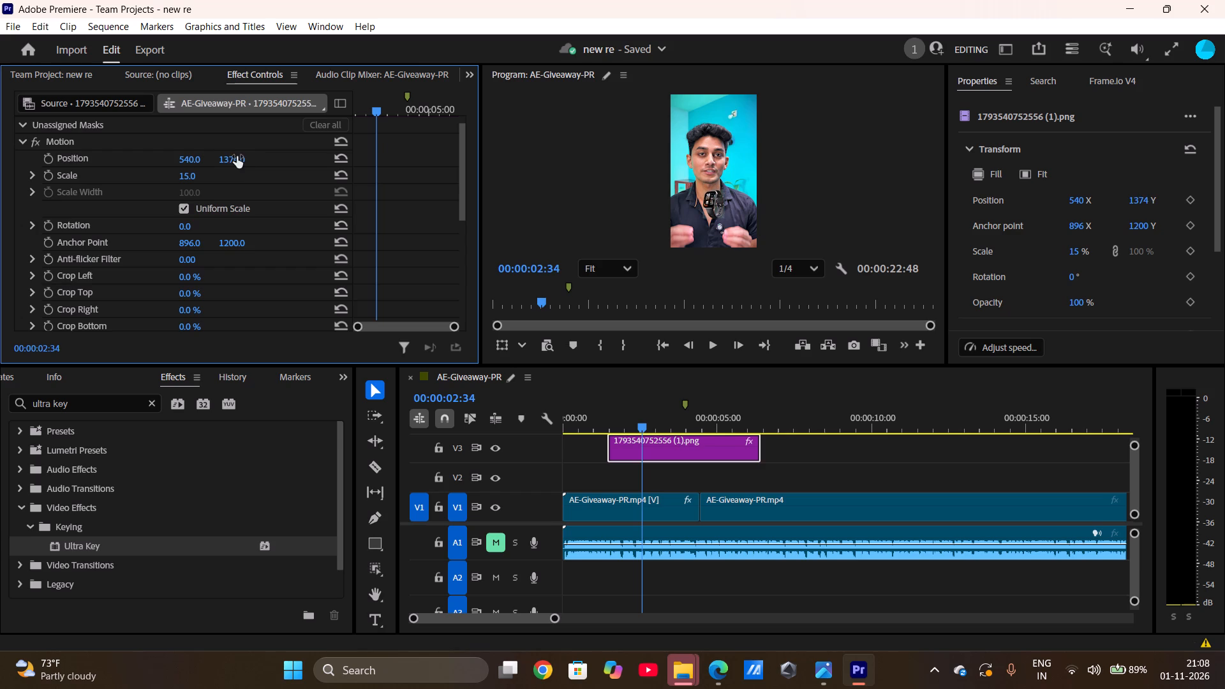
{"action": "left_click_drag", "start_coordinate": [237, 156], "coordinate": [572, 234]}
{"action": "left_click_drag", "start_coordinate": [188, 158], "coordinate": [156, 158]}
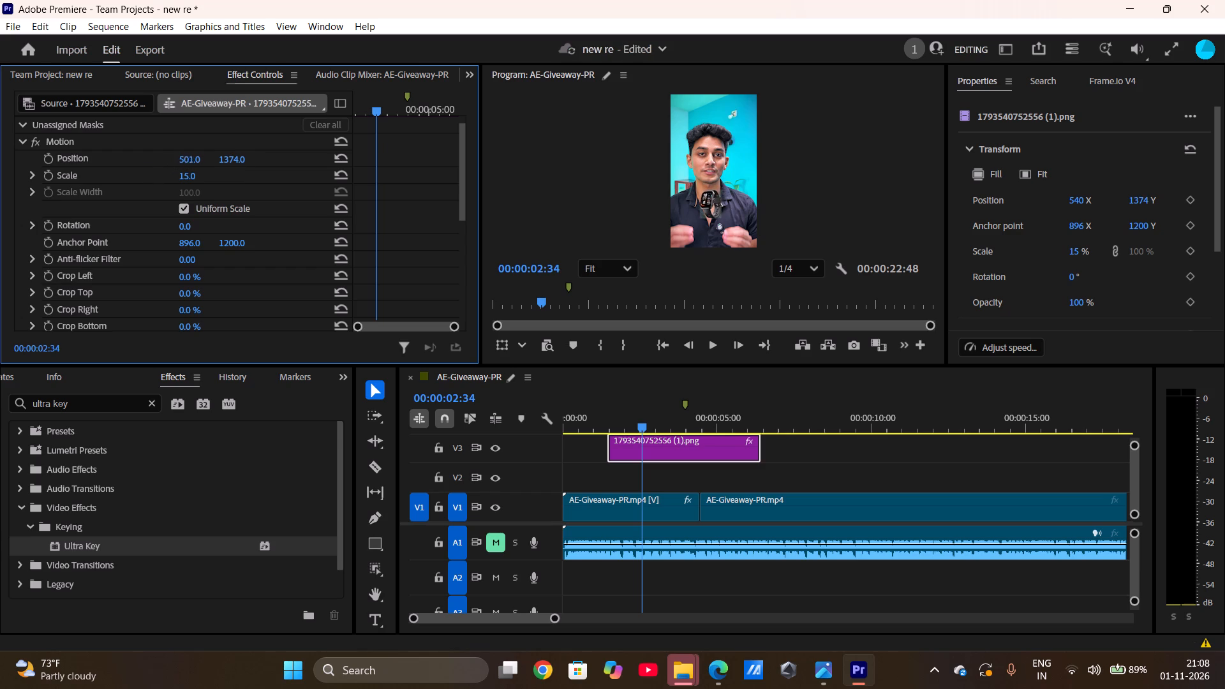
{"action": "left_click_drag", "start_coordinate": [156, 158], "coordinate": [19, 170]}
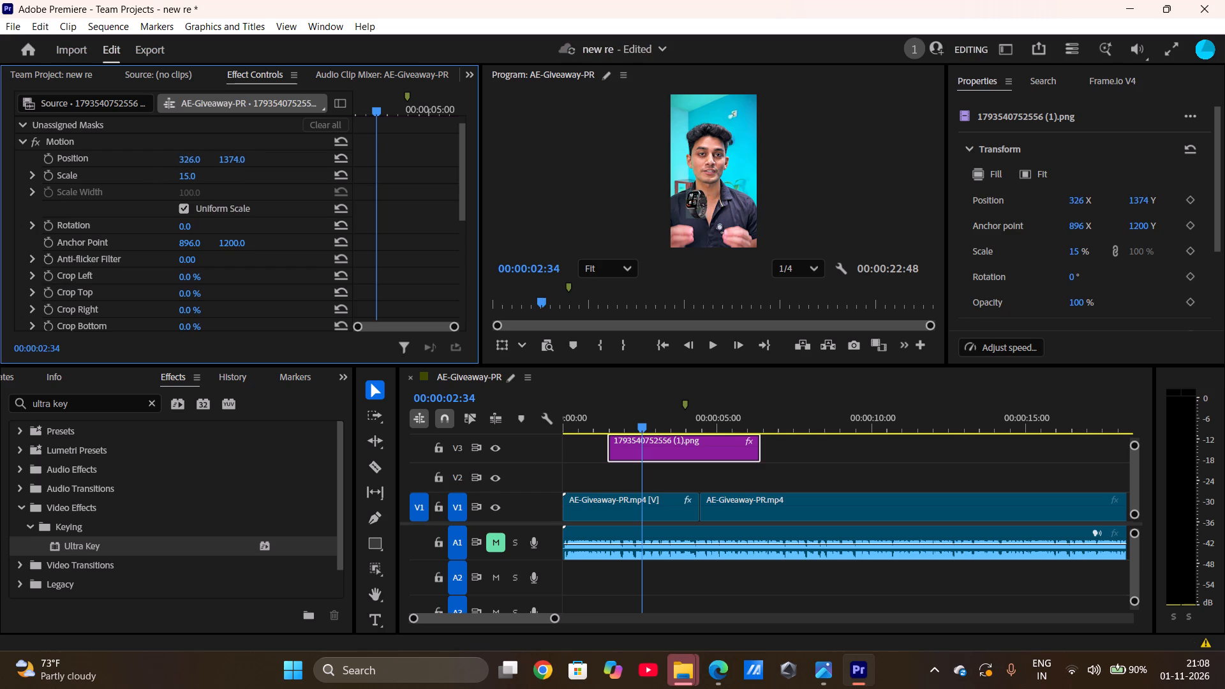
{"action": "left_click_drag", "start_coordinate": [19, 170], "coordinate": [128, 161]}
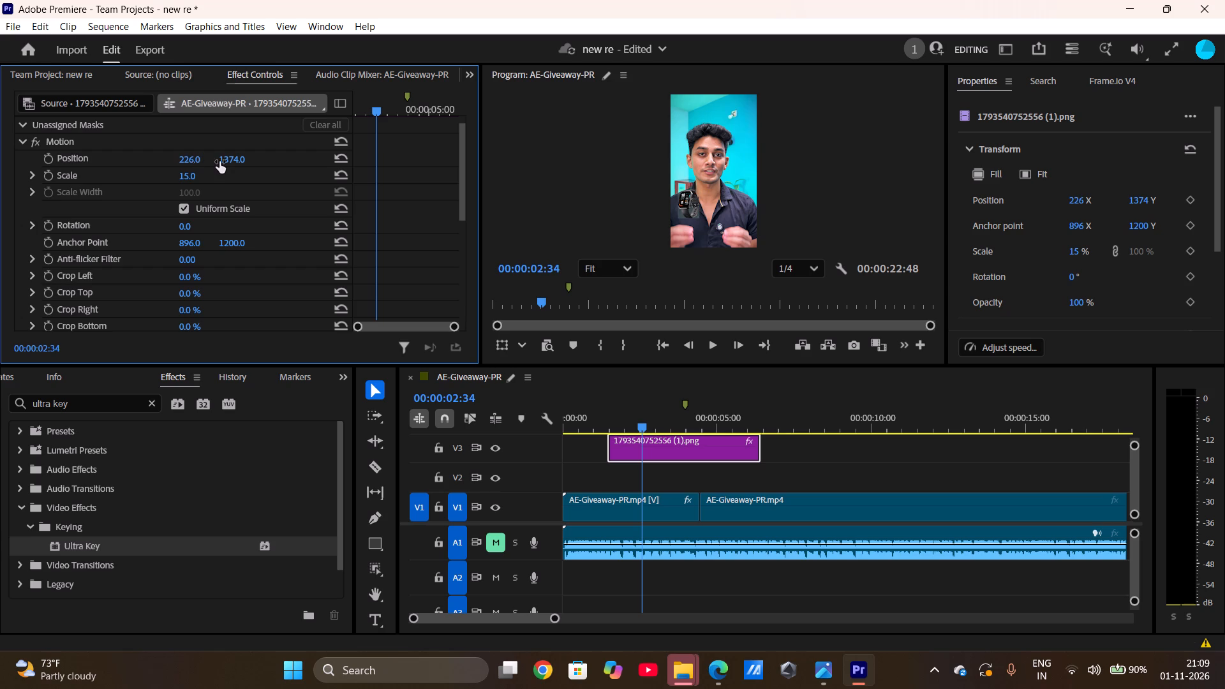
{"action": "left_click_drag", "start_coordinate": [191, 159], "coordinate": [185, 159]}
{"action": "left_click_drag", "start_coordinate": [185, 159], "coordinate": [159, 165]}
{"action": "scroll", "coordinate": [227, 237], "scroll_direction": "down", "scroll_amount": 1}
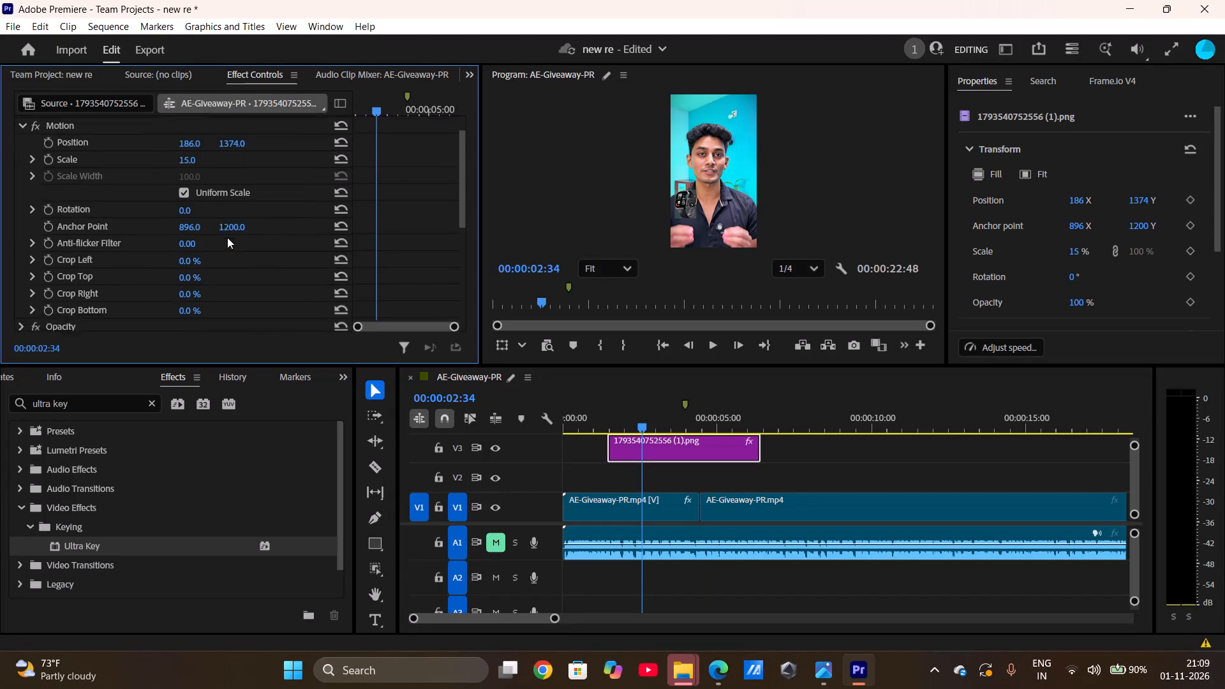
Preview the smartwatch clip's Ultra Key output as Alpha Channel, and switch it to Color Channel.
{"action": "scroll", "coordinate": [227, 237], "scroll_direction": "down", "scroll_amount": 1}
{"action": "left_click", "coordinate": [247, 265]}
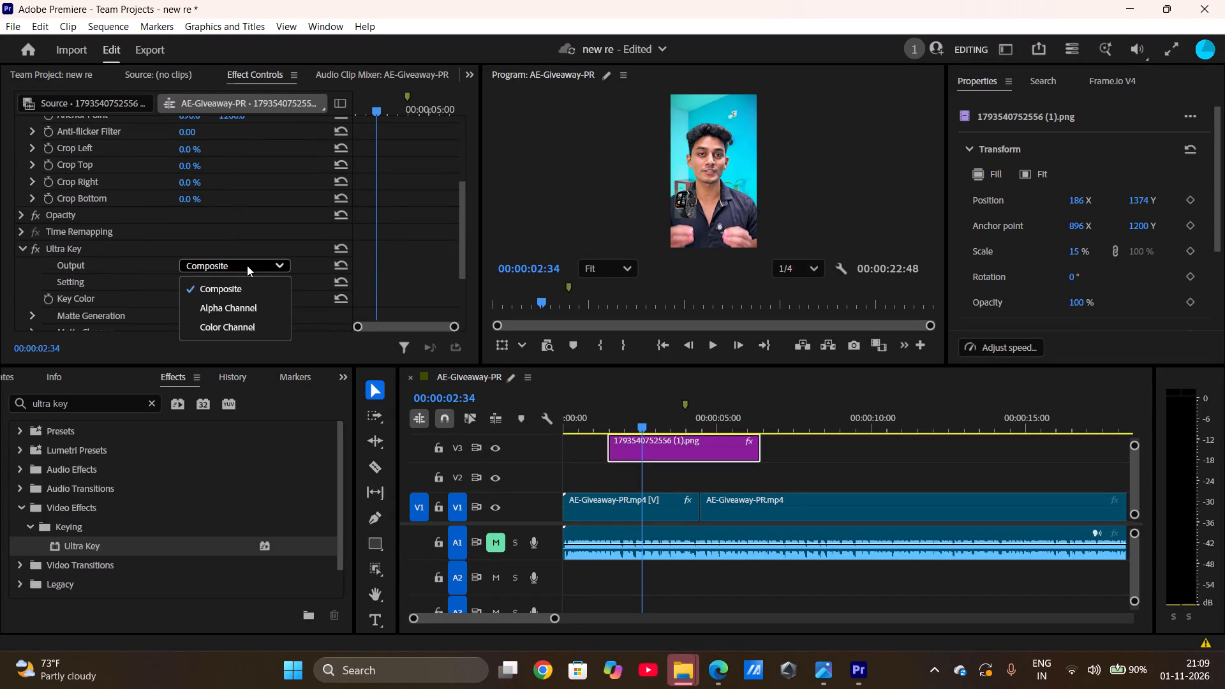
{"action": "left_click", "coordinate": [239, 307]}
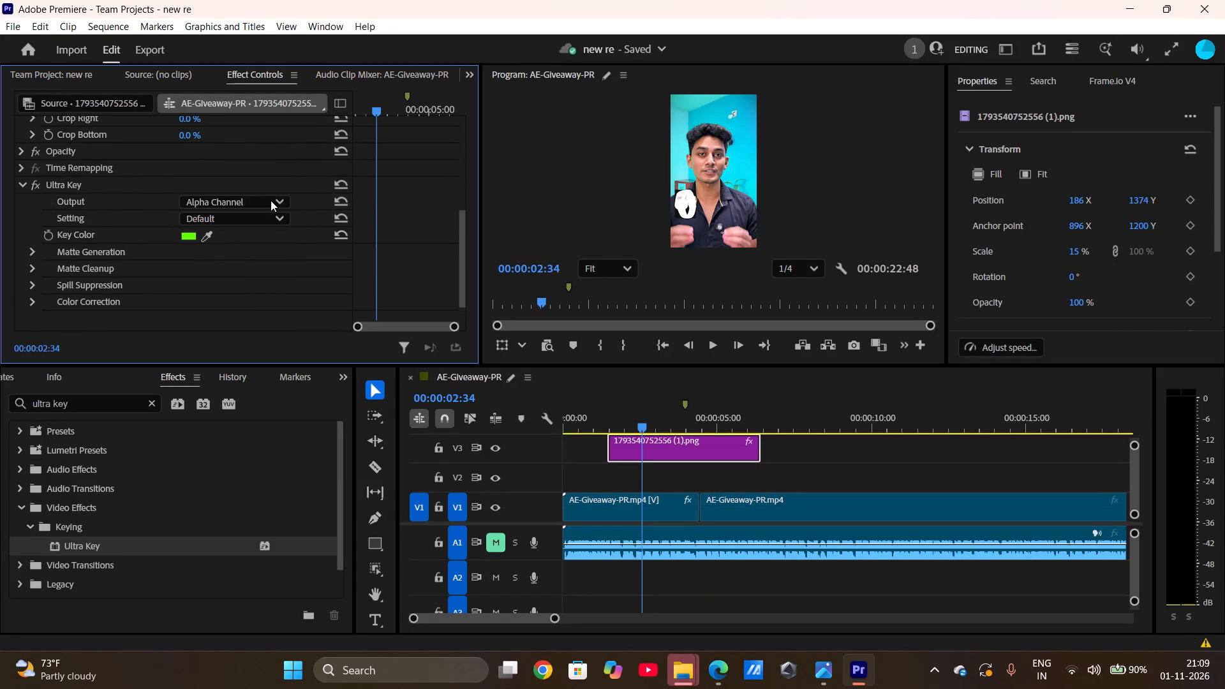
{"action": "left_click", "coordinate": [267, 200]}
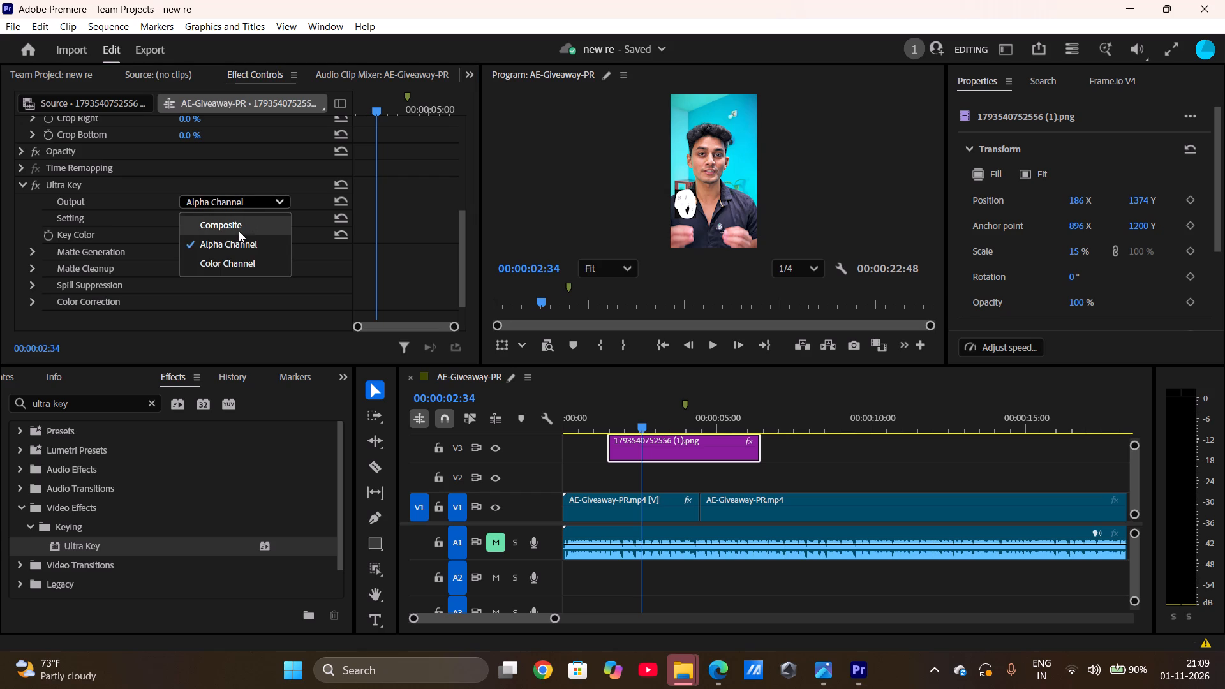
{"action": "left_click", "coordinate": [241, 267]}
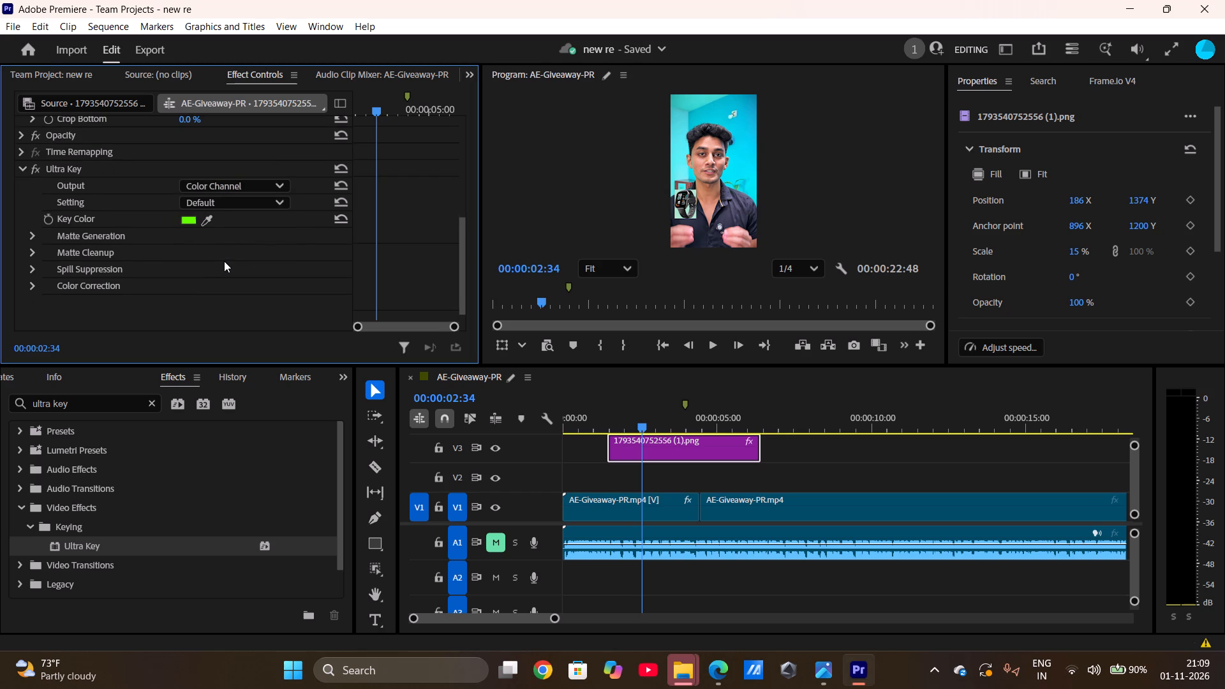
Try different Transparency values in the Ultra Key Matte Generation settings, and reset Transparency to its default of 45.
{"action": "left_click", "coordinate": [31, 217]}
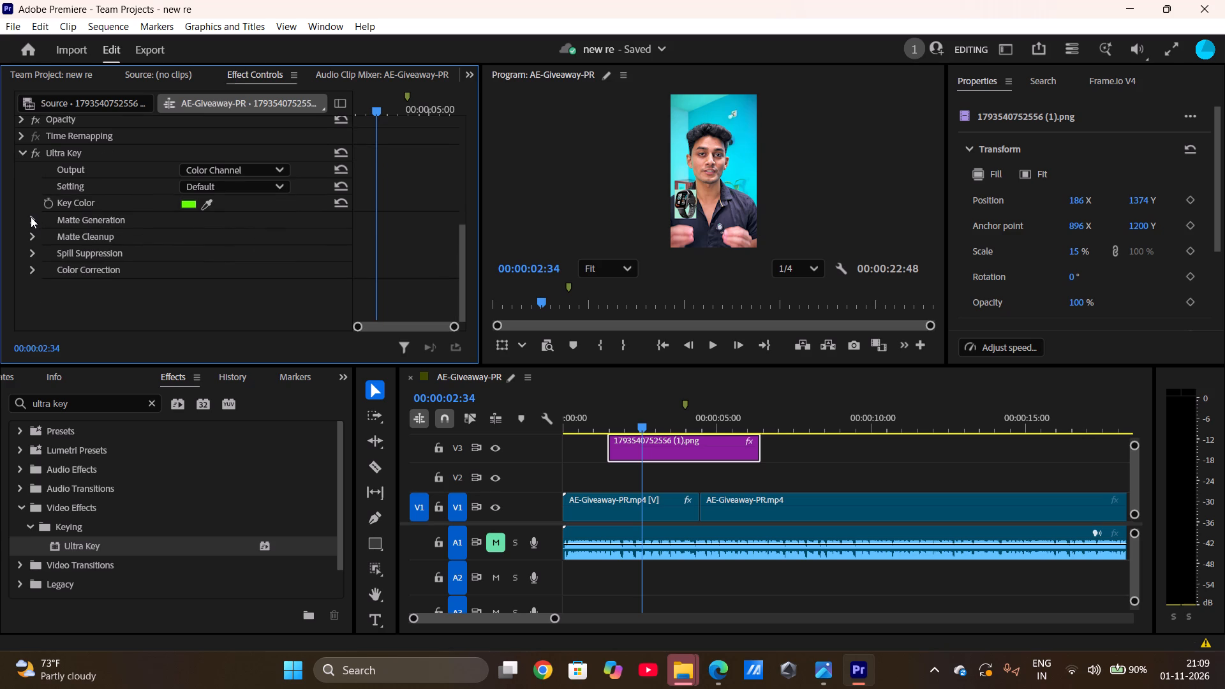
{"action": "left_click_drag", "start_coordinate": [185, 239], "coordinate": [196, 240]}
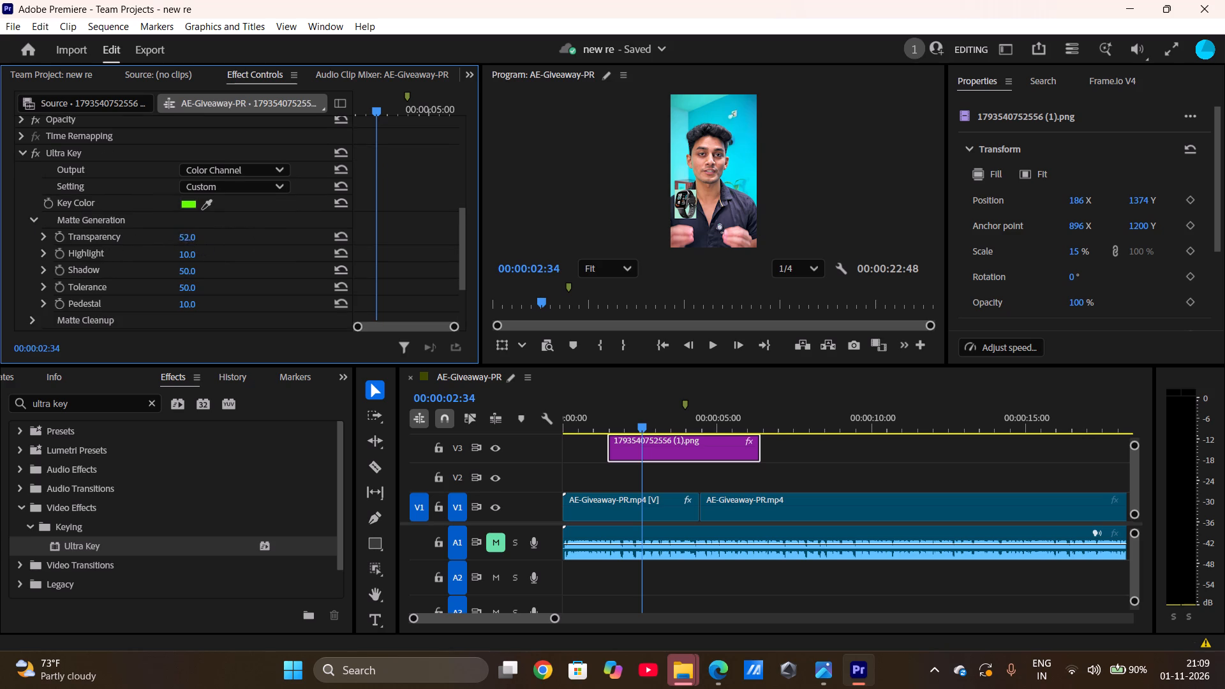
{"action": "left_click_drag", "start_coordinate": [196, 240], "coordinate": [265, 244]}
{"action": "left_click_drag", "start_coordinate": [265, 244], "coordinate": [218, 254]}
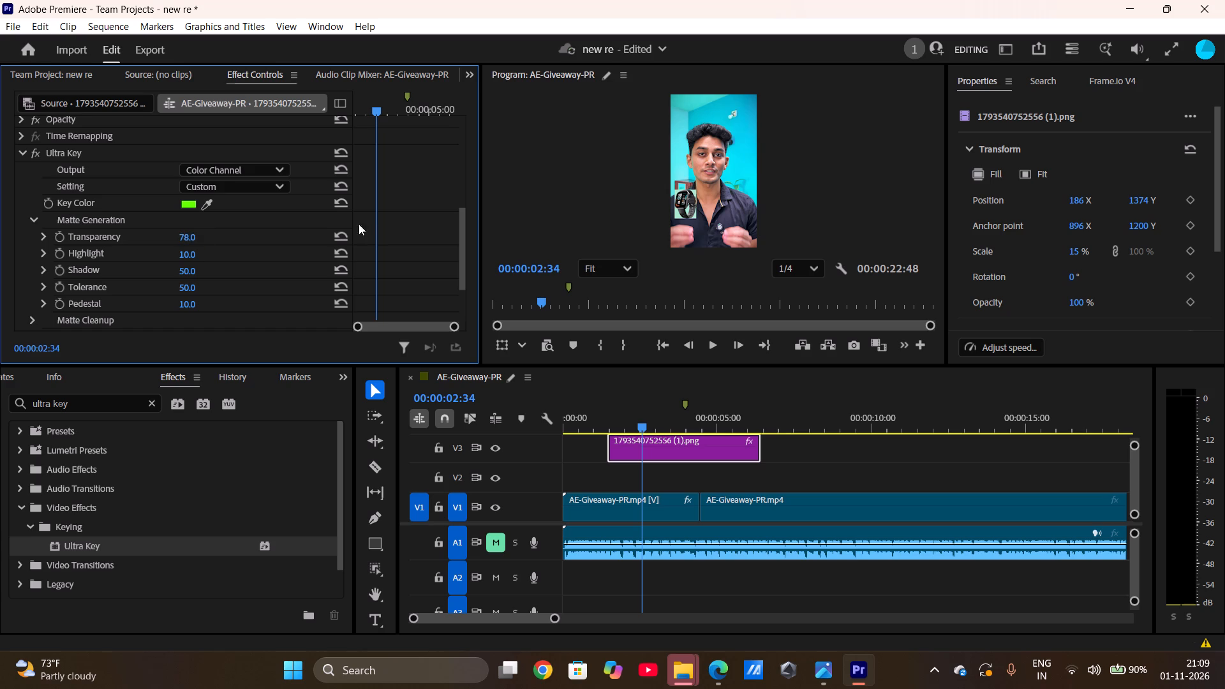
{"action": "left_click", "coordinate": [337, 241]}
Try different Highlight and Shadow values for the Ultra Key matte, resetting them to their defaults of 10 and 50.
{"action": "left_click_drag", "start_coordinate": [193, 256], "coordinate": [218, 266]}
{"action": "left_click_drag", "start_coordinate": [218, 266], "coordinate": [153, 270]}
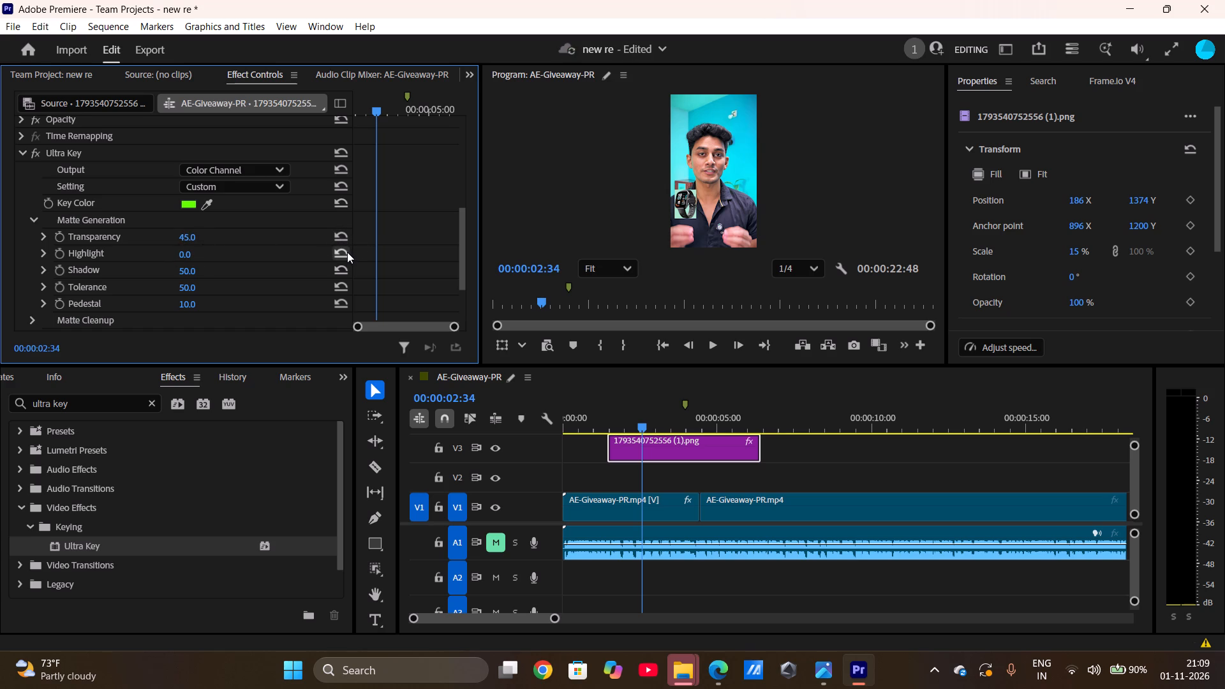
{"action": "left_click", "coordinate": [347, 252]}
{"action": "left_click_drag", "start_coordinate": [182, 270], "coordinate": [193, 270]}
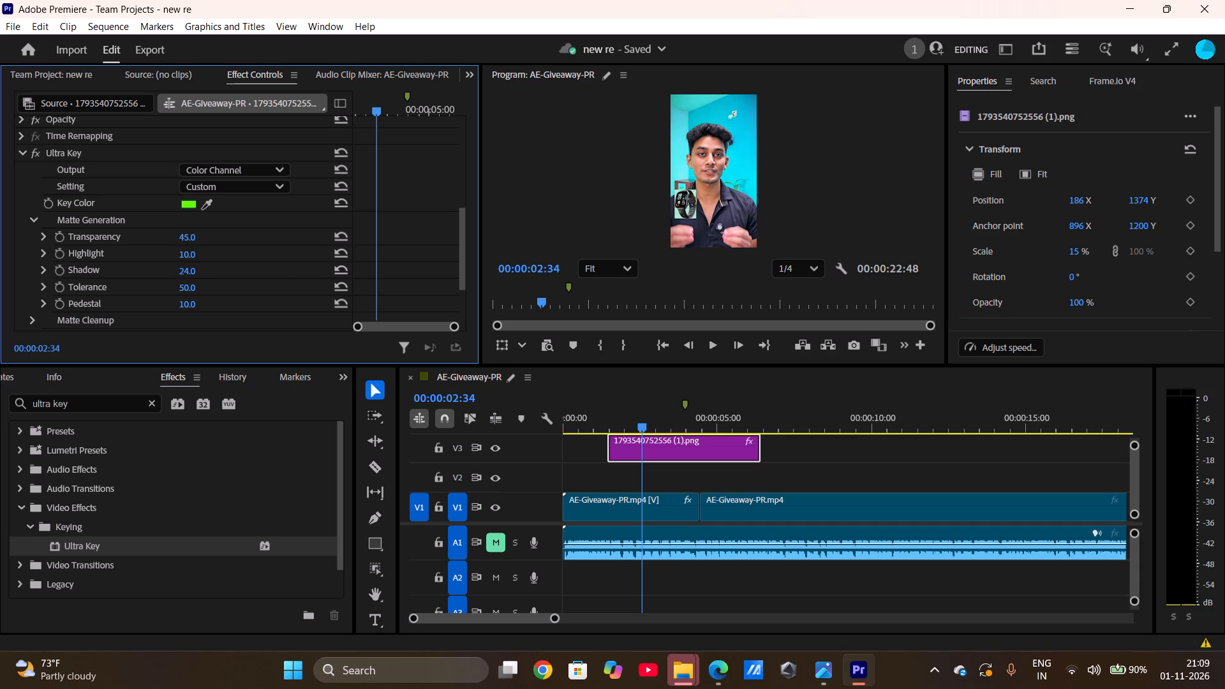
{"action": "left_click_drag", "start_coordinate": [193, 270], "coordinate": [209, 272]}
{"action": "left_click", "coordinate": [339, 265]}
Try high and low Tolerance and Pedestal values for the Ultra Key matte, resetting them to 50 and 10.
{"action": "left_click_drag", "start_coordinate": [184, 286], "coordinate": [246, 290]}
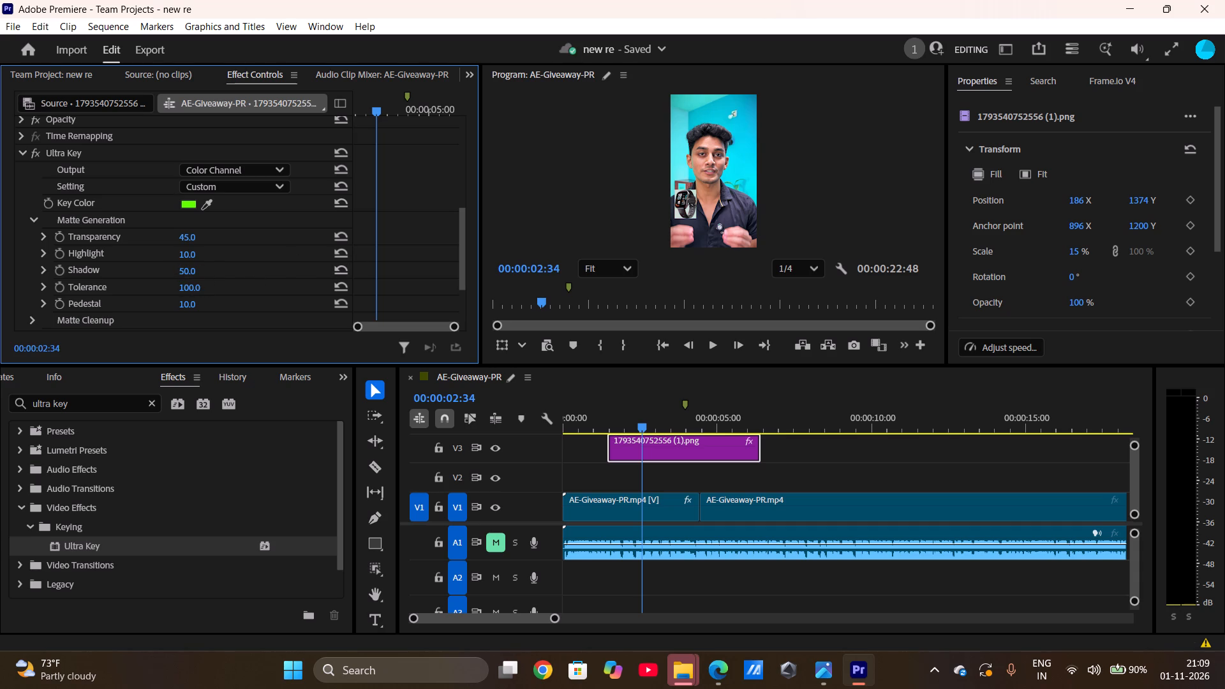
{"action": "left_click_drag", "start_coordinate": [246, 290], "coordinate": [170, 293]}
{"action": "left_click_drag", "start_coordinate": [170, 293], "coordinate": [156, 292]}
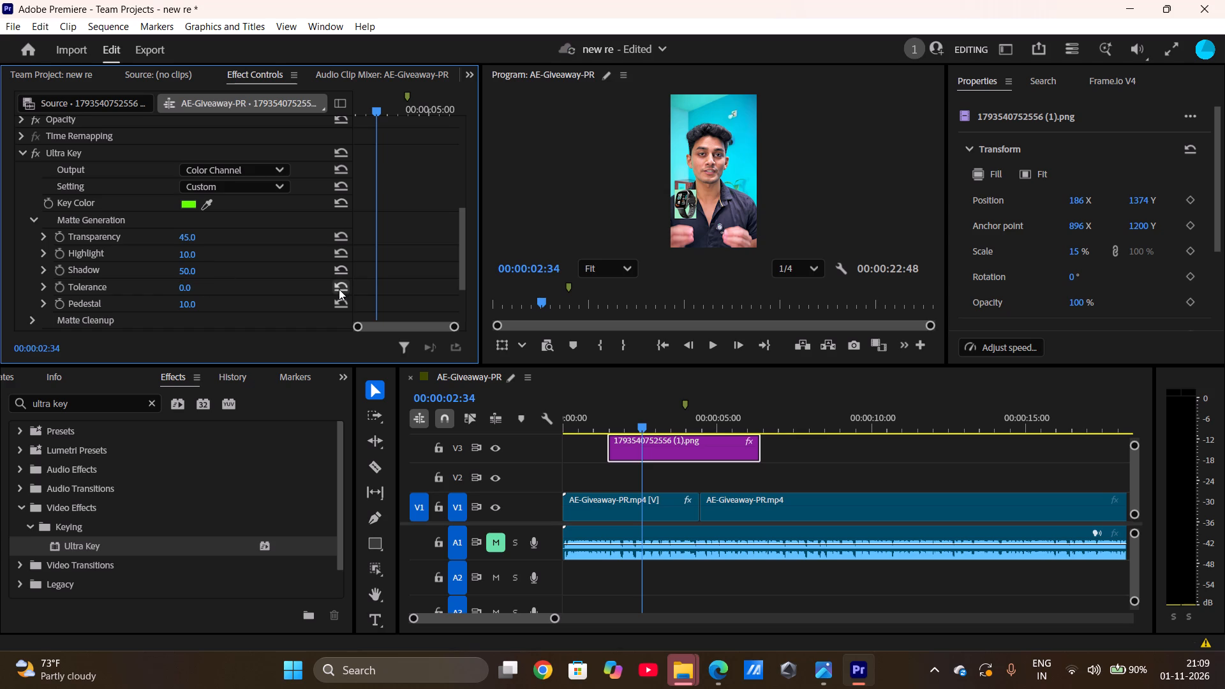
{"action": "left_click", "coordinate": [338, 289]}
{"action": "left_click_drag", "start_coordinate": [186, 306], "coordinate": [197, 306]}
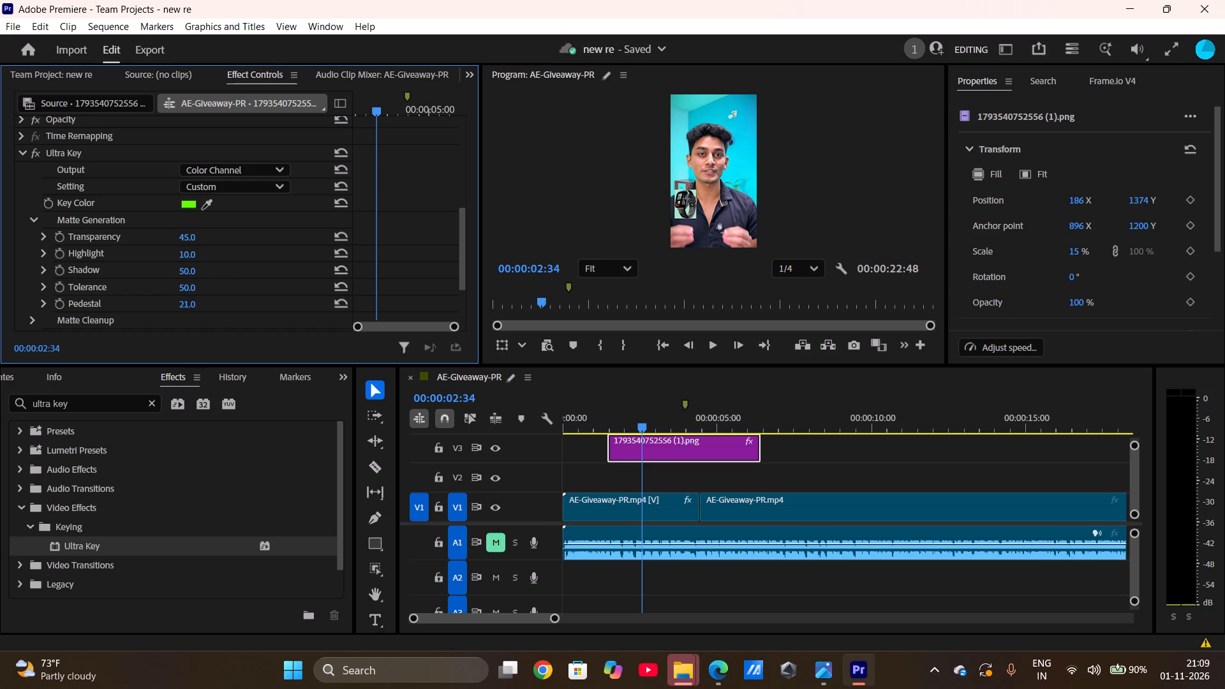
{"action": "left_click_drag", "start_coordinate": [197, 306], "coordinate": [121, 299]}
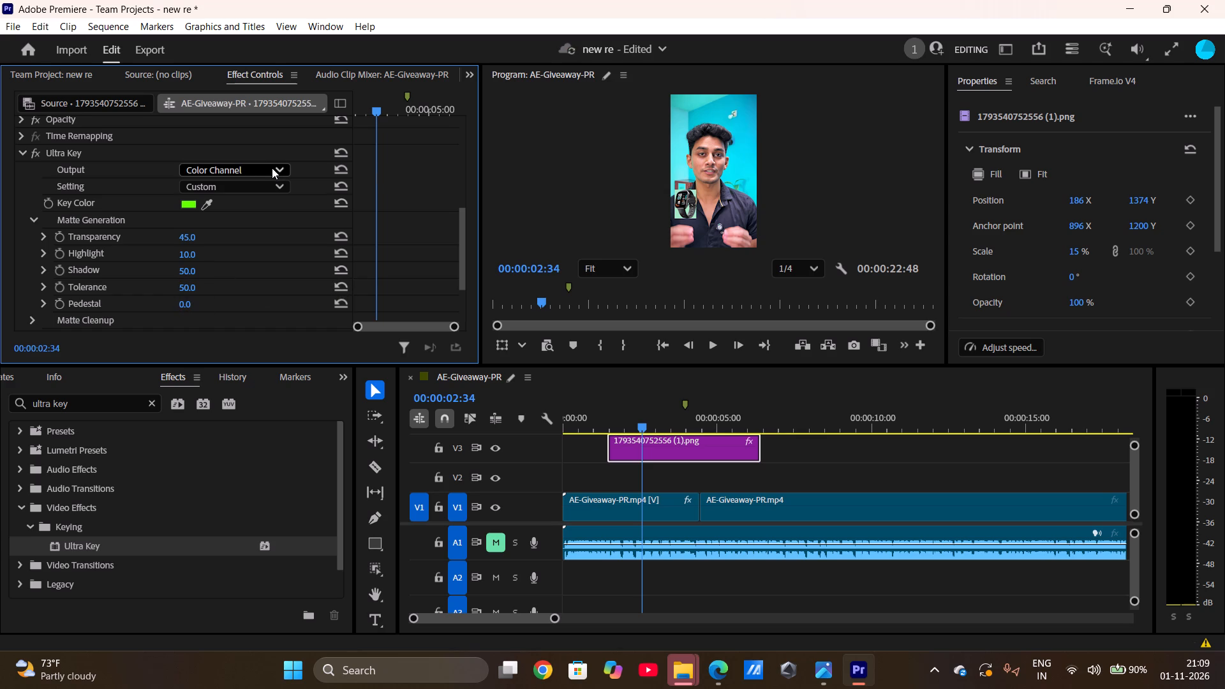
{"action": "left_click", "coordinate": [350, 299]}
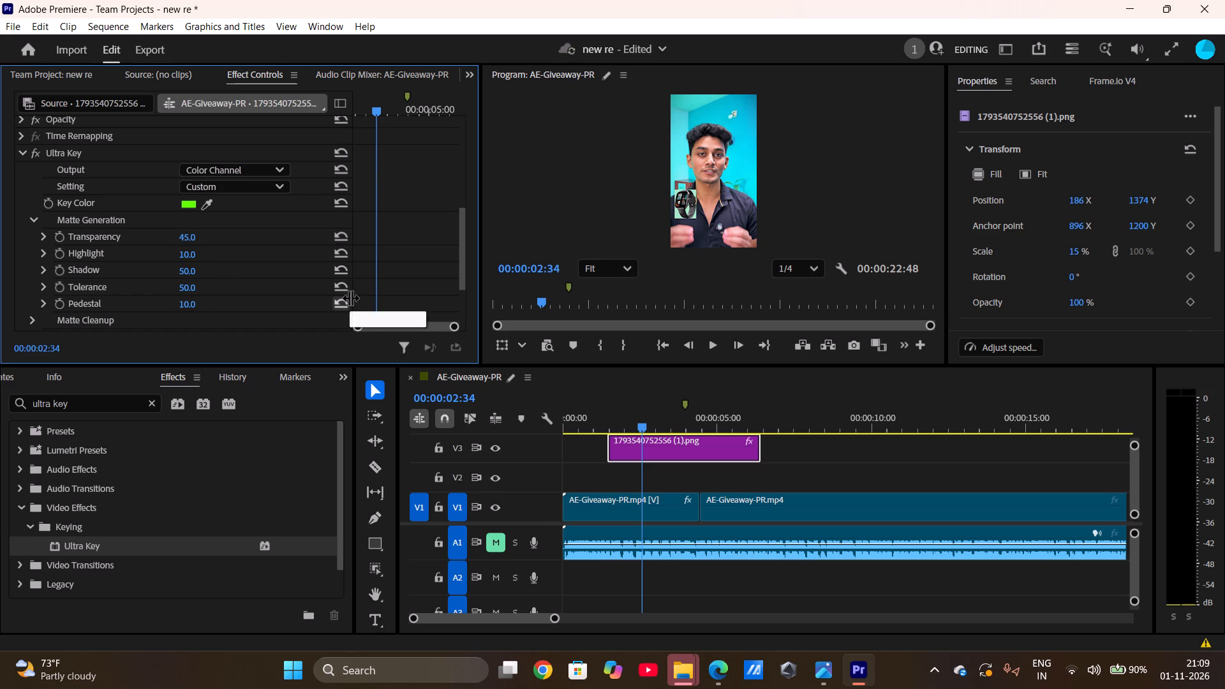
Set the smartwatch clip's Ultra Key output to Alpha Channel.
{"action": "left_click", "coordinate": [271, 172]}
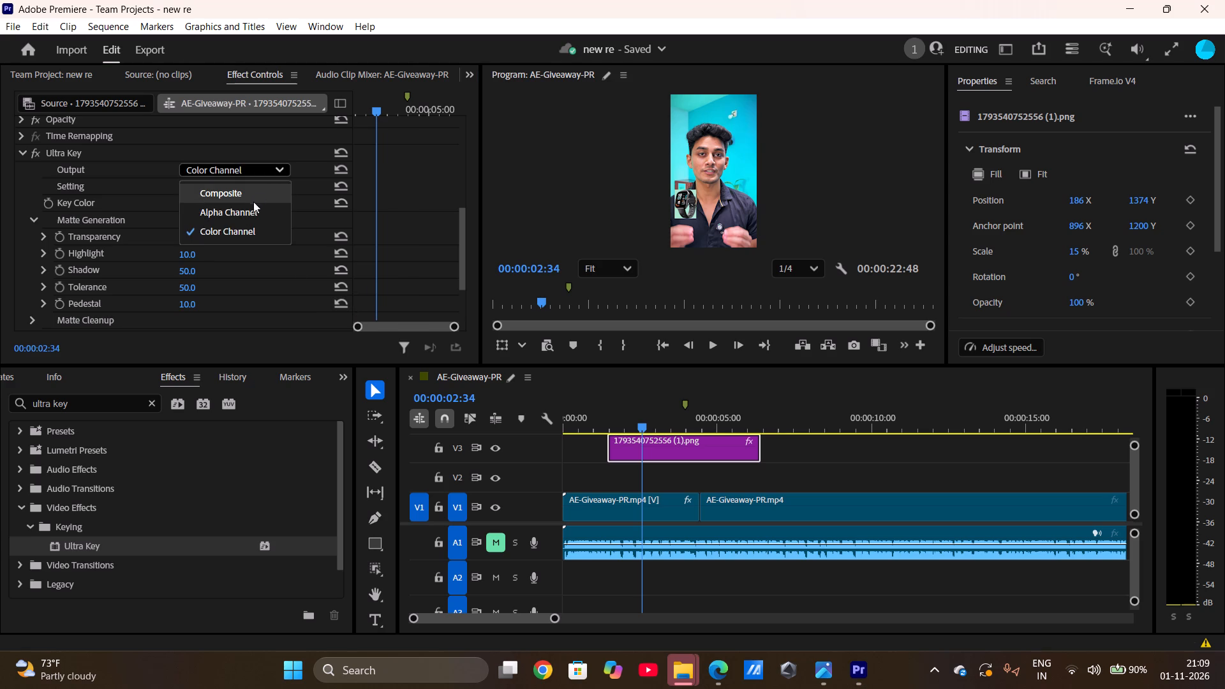
{"action": "left_click", "coordinate": [249, 214]}
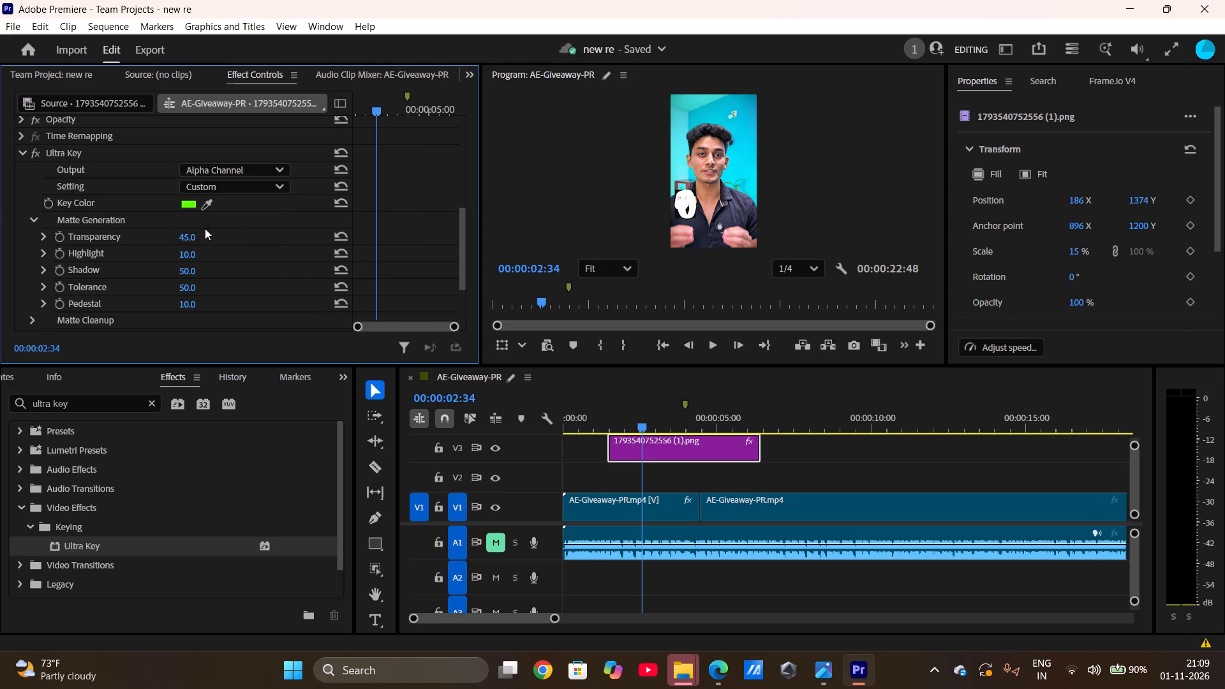
Test low and high Matte Generation Transparency values against the smartwatch's alpha matte, and set Transparency to 100.
{"action": "left_click_drag", "start_coordinate": [188, 237], "coordinate": [158, 235]}
{"action": "left_click_drag", "start_coordinate": [158, 235], "coordinate": [188, 244]}
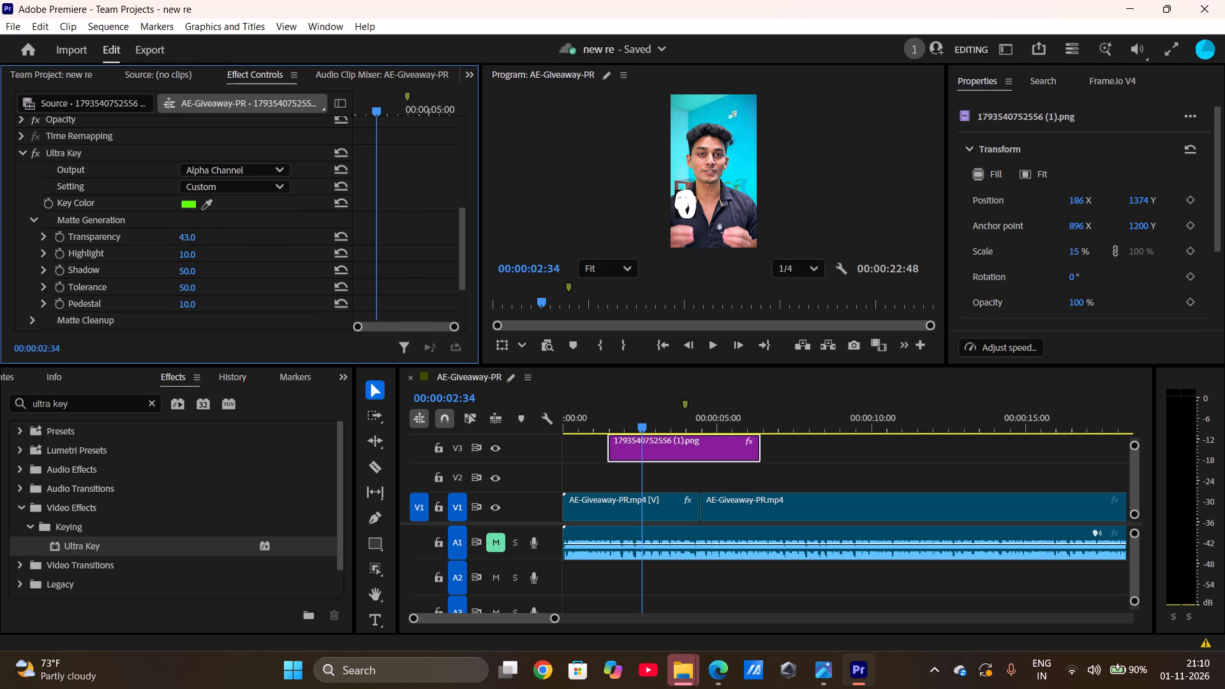
{"action": "left_click_drag", "start_coordinate": [188, 244], "coordinate": [191, 245]}
{"action": "left_click_drag", "start_coordinate": [191, 245], "coordinate": [184, 242]}
{"action": "left_click_drag", "start_coordinate": [184, 242], "coordinate": [154, 233]}
{"action": "left_click_drag", "start_coordinate": [154, 233], "coordinate": [153, 232]}
{"action": "left_click_drag", "start_coordinate": [153, 232], "coordinate": [158, 235]}
{"action": "left_click_drag", "start_coordinate": [158, 235], "coordinate": [168, 237]}
{"action": "left_click_drag", "start_coordinate": [168, 237], "coordinate": [267, 189]}
{"action": "left_click_drag", "start_coordinate": [267, 189], "coordinate": [604, 158]}
{"action": "left_click_drag", "start_coordinate": [604, 158], "coordinate": [516, 159]}
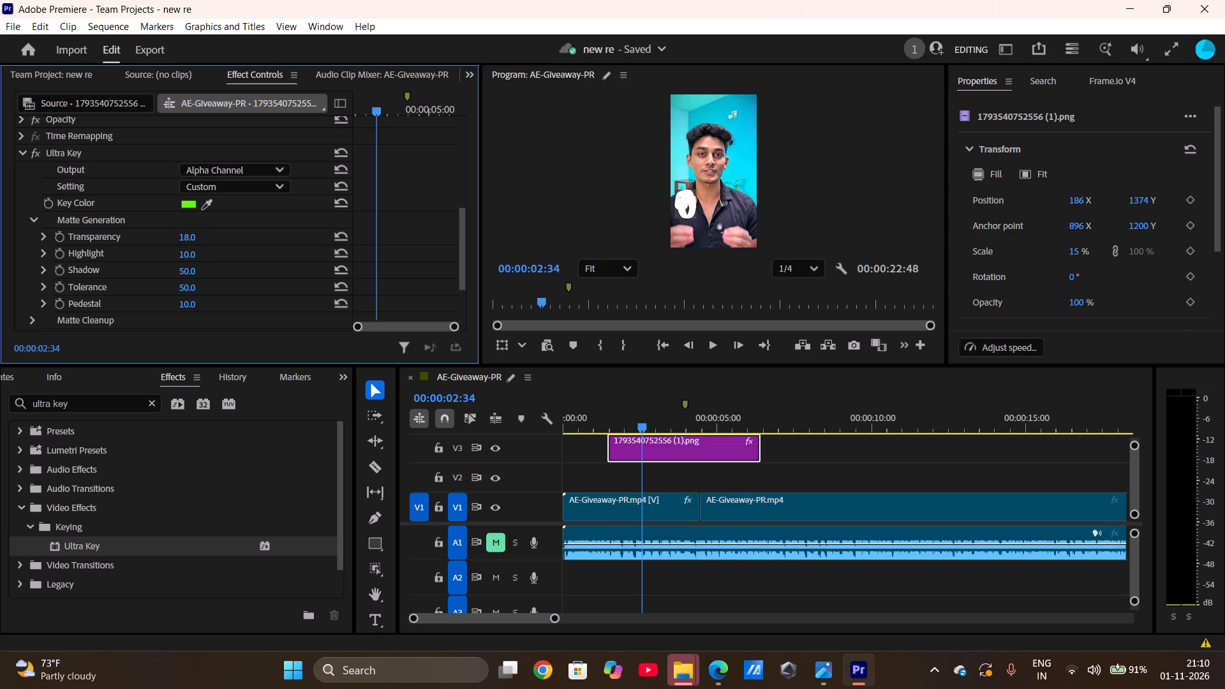
{"action": "left_click_drag", "start_coordinate": [516, 159], "coordinate": [792, 116]}
{"action": "left_click_drag", "start_coordinate": [792, 116], "coordinate": [937, 98]}
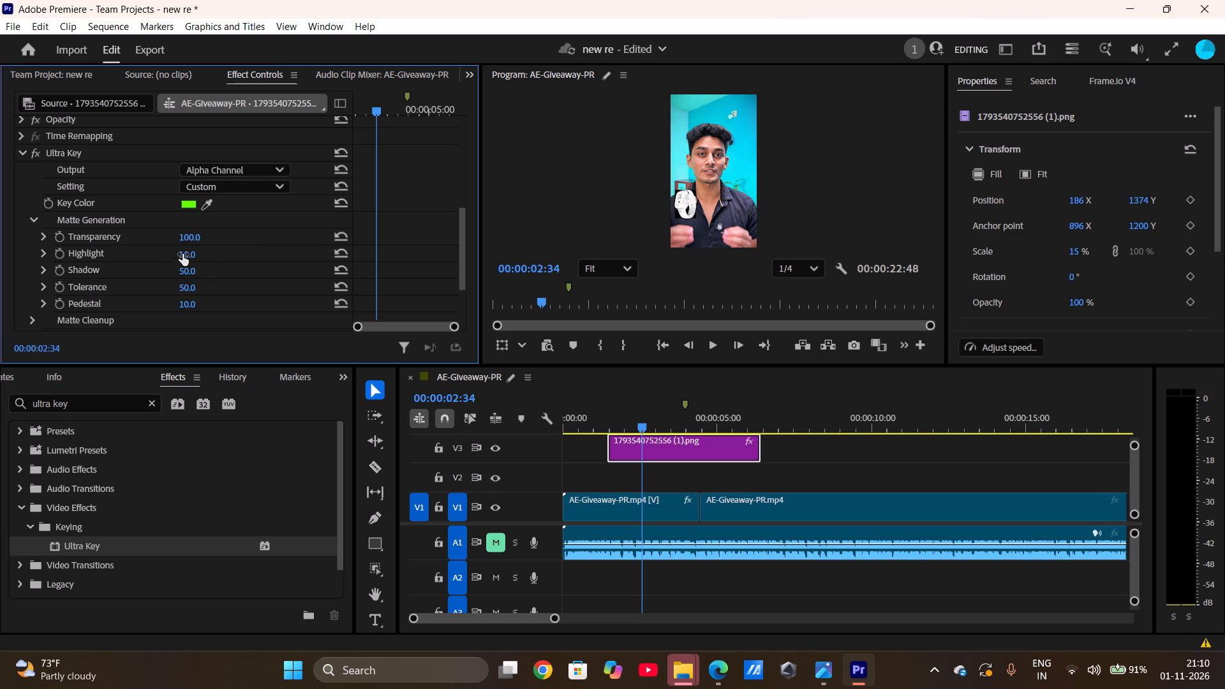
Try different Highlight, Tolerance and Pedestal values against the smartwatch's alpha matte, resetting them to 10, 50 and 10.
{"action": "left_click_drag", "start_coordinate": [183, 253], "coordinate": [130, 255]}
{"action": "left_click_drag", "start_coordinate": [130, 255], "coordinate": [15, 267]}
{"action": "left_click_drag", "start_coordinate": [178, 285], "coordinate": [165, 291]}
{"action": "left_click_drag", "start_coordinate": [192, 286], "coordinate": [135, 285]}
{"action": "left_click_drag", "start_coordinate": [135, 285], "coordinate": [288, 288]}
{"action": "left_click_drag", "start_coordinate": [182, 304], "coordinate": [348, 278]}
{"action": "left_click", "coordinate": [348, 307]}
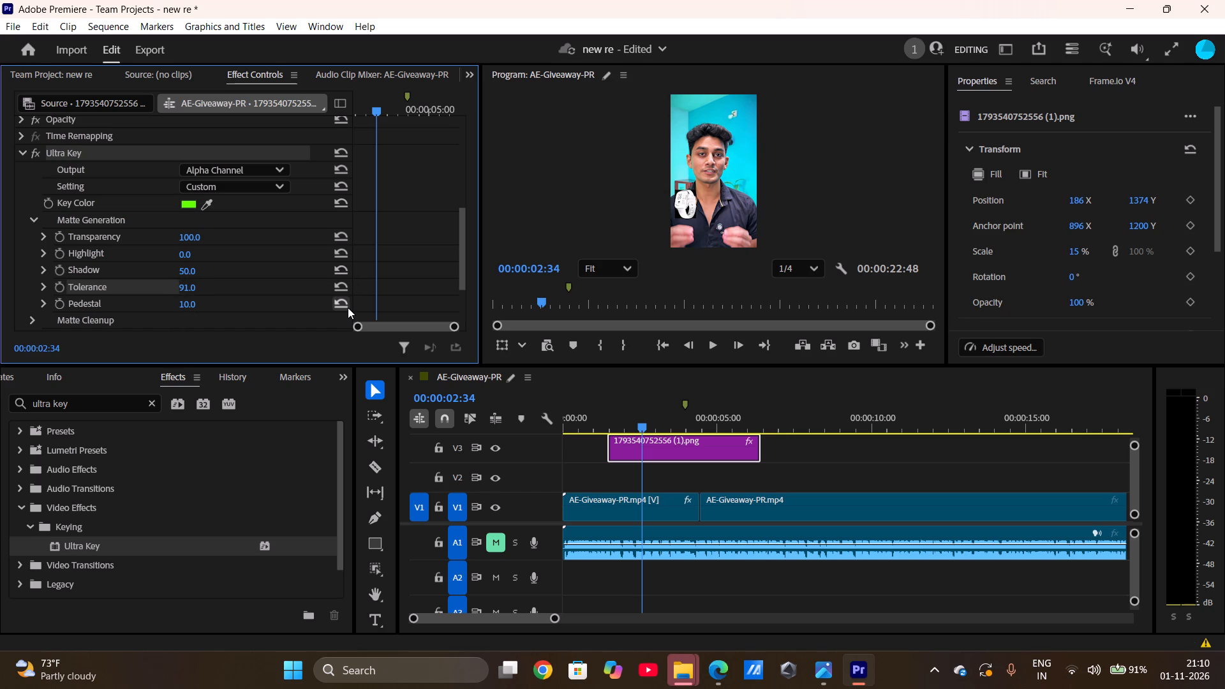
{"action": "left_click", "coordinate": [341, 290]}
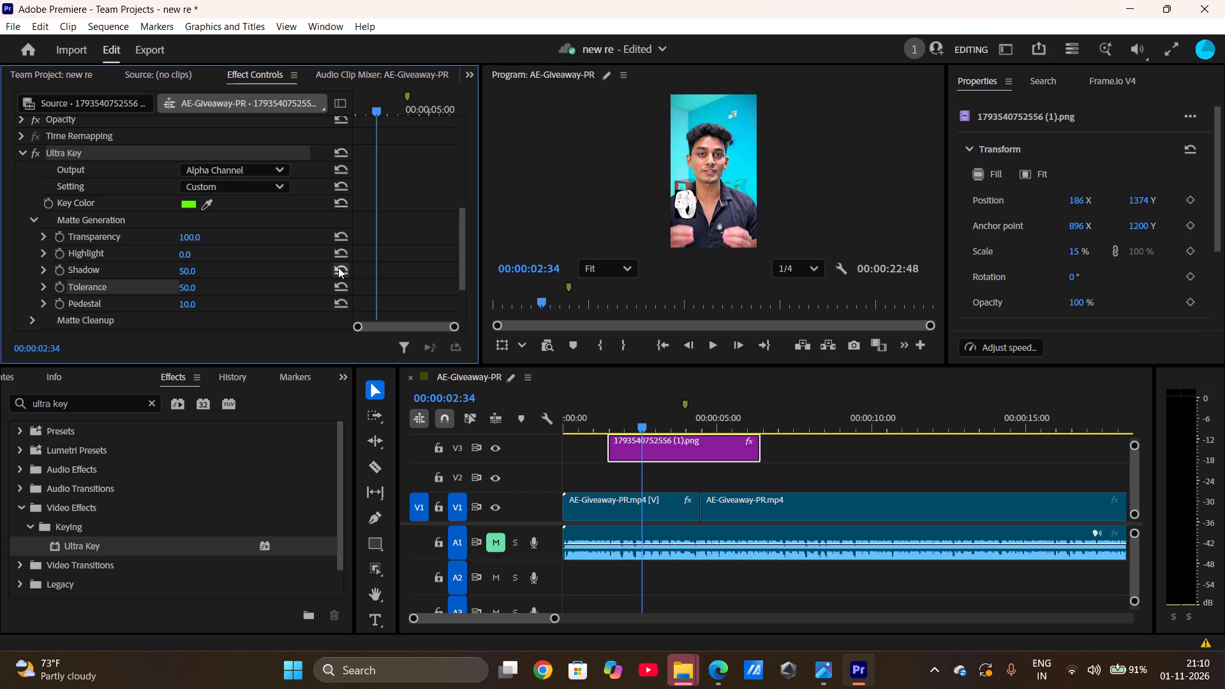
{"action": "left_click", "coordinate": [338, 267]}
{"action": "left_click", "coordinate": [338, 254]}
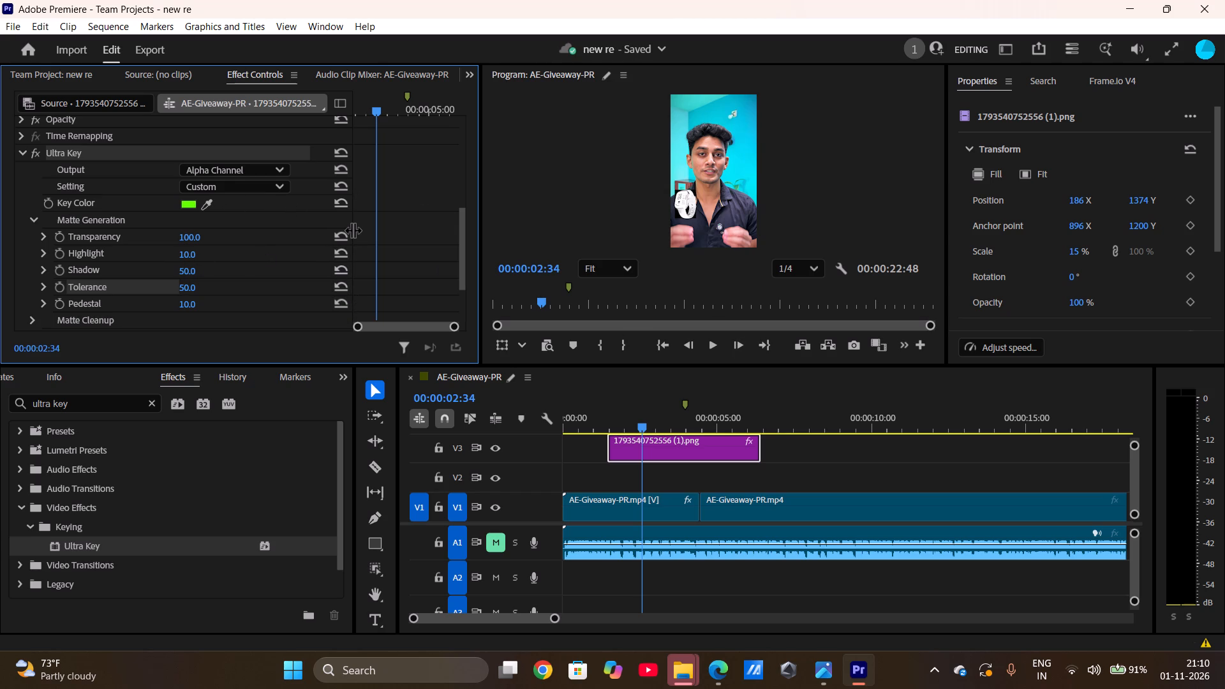
Set the smartwatch clip's Ultra Key output to Composite and play back the keyed result.
{"action": "left_click", "coordinate": [238, 165]}
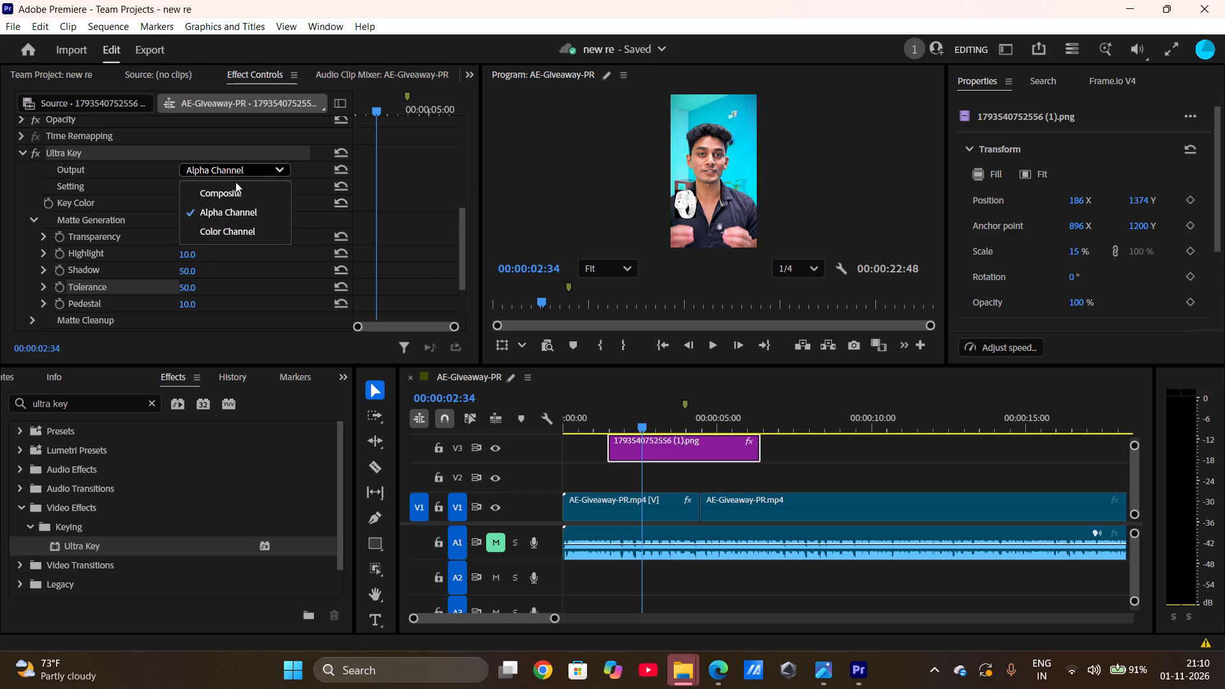
{"action": "left_click", "coordinate": [225, 195]}
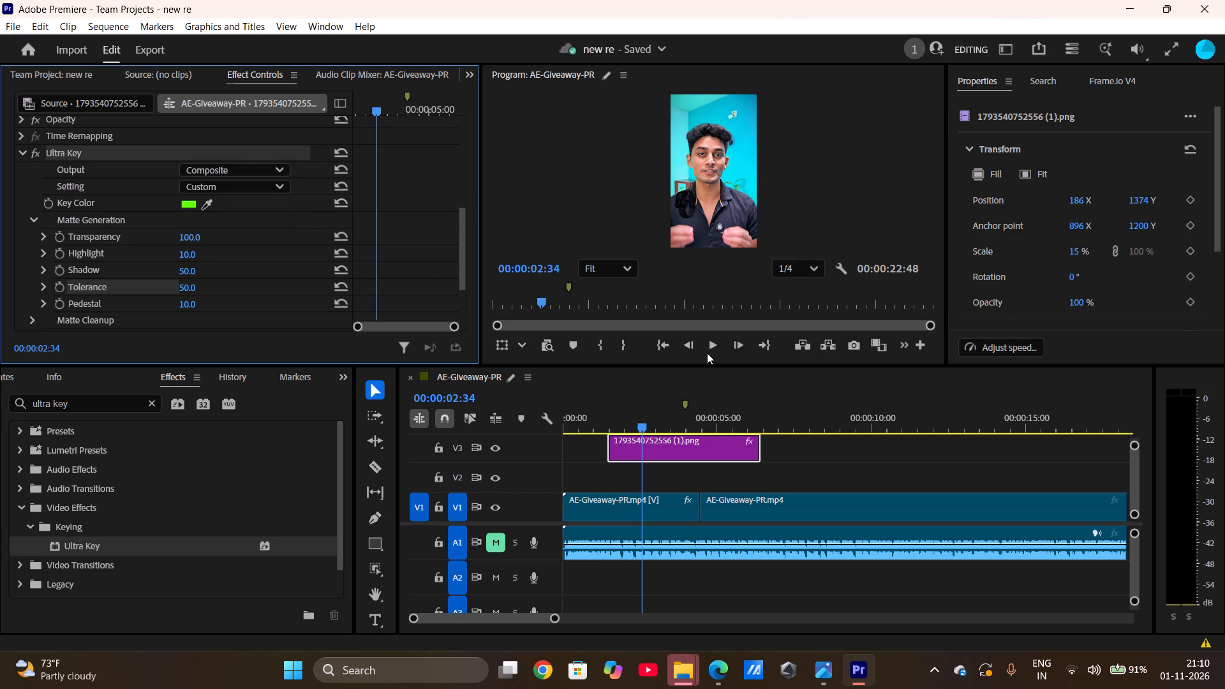
{"action": "left_click", "coordinate": [718, 348]}
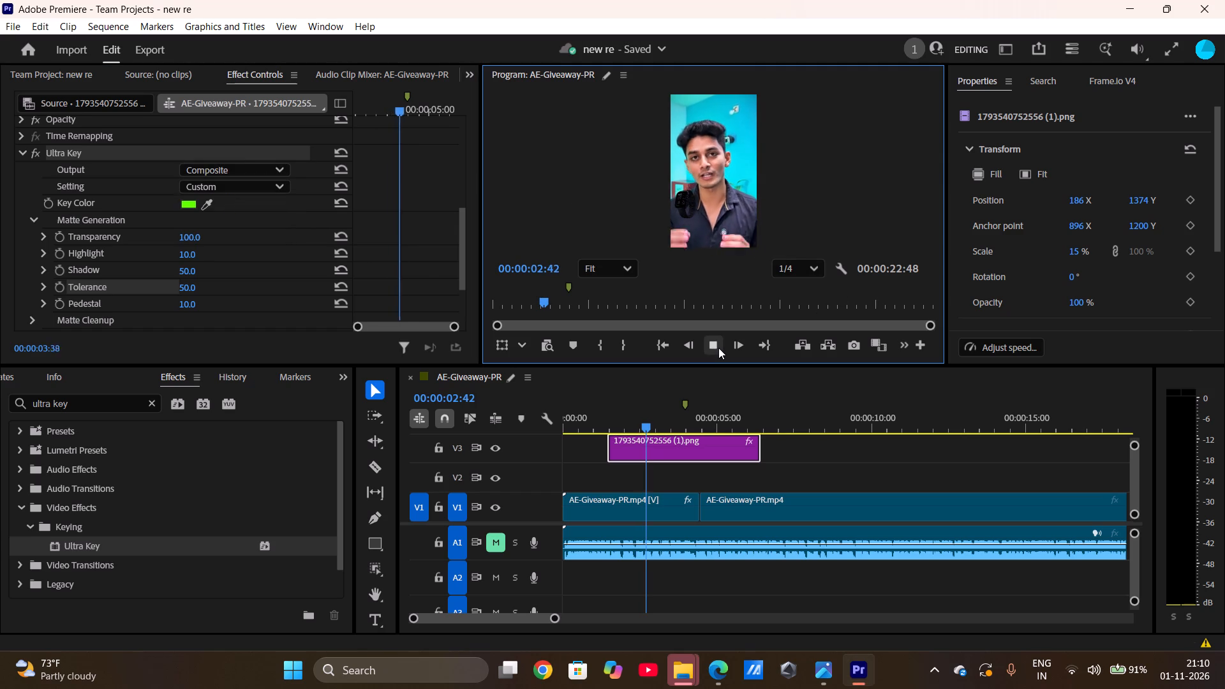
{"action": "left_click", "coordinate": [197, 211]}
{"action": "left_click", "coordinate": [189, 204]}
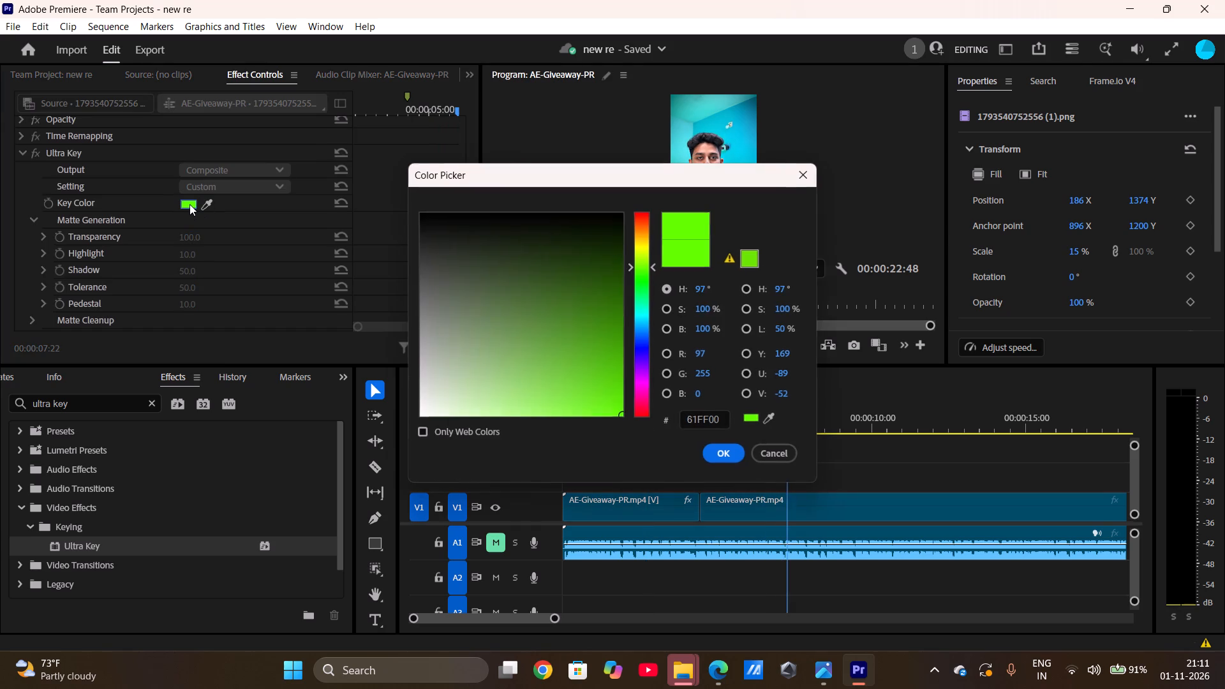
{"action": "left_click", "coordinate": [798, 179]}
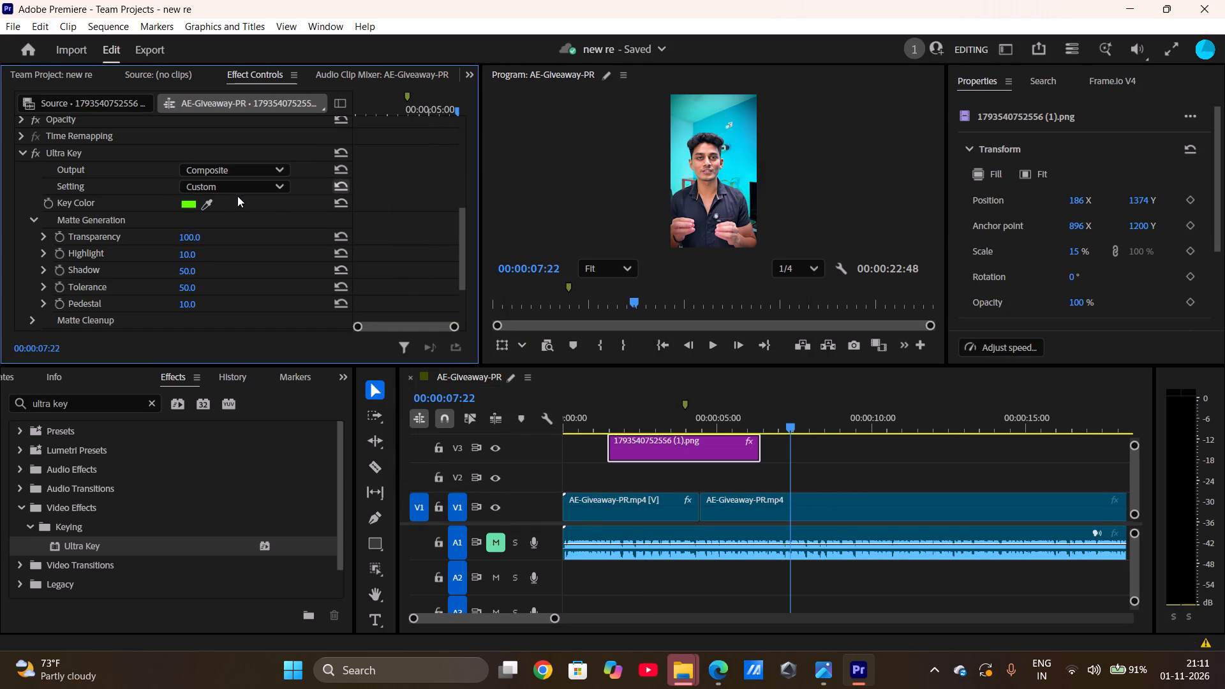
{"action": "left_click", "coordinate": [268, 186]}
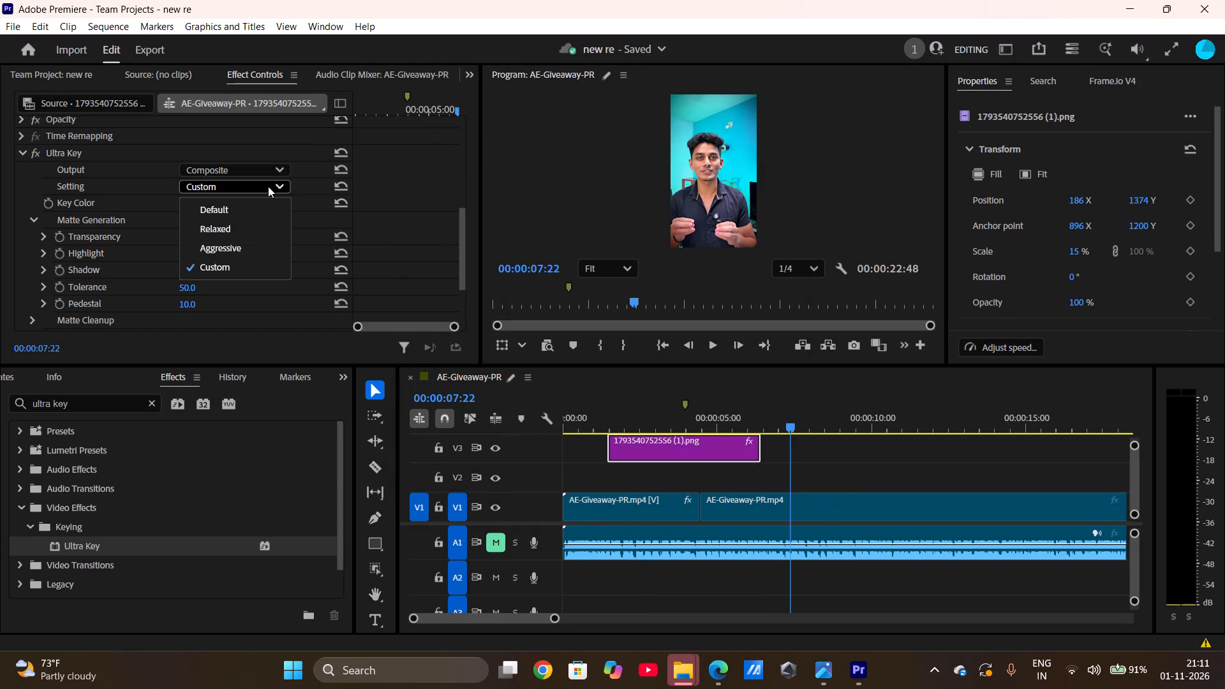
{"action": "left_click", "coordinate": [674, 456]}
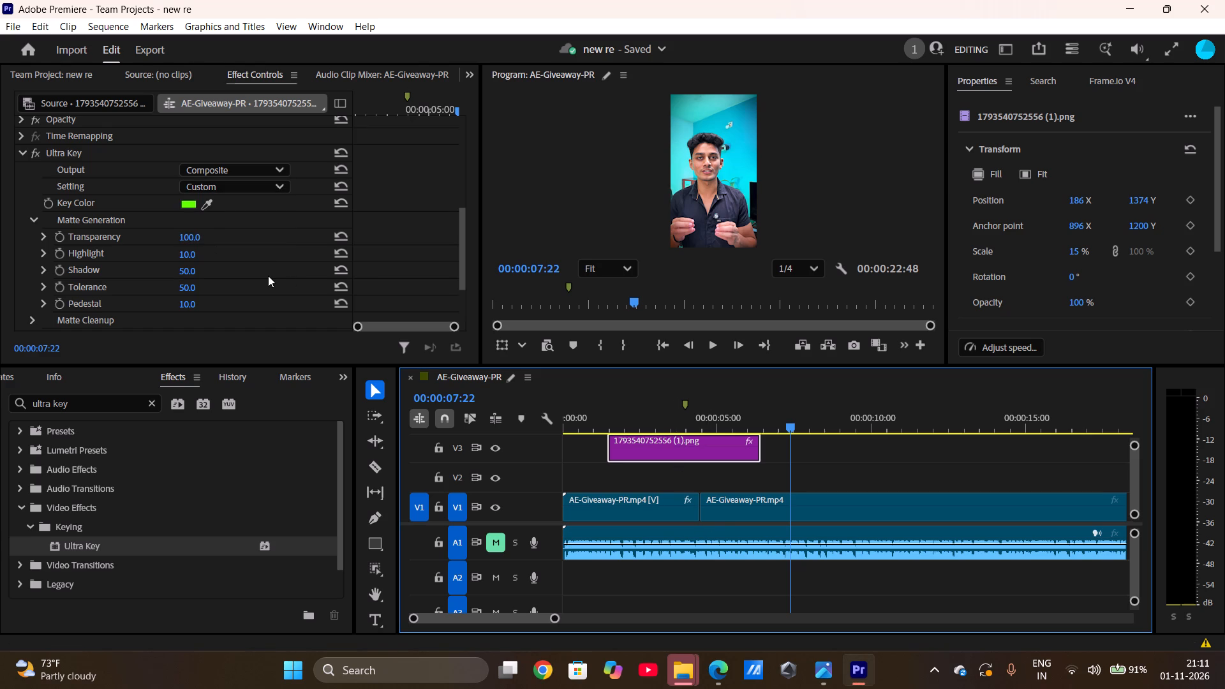
Disable the Ultra Key effect on the smartwatch clip and play the sequence from the beginning.
{"action": "left_click", "coordinate": [29, 152]}
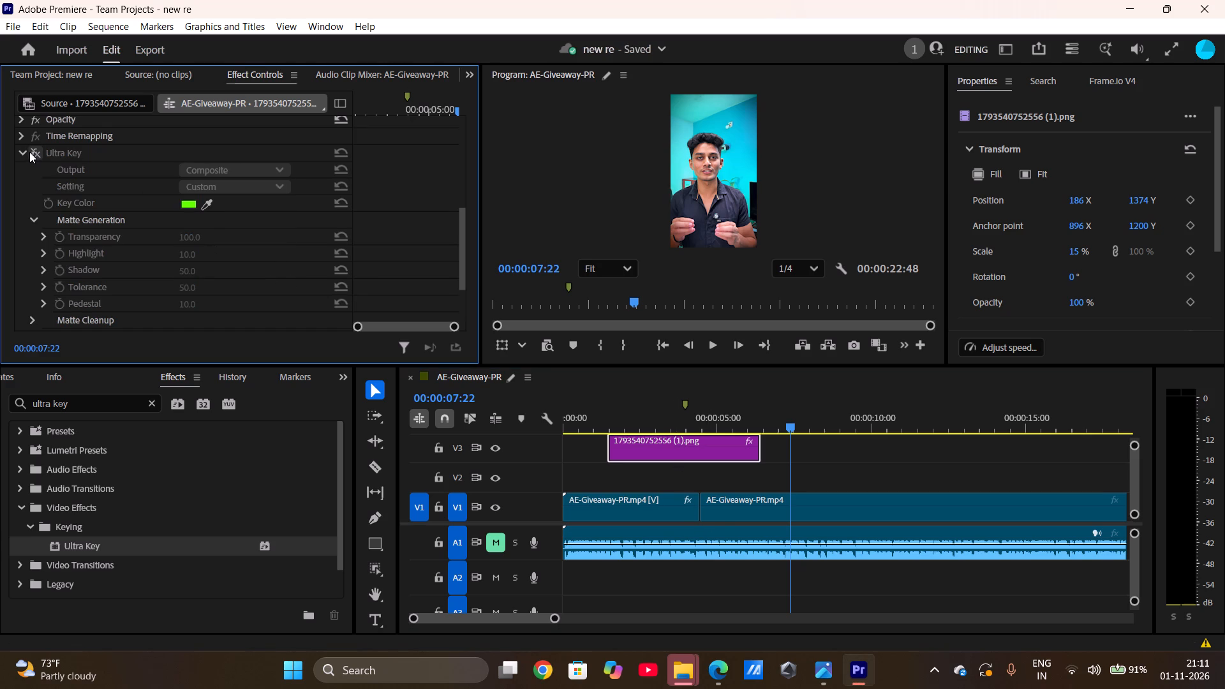
{"action": "scroll", "coordinate": [132, 198], "scroll_direction": "up", "scroll_amount": 1}
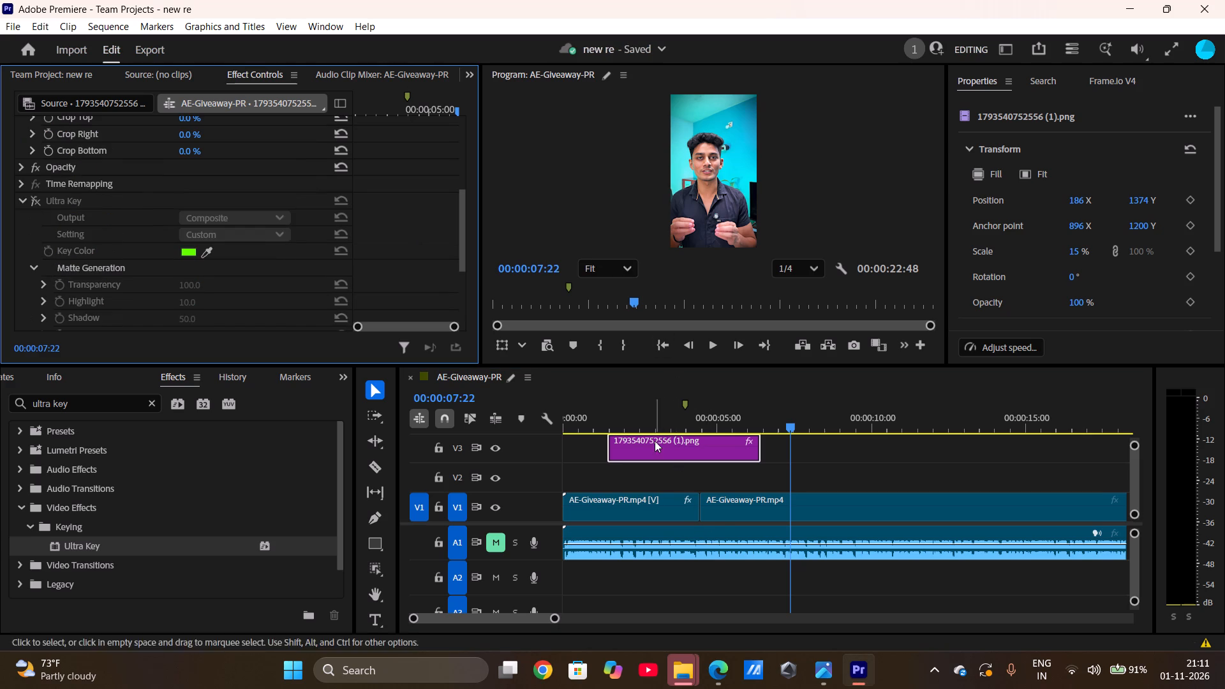
{"action": "left_click", "coordinate": [653, 341]}
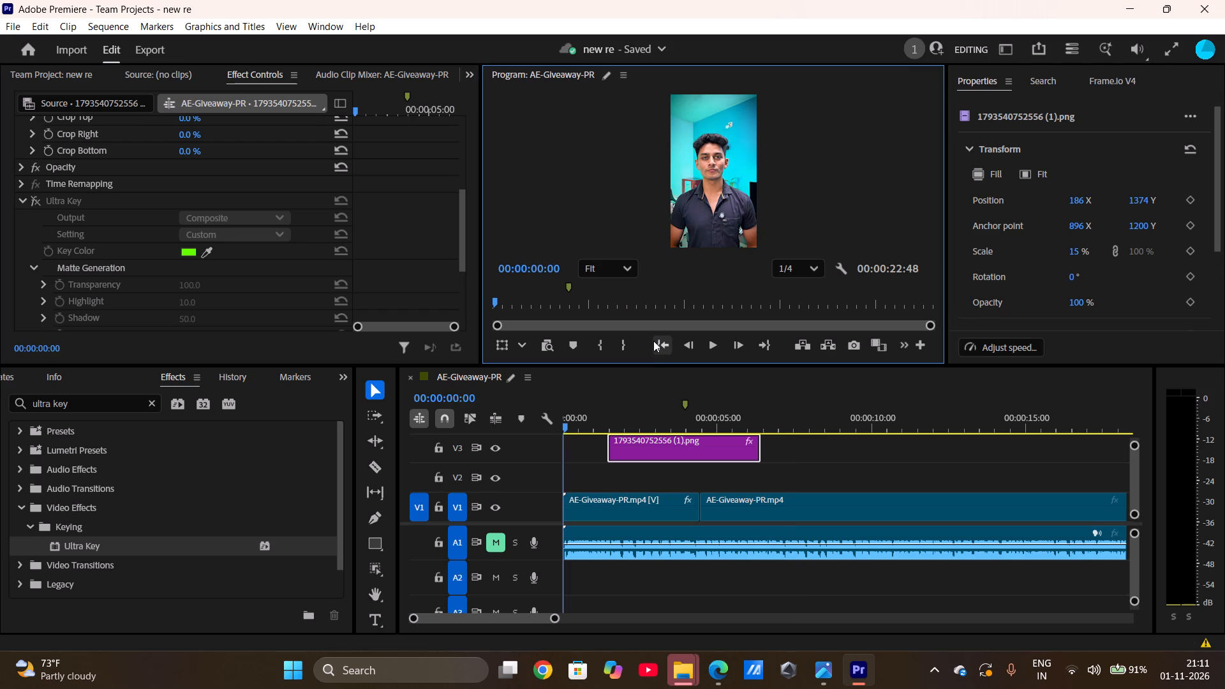
{"action": "left_click", "coordinate": [722, 355]}
{"action": "left_click", "coordinate": [718, 351]}
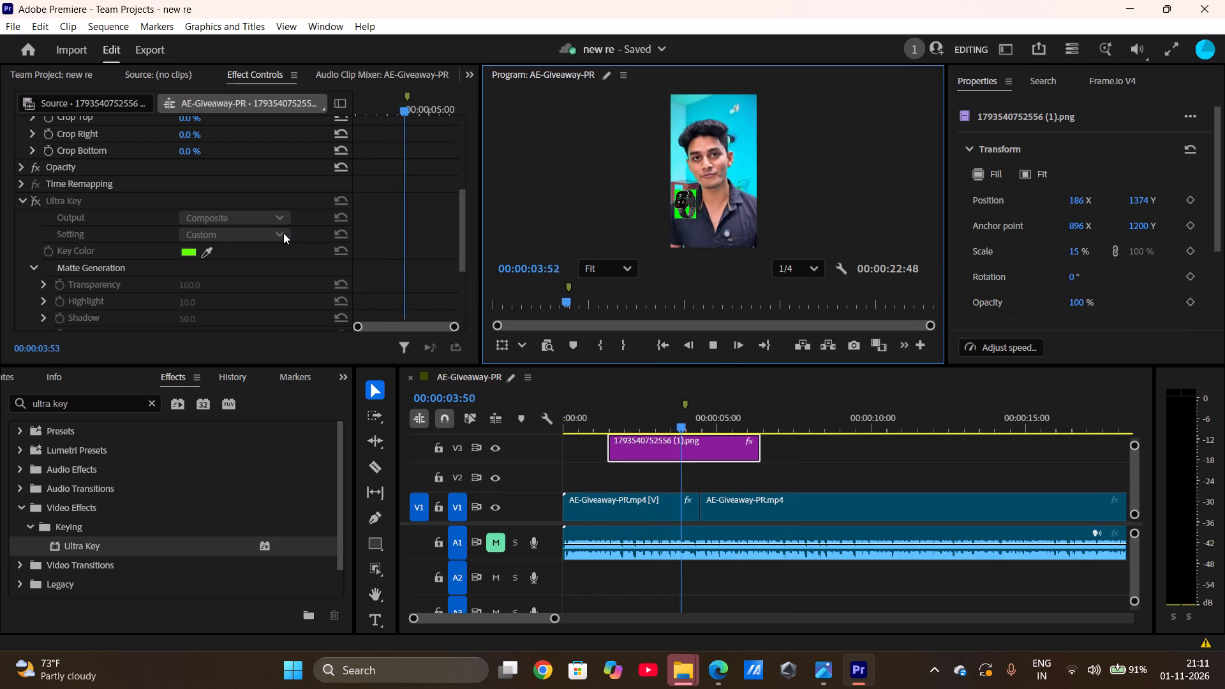
{"action": "left_click", "coordinate": [191, 257]}
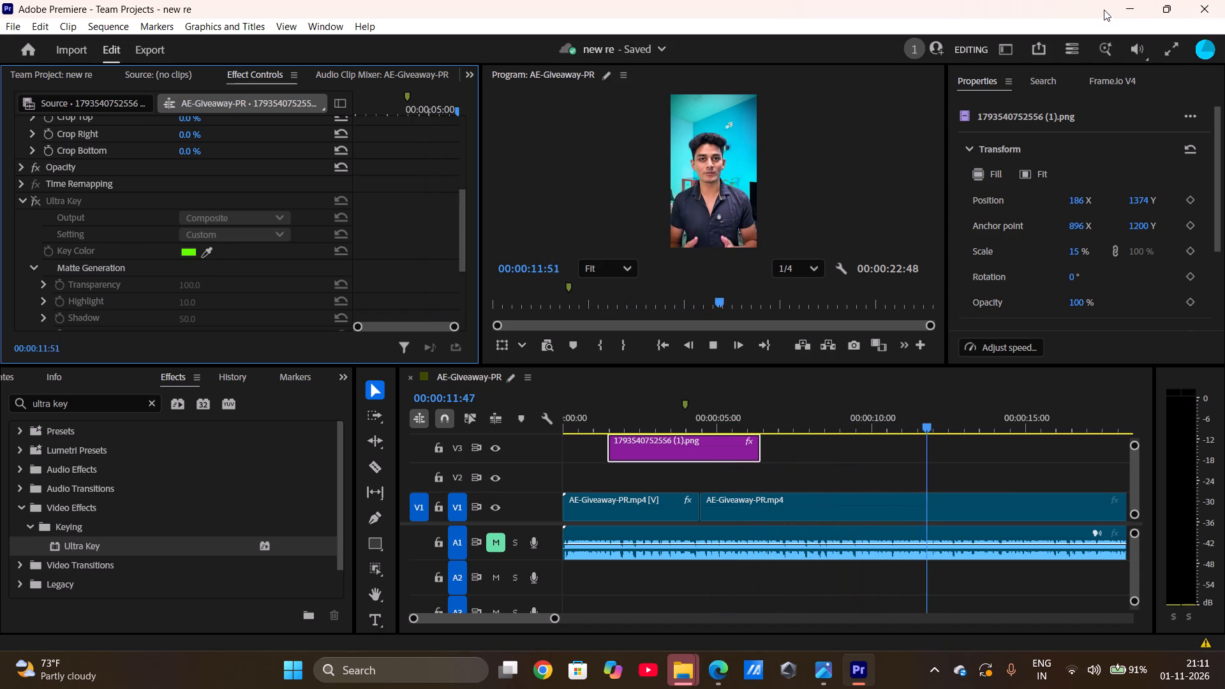
Clear the desktop of the Premiere, browser, Mobile Devices and Downloads windows and the download.gif preview.
{"action": "left_click", "coordinate": [1128, 5]}
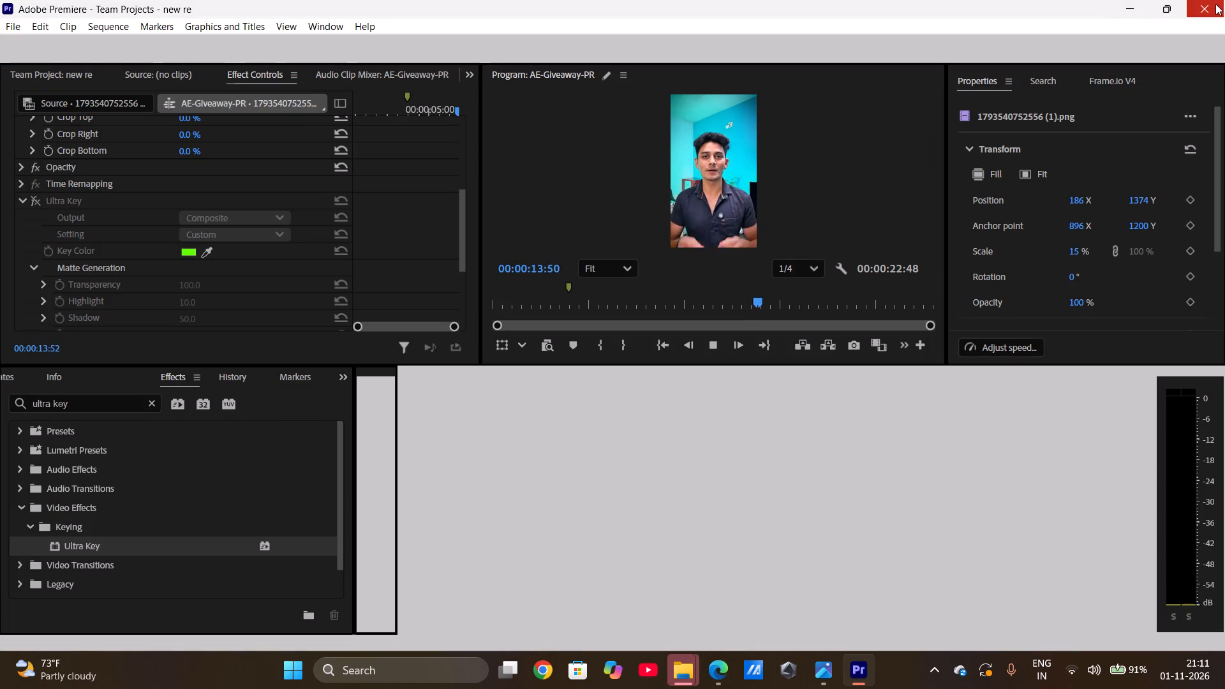
{"action": "left_click", "coordinate": [1120, 0]}
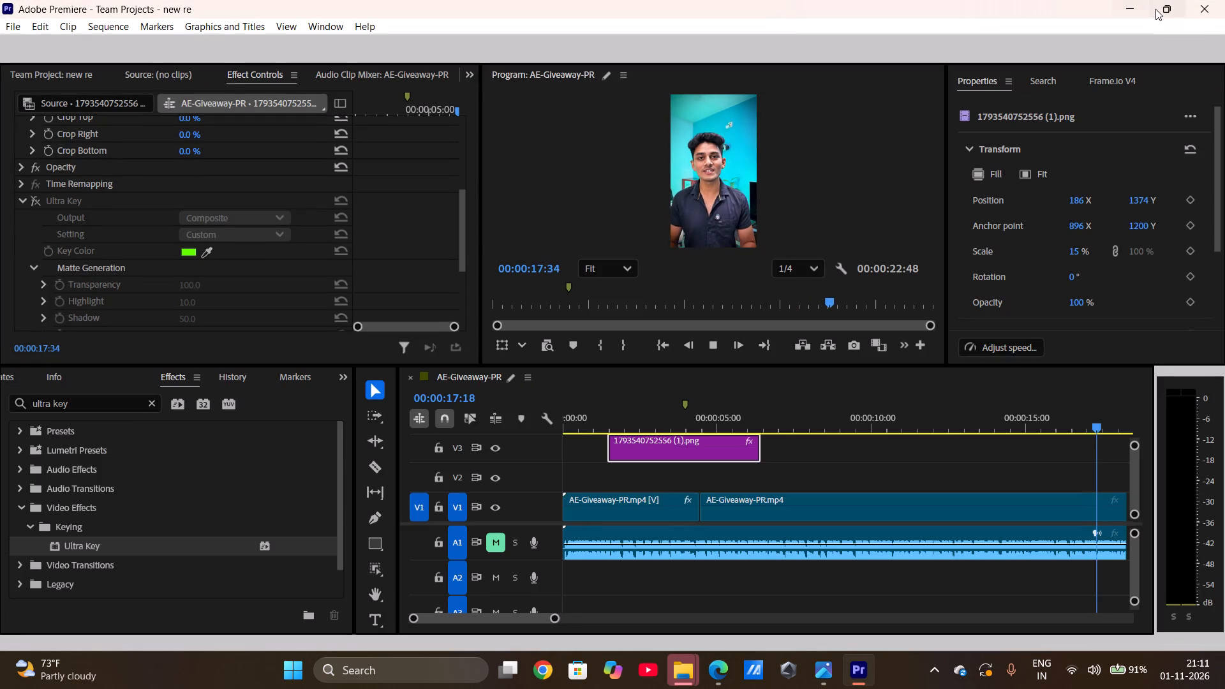
{"action": "left_click", "coordinate": [1169, 13]}
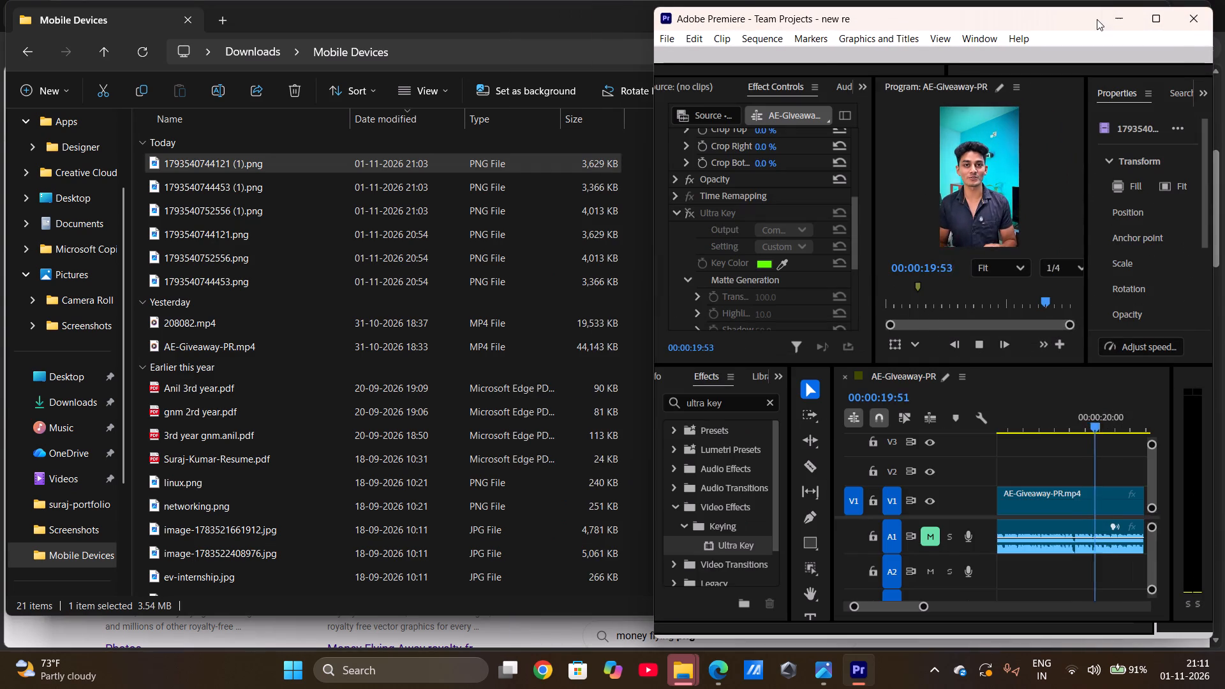
{"action": "left_click", "coordinate": [1111, 20]}
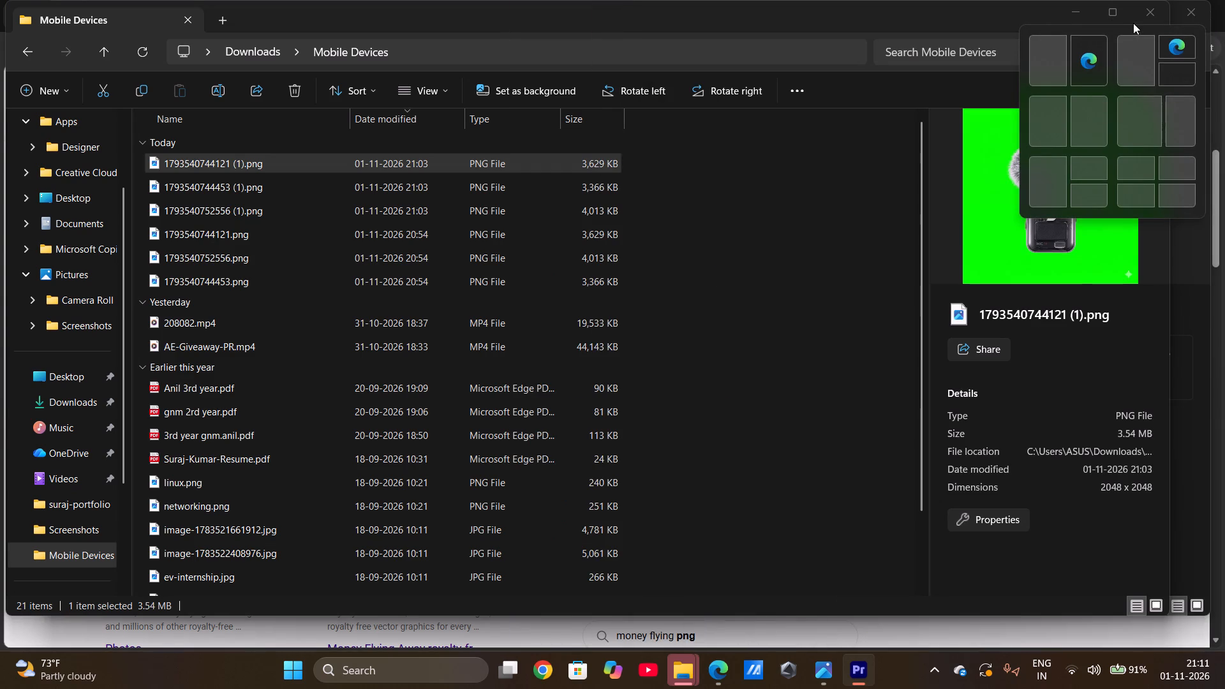
{"action": "left_click", "coordinate": [1074, 6]}
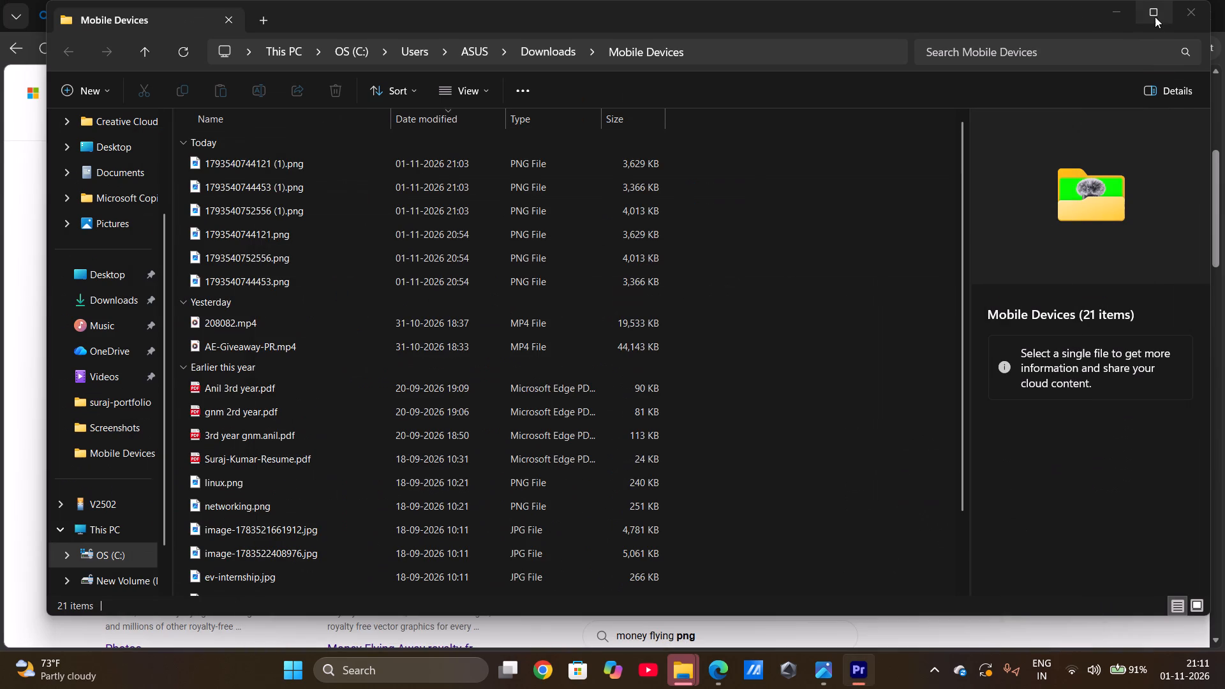
{"action": "left_click", "coordinate": [1177, 15]}
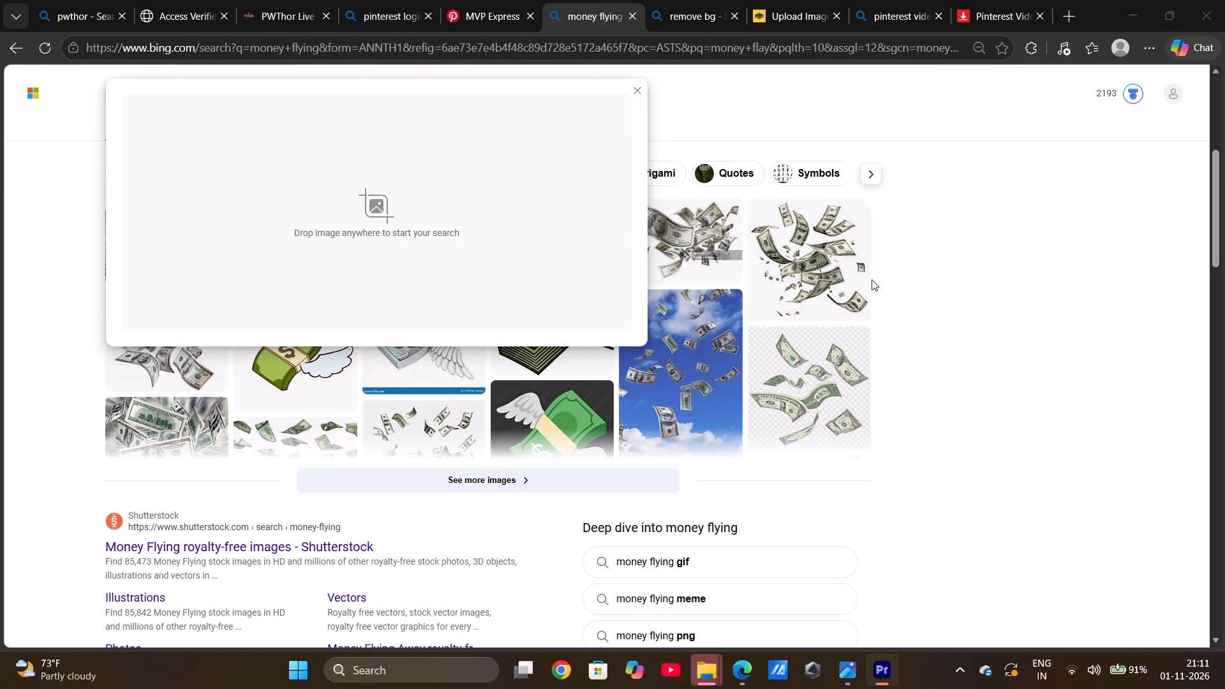
{"action": "left_click", "coordinate": [1120, 15]}
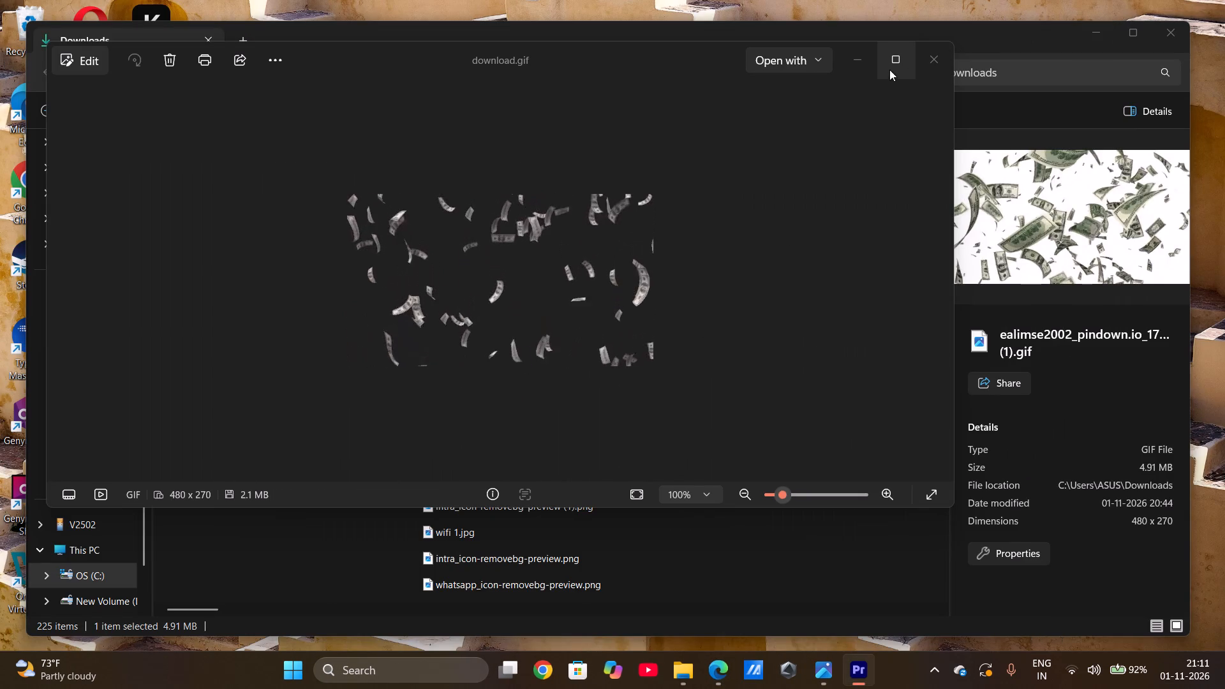
{"action": "left_click", "coordinate": [926, 68]}
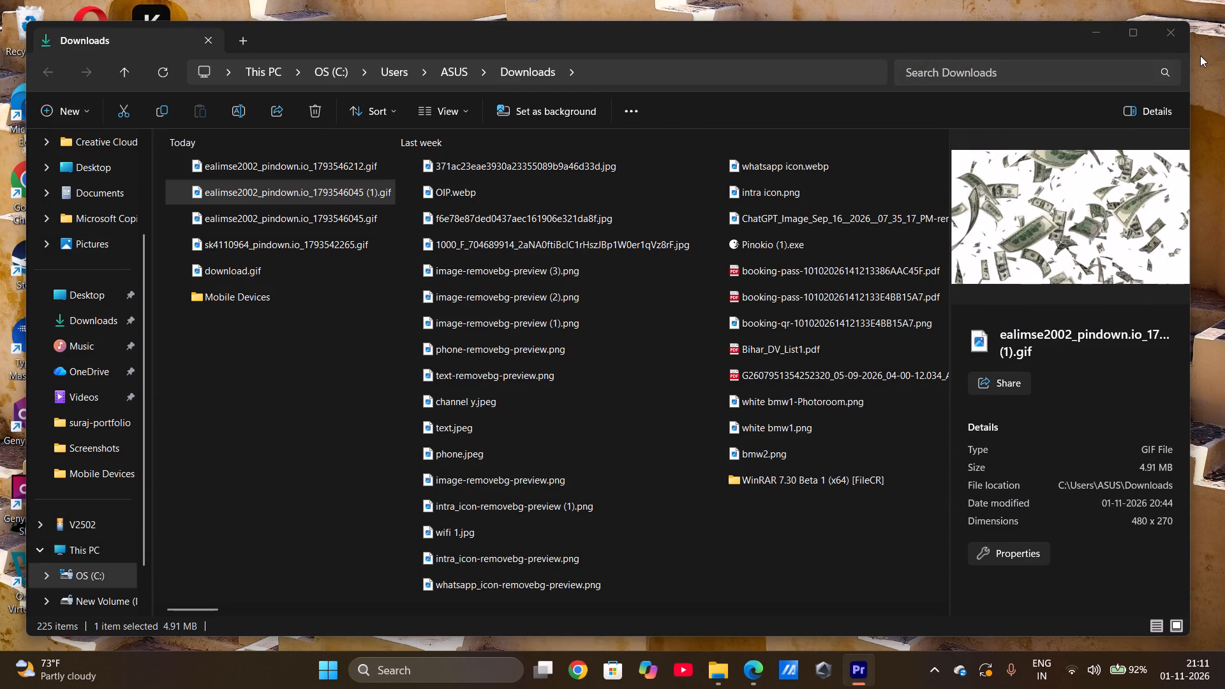
{"action": "left_click", "coordinate": [1172, 31]}
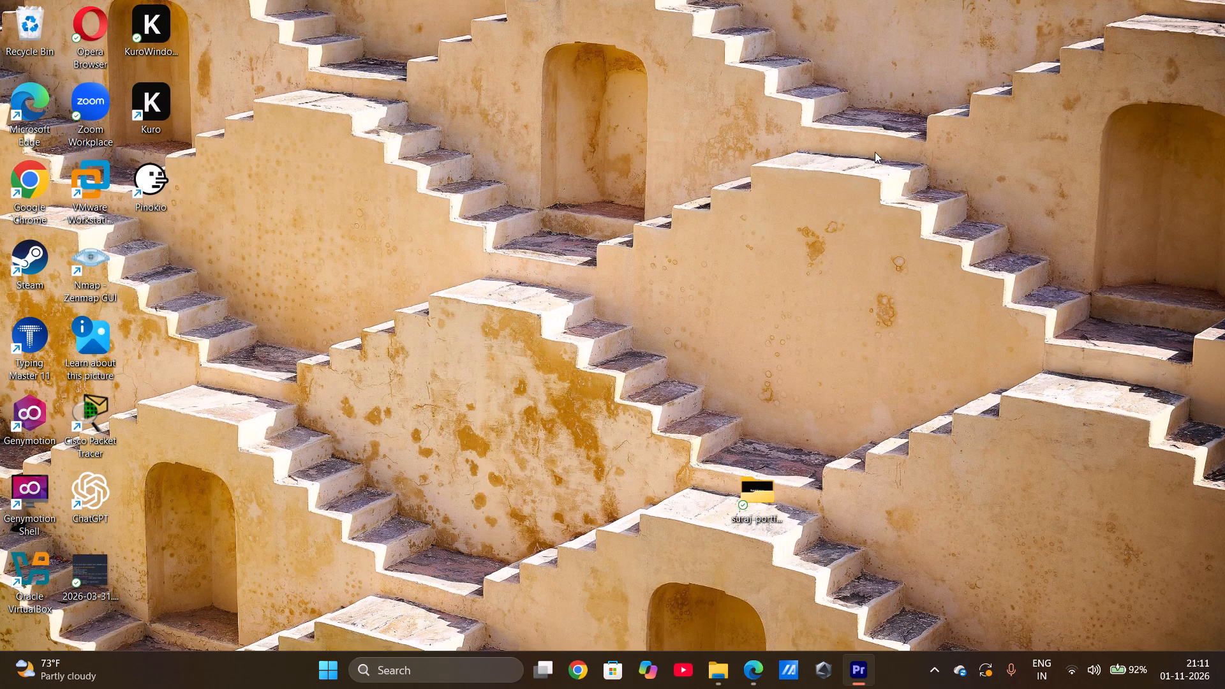
Bring up the context options for the empty desktop.
{"action": "right_click", "coordinate": [875, 152]}
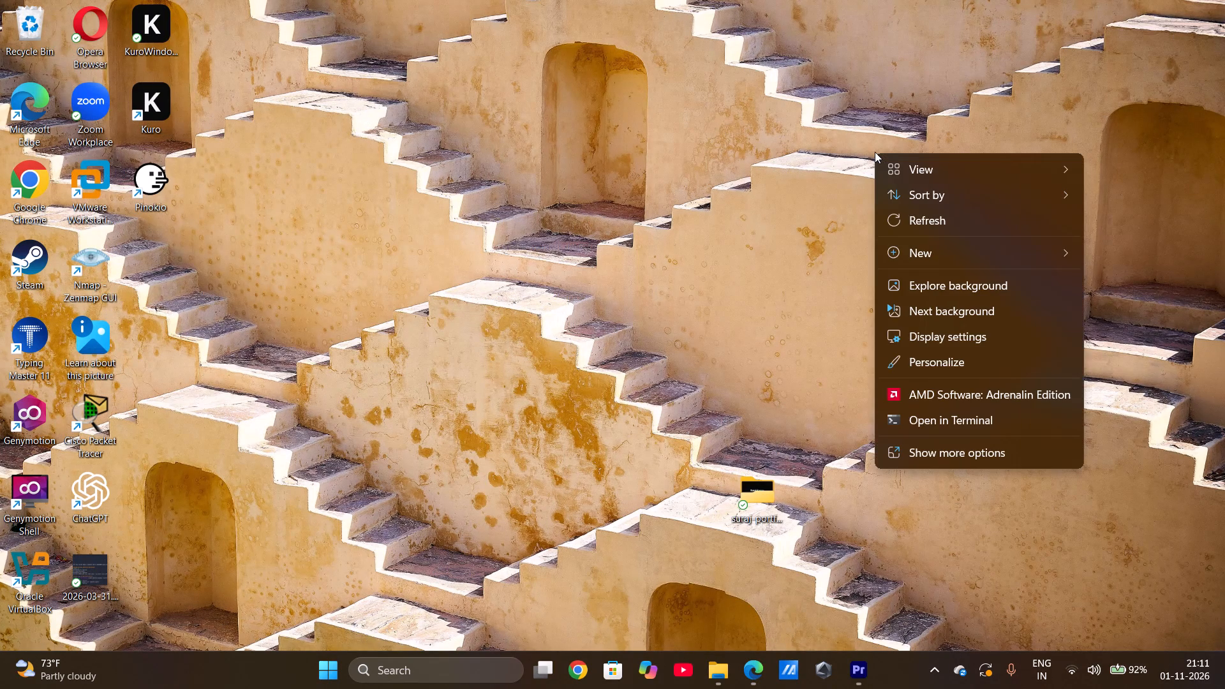
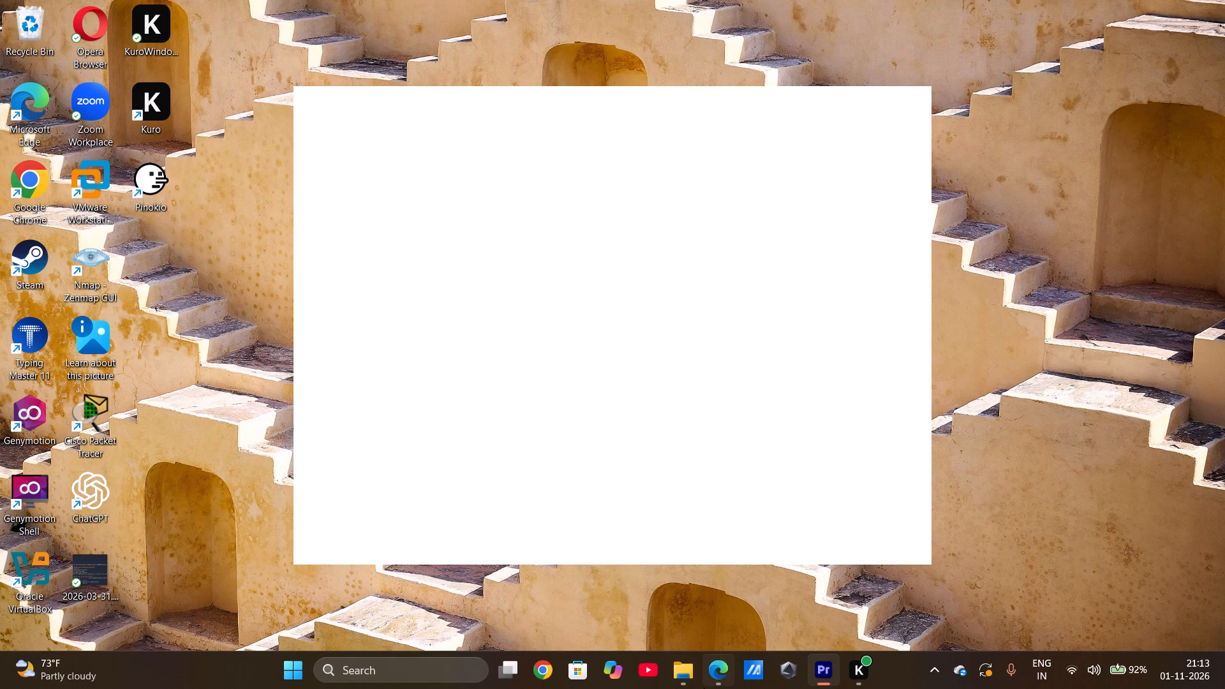
Switch to Microsoft Edge and close the Pinterest Video downloader, pinterest video search, remove.bg Upload Image and remove bg search tabs.
{"action": "left_click", "coordinate": [692, 560]}
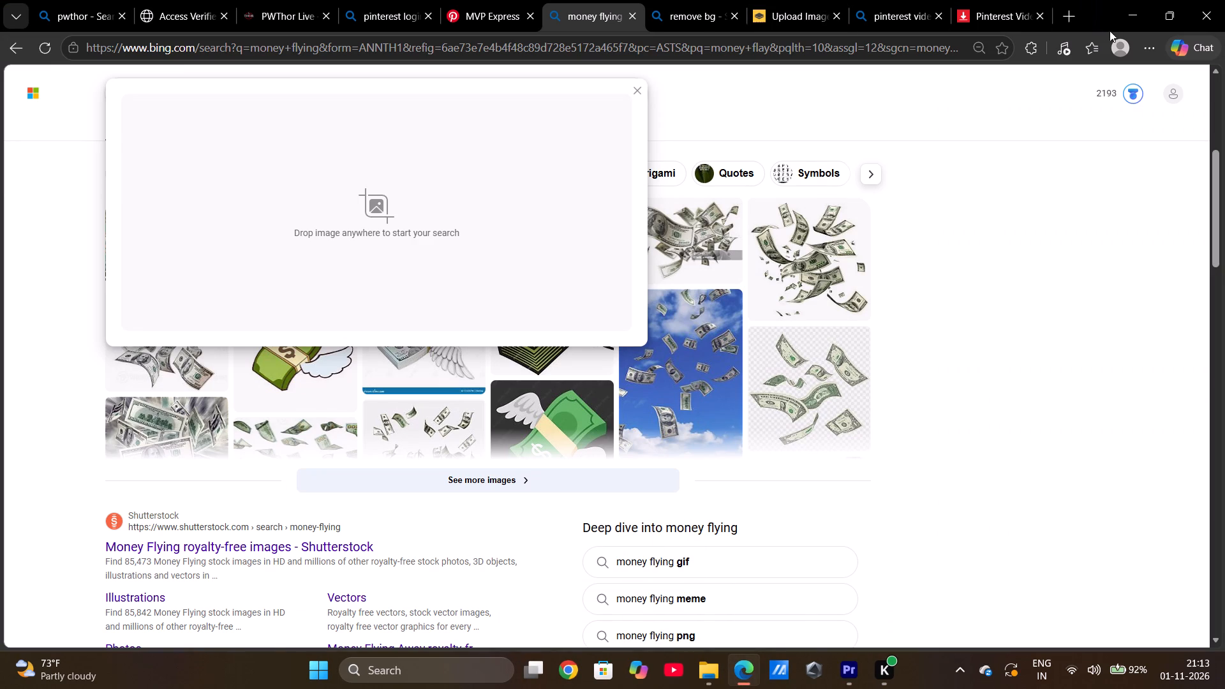
{"action": "left_click", "coordinate": [1040, 15]}
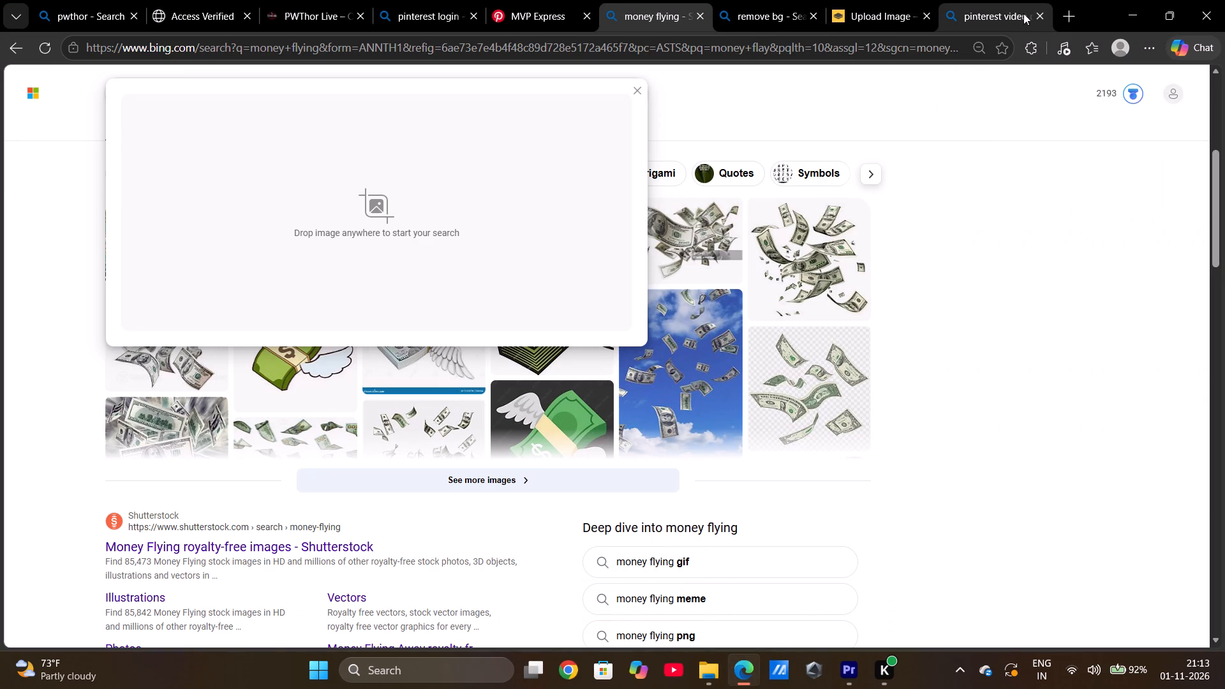
{"action": "left_click", "coordinate": [1036, 14]}
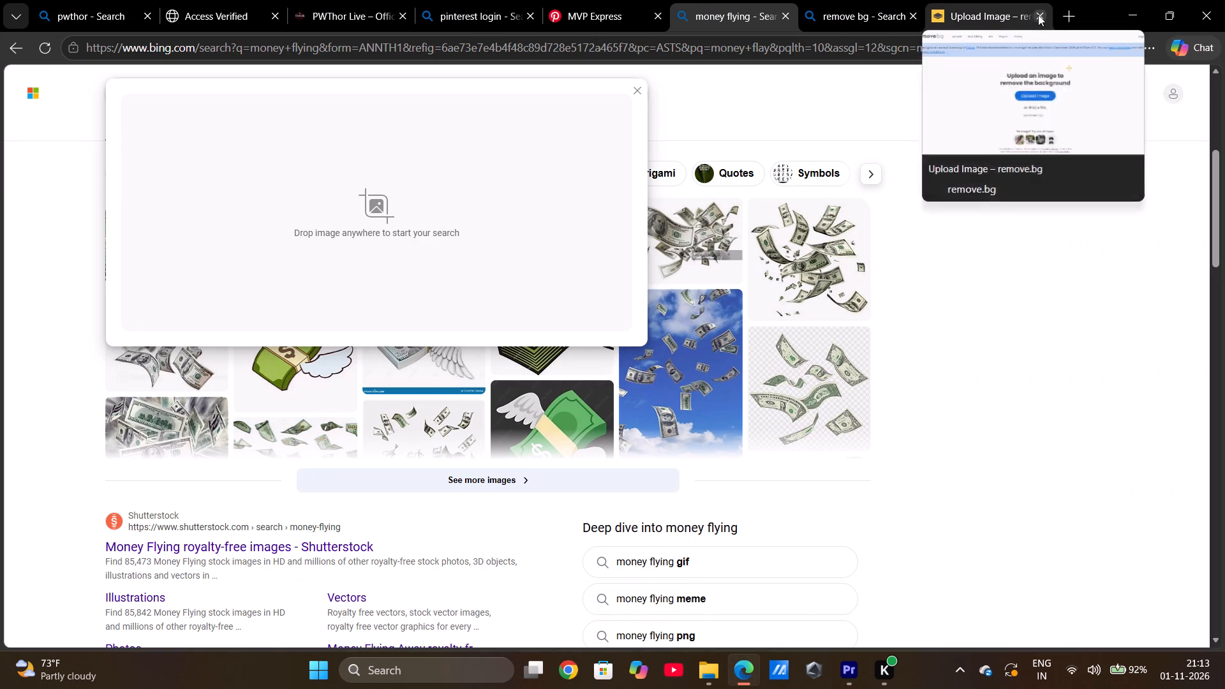
{"action": "left_click", "coordinate": [1038, 15]}
{"action": "left_click", "coordinate": [1033, 15]}
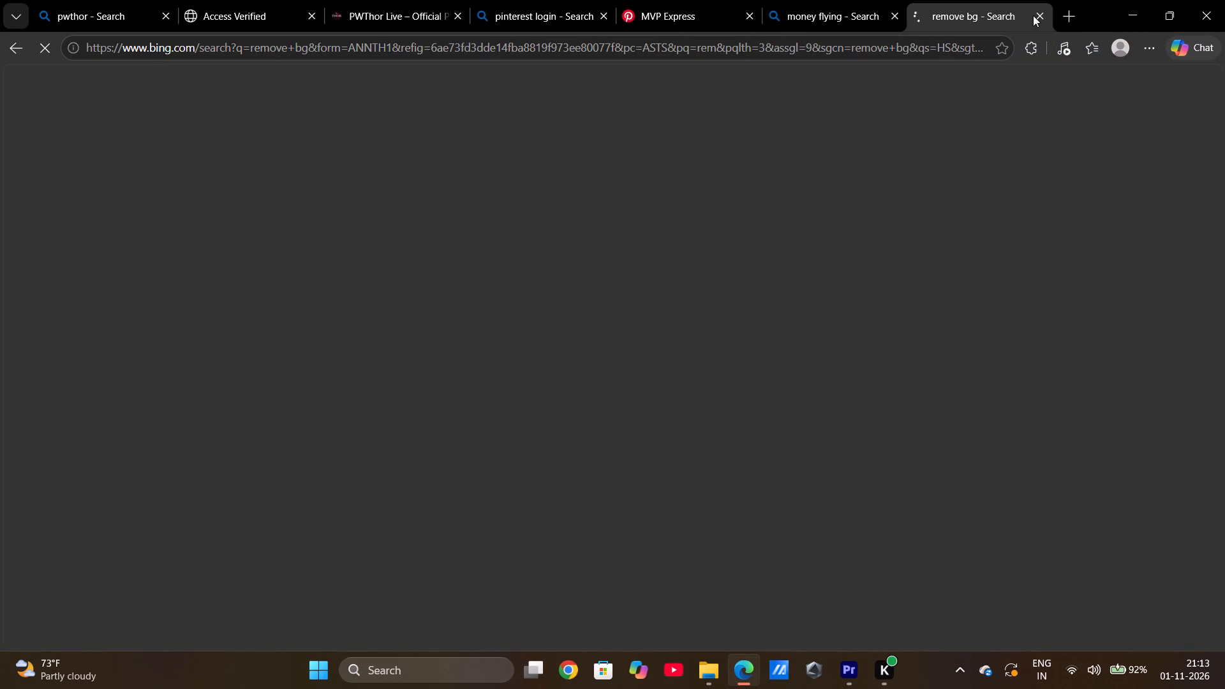
{"action": "left_click", "coordinate": [1037, 17]}
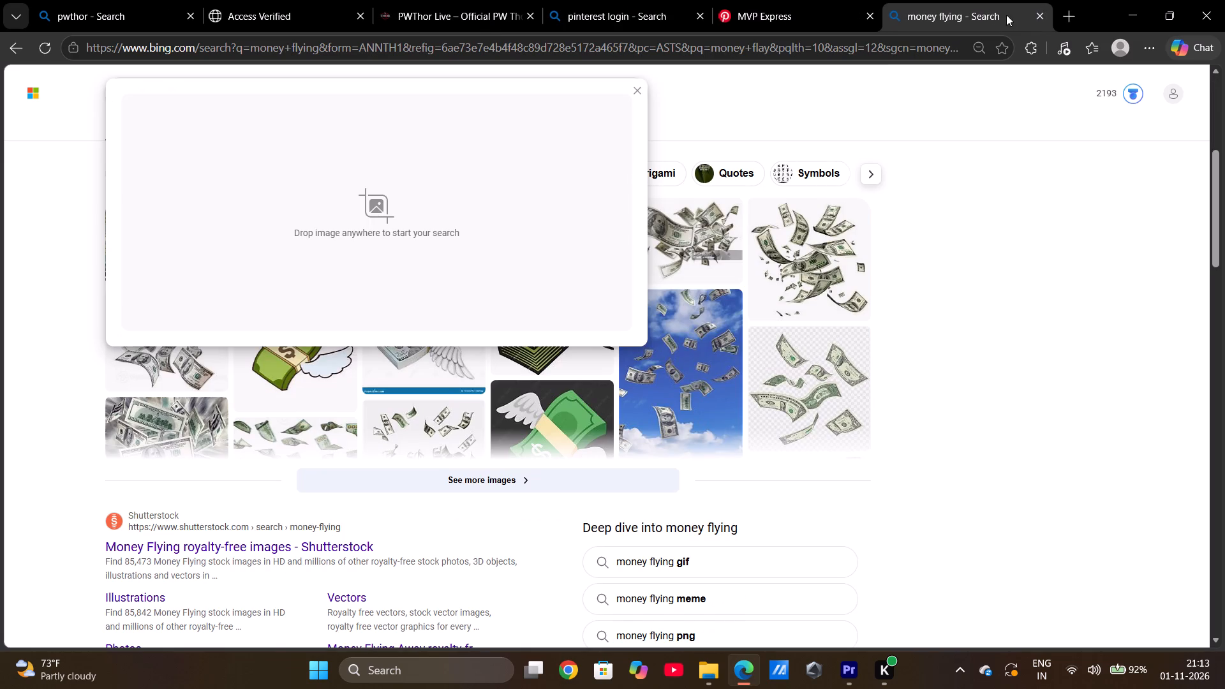
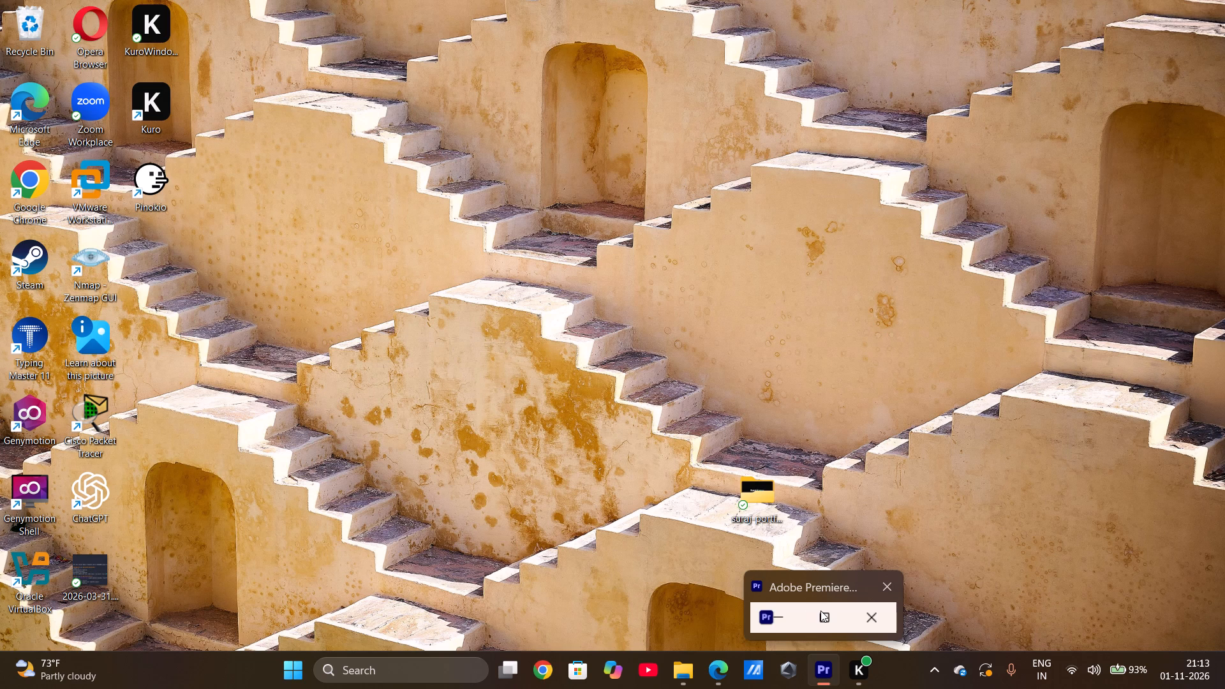
Switch back to the Adobe Premiere window and minimise the Edge window showing the PWThor video lesson.
{"action": "left_click", "coordinate": [822, 611]}
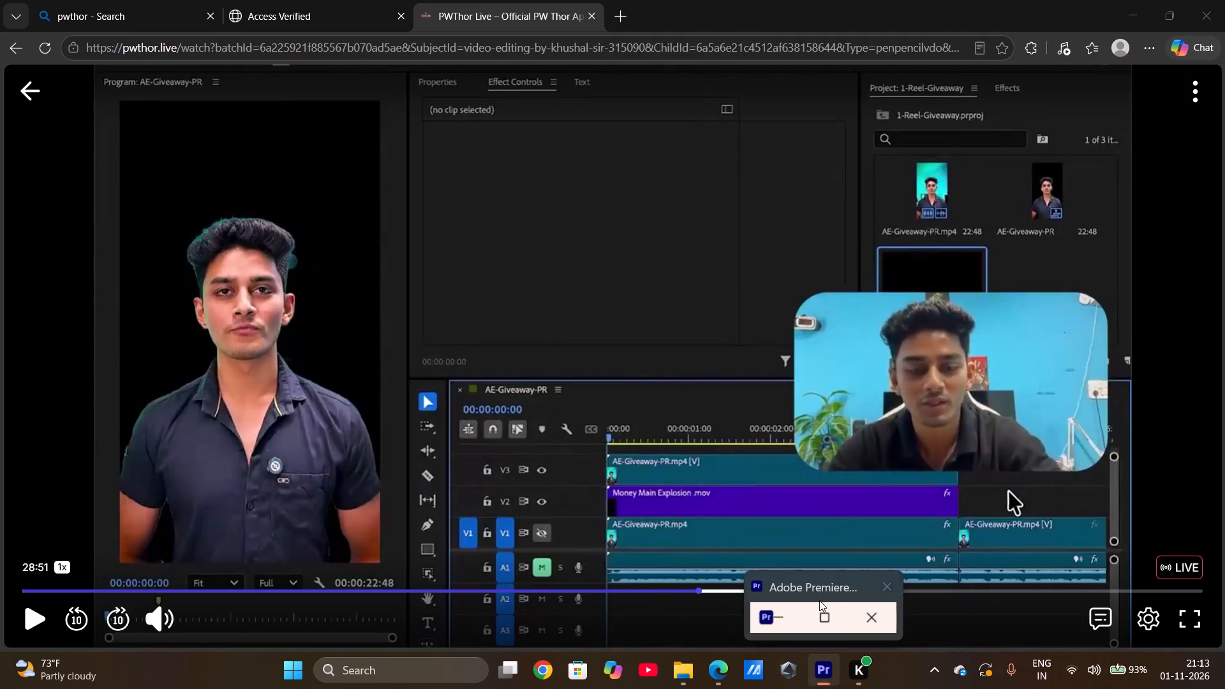
{"action": "left_click", "coordinate": [819, 600]}
{"action": "left_click", "coordinate": [1131, 22]}
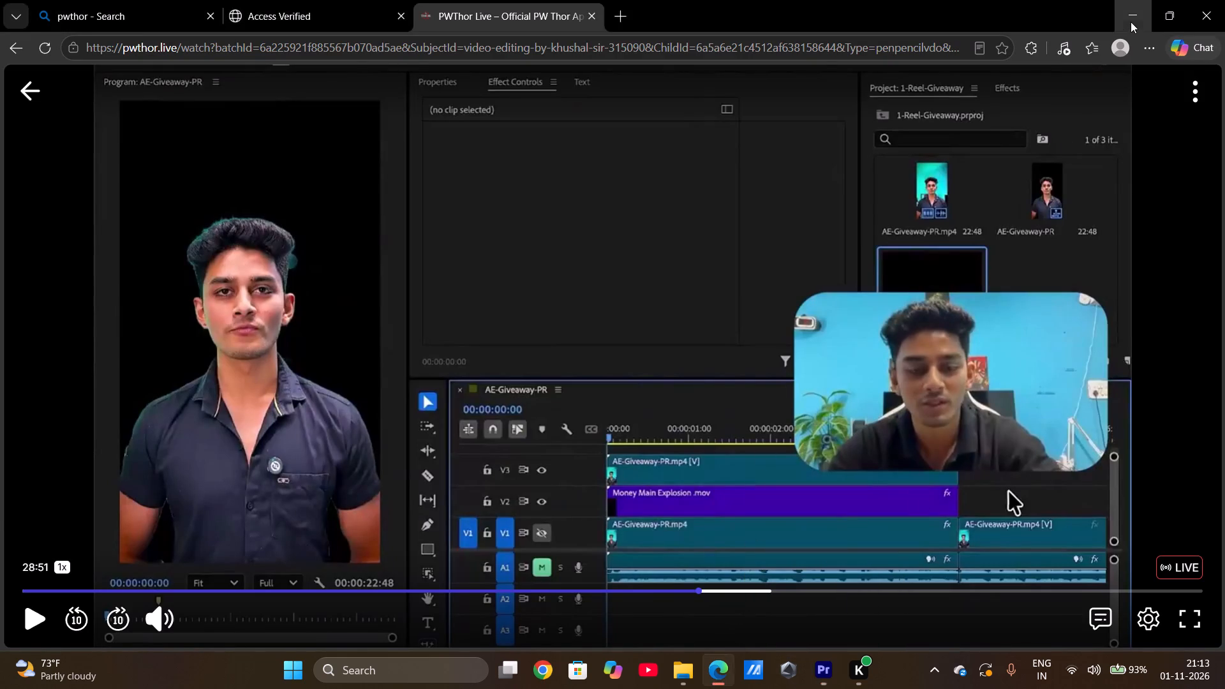
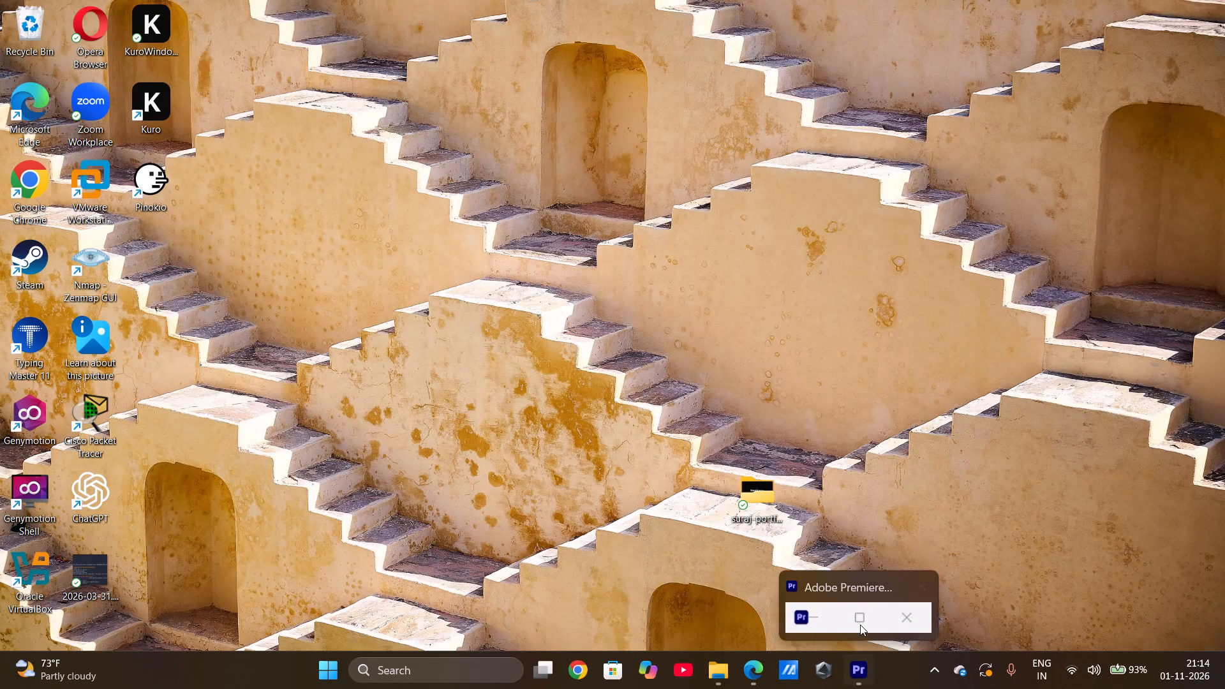
Close Adobe Premiere without publishing the changes to the "new re" team project.
{"action": "left_click", "coordinate": [860, 622]}
{"action": "left_click", "coordinate": [925, 586]}
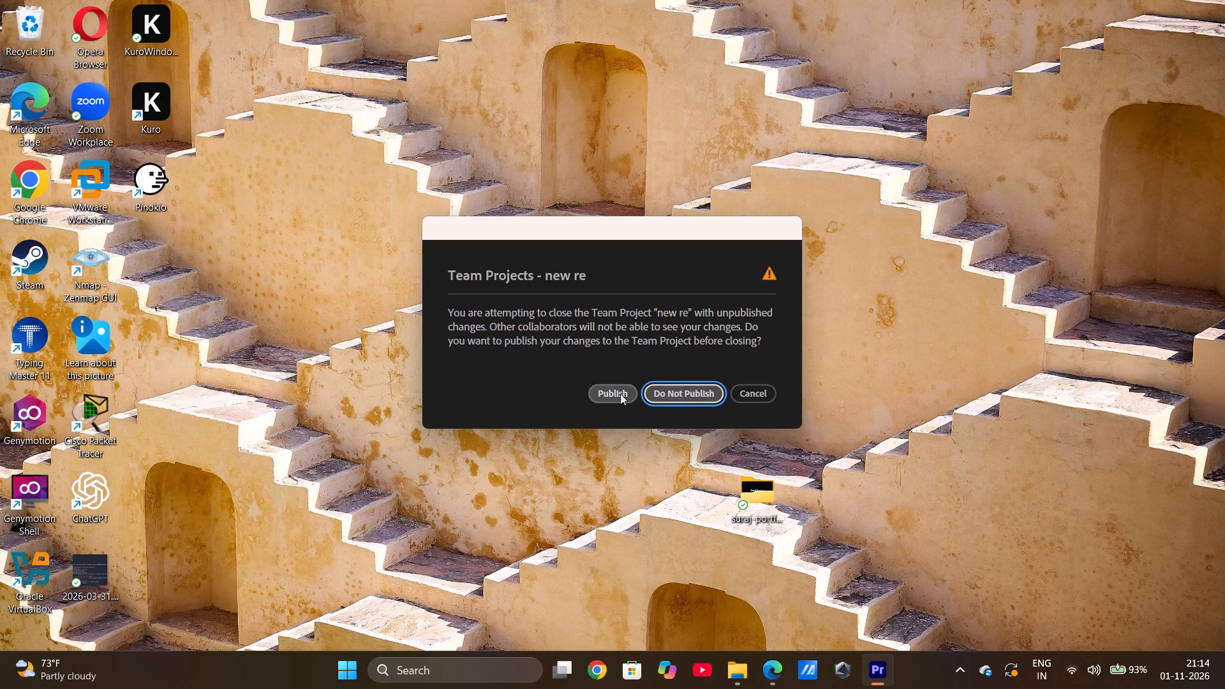
{"action": "left_click", "coordinate": [667, 385]}
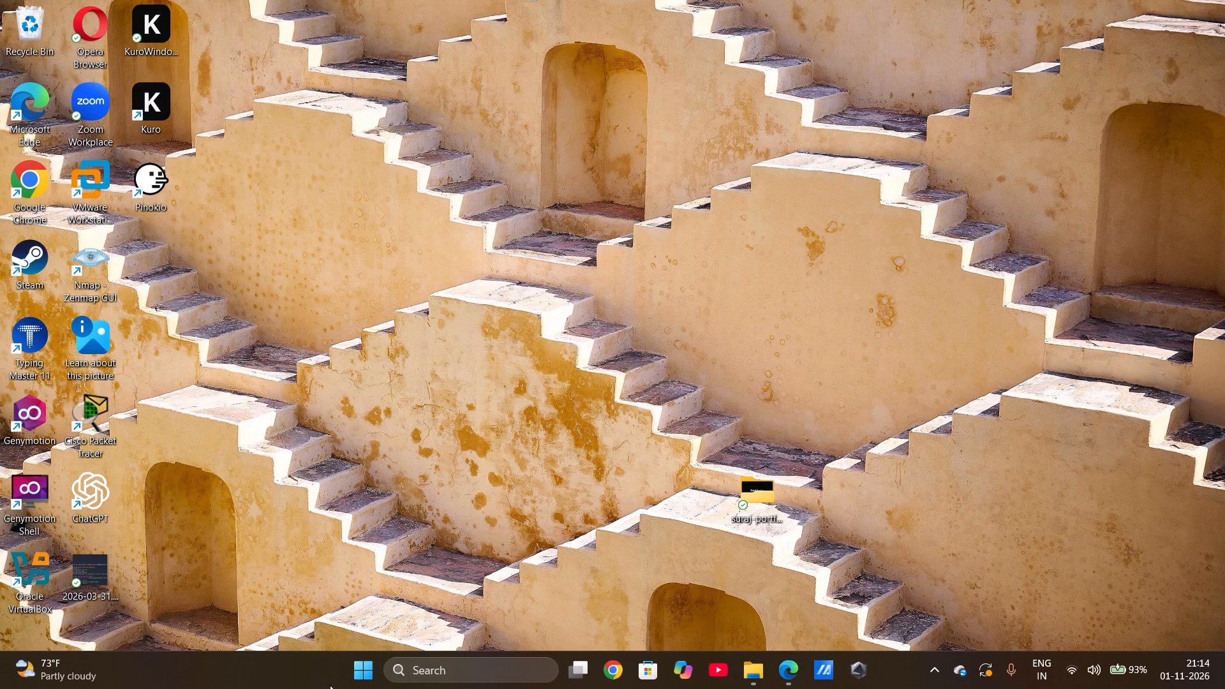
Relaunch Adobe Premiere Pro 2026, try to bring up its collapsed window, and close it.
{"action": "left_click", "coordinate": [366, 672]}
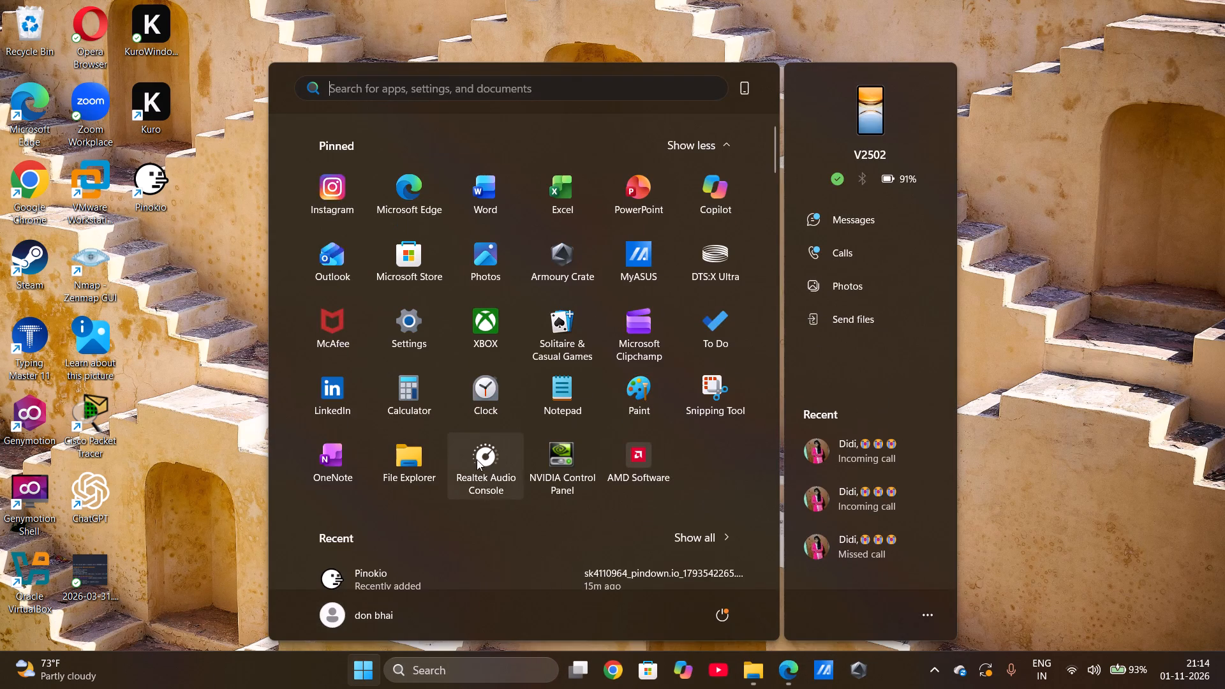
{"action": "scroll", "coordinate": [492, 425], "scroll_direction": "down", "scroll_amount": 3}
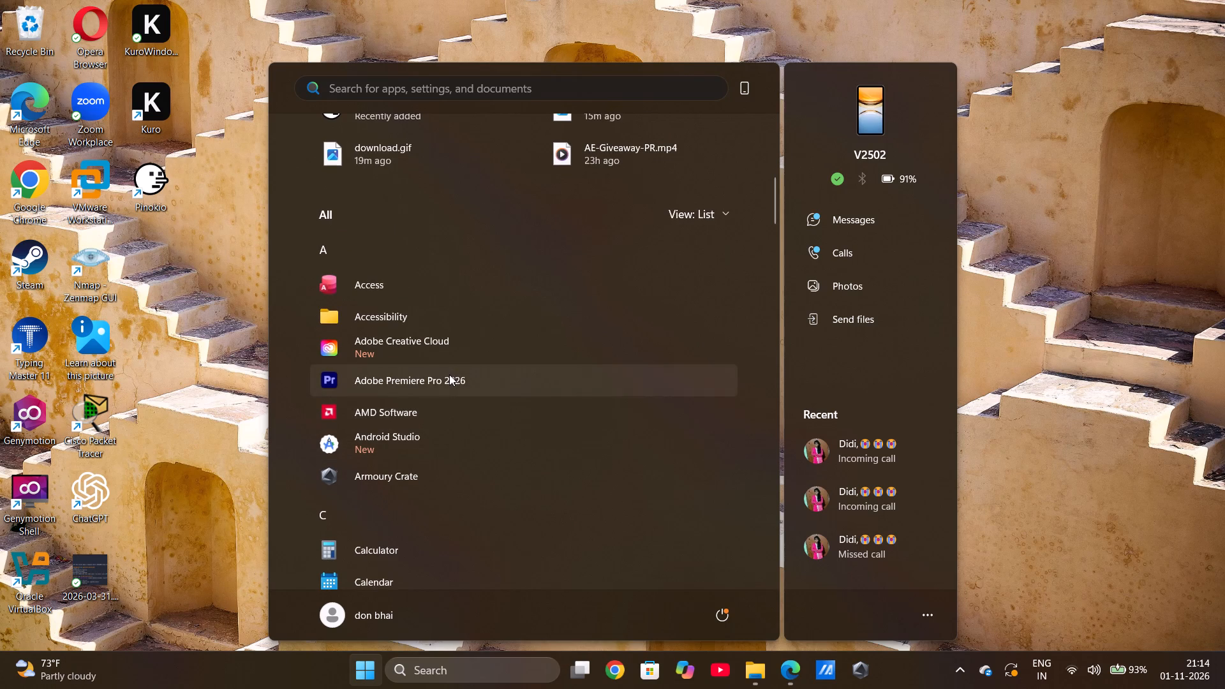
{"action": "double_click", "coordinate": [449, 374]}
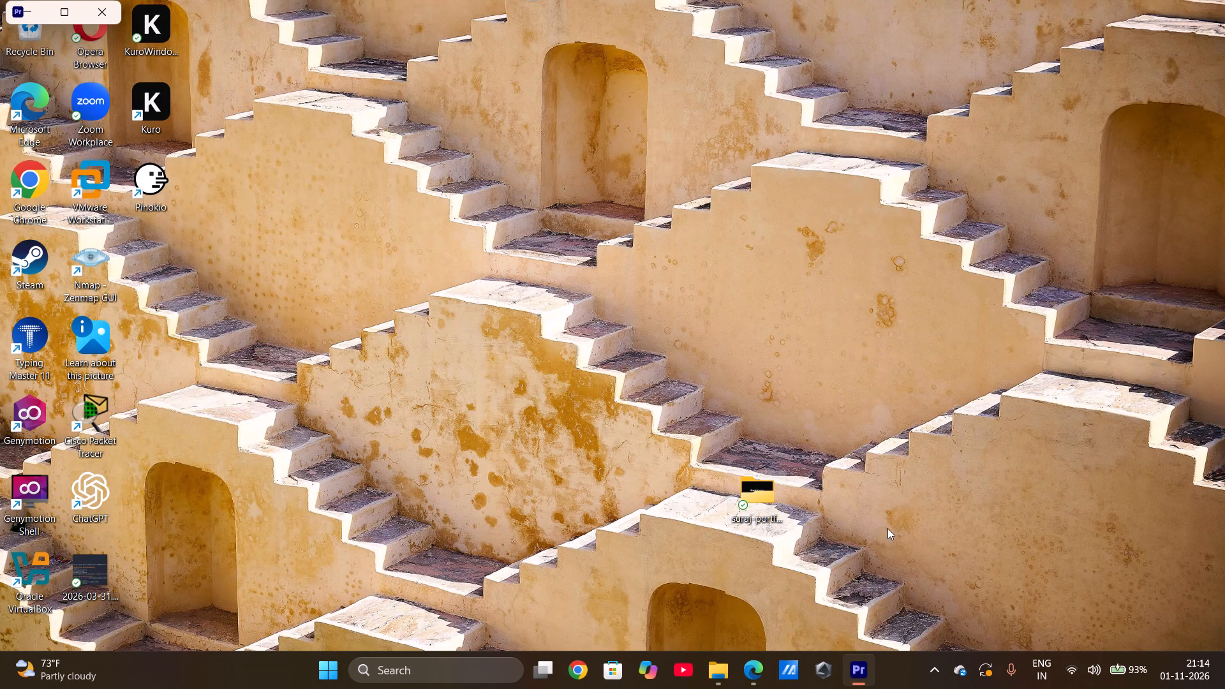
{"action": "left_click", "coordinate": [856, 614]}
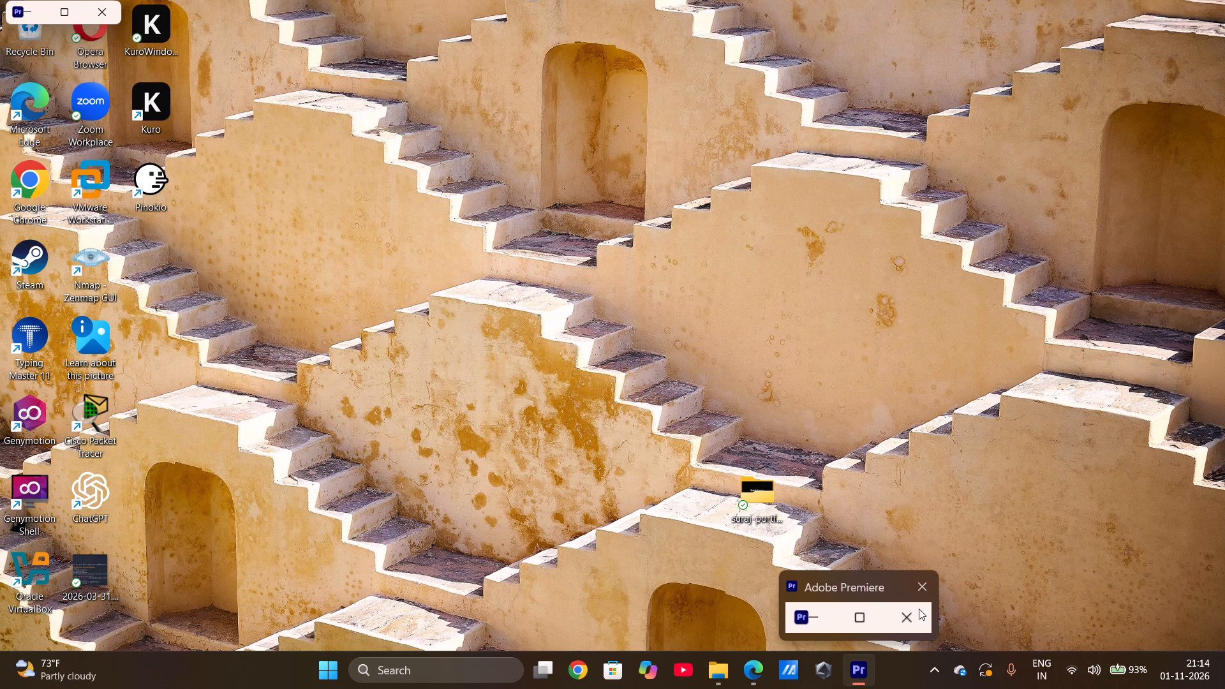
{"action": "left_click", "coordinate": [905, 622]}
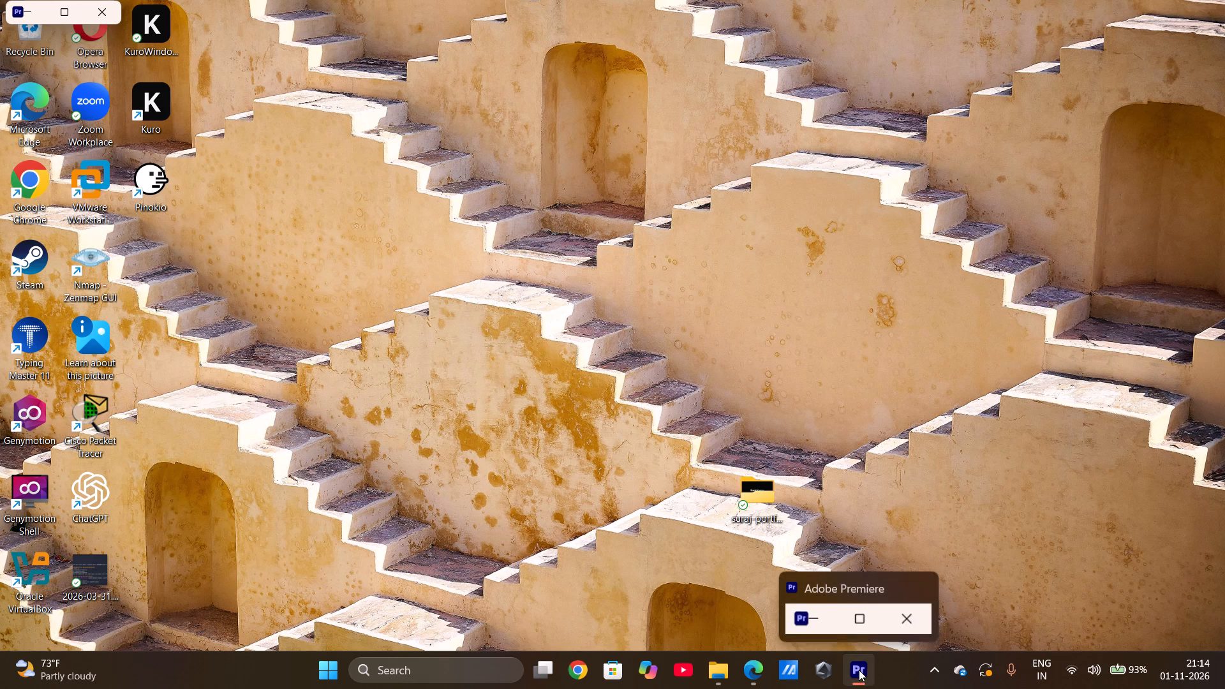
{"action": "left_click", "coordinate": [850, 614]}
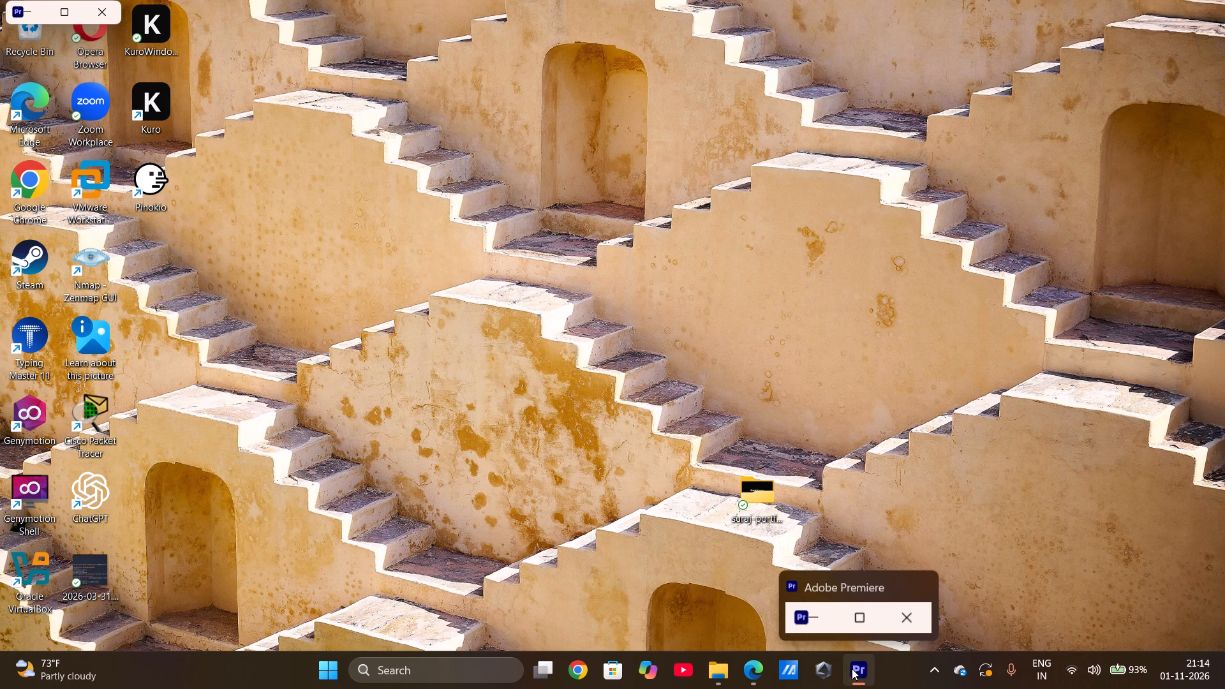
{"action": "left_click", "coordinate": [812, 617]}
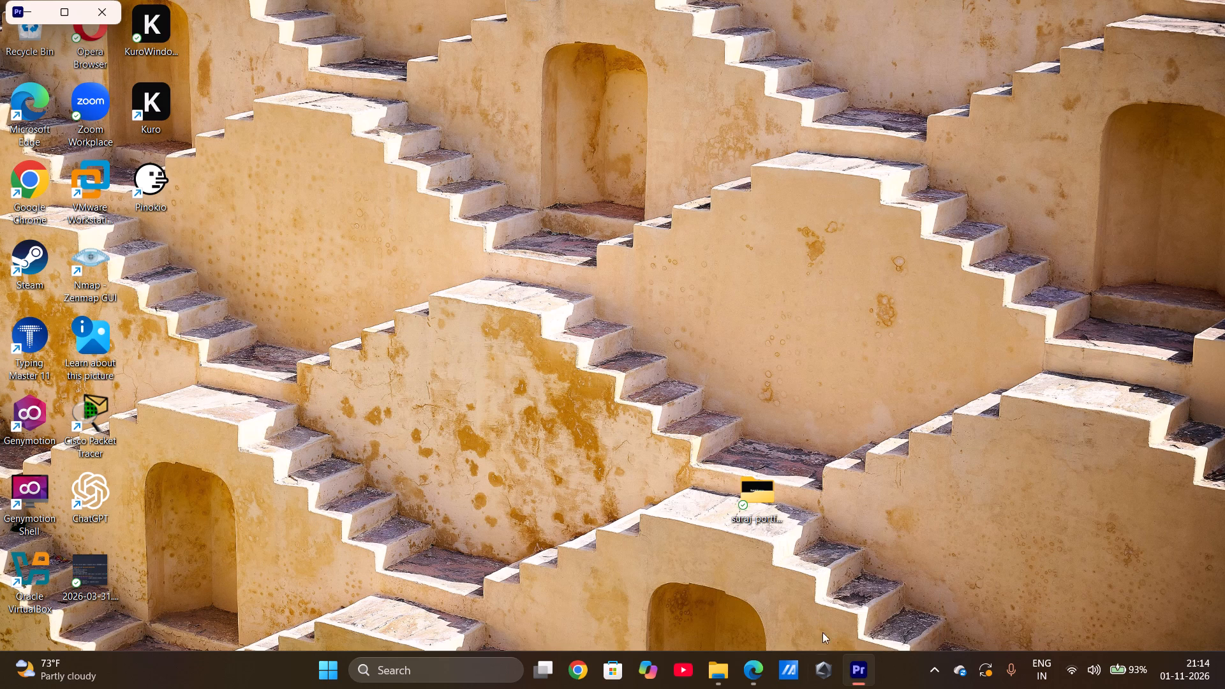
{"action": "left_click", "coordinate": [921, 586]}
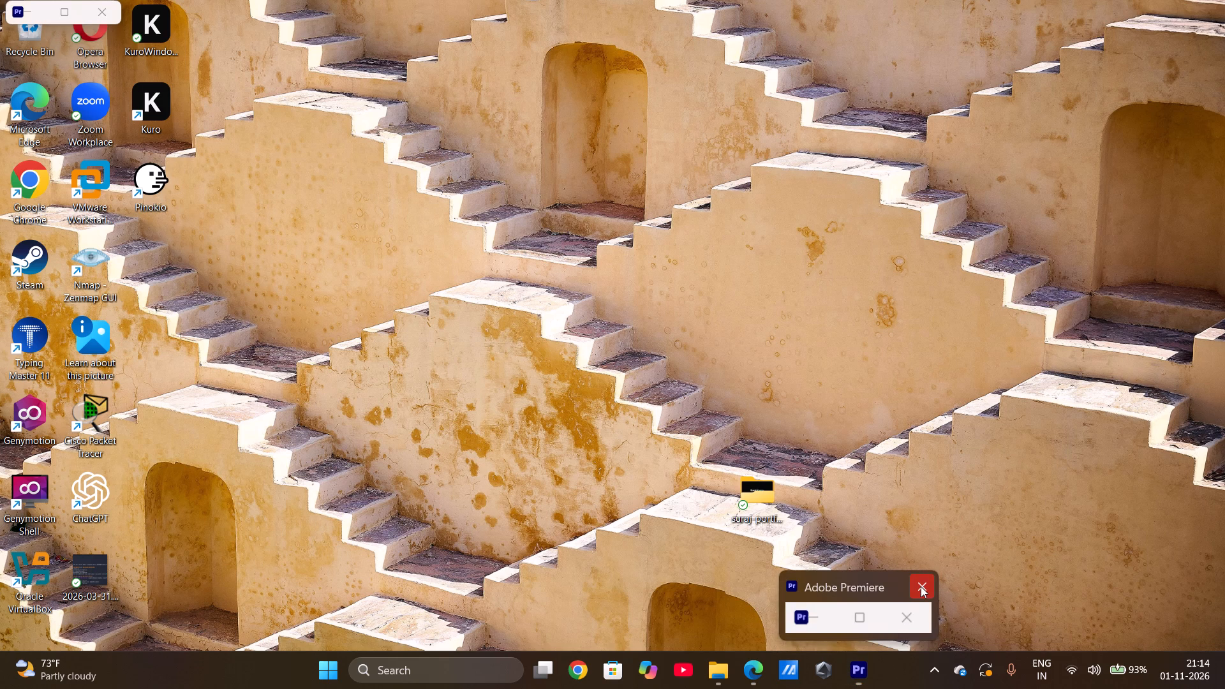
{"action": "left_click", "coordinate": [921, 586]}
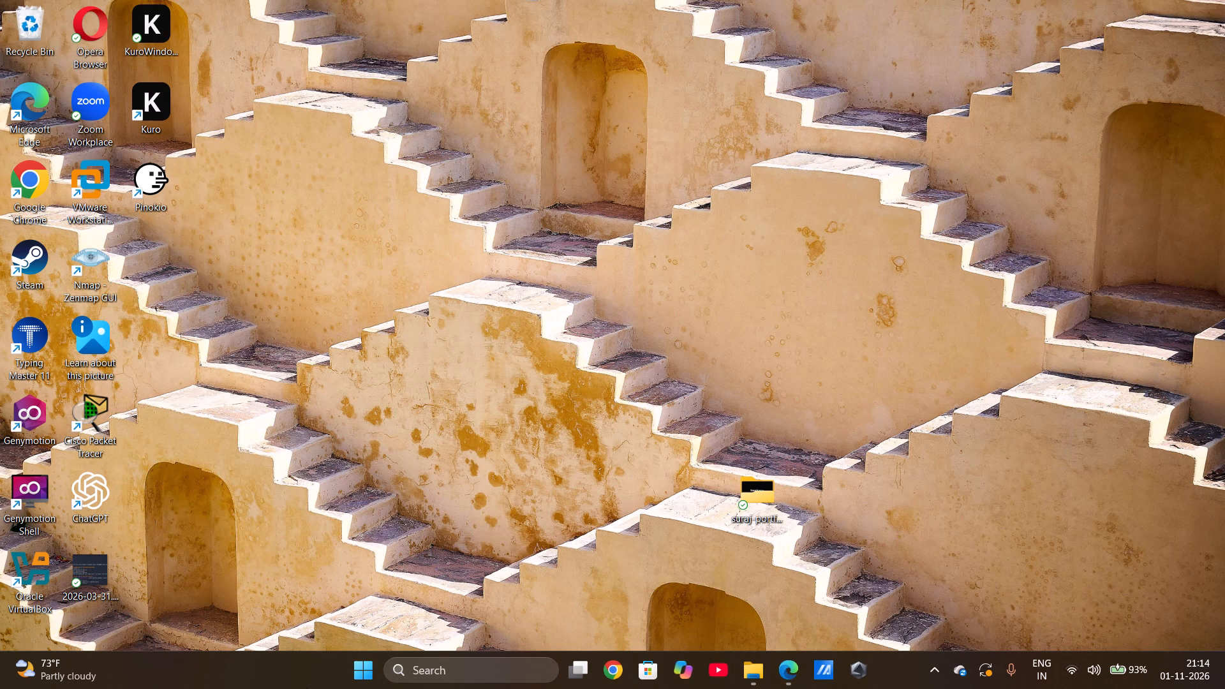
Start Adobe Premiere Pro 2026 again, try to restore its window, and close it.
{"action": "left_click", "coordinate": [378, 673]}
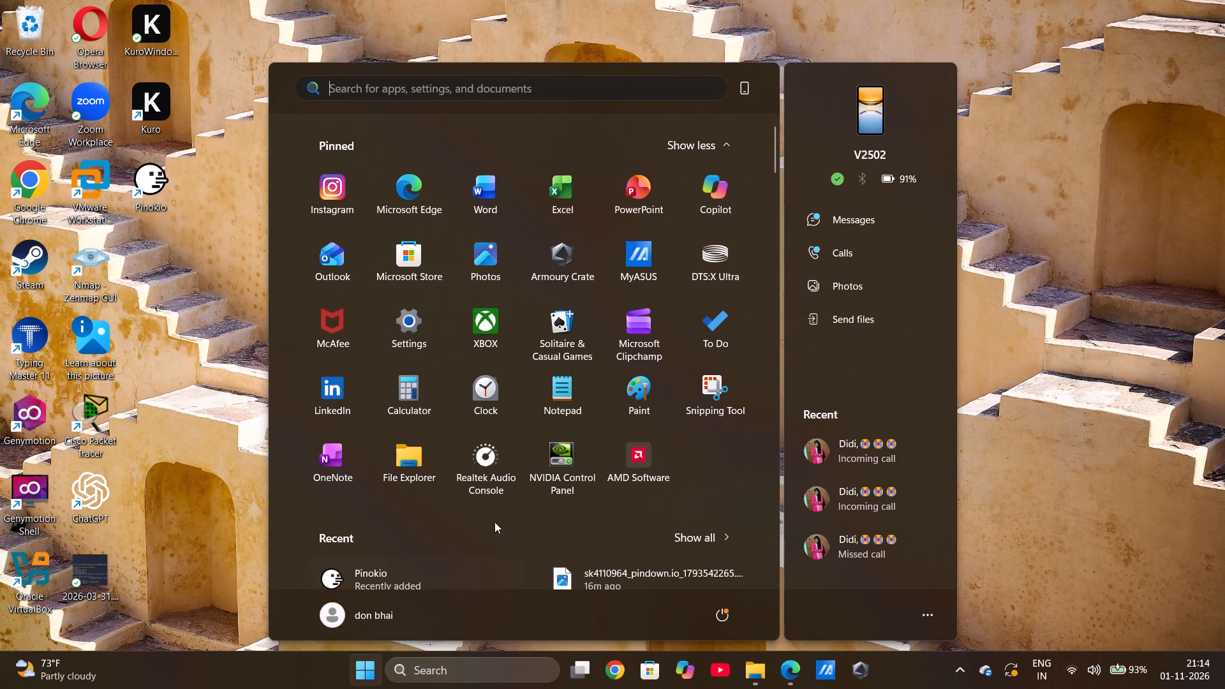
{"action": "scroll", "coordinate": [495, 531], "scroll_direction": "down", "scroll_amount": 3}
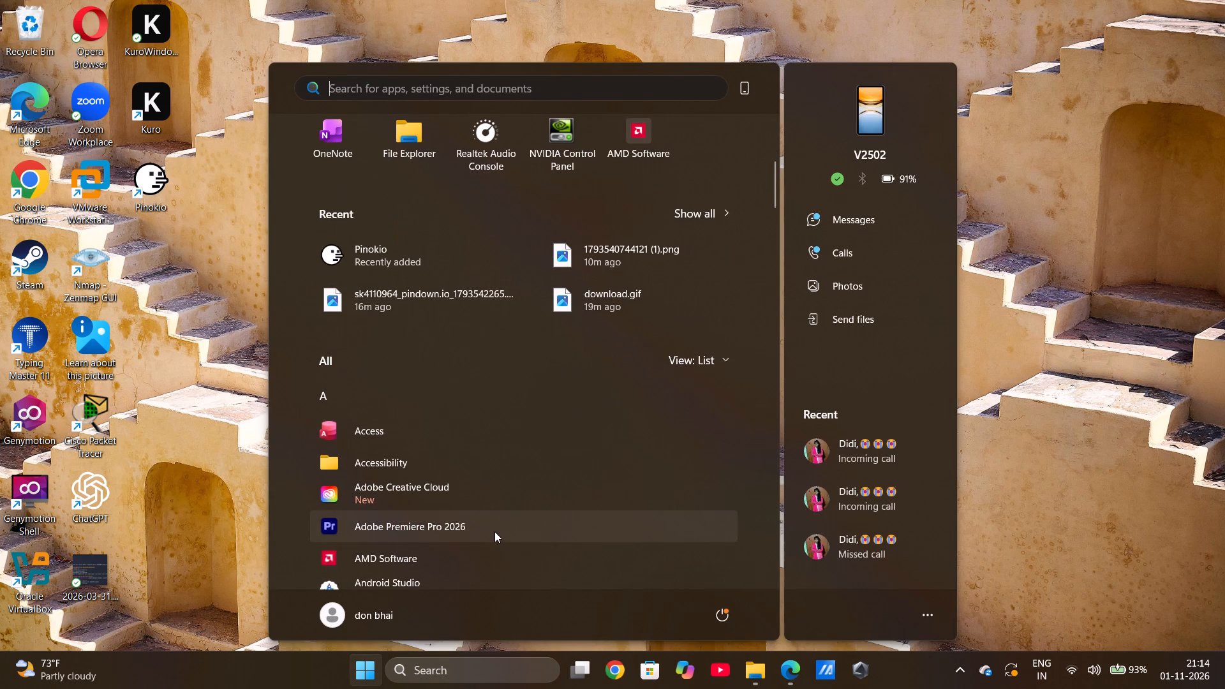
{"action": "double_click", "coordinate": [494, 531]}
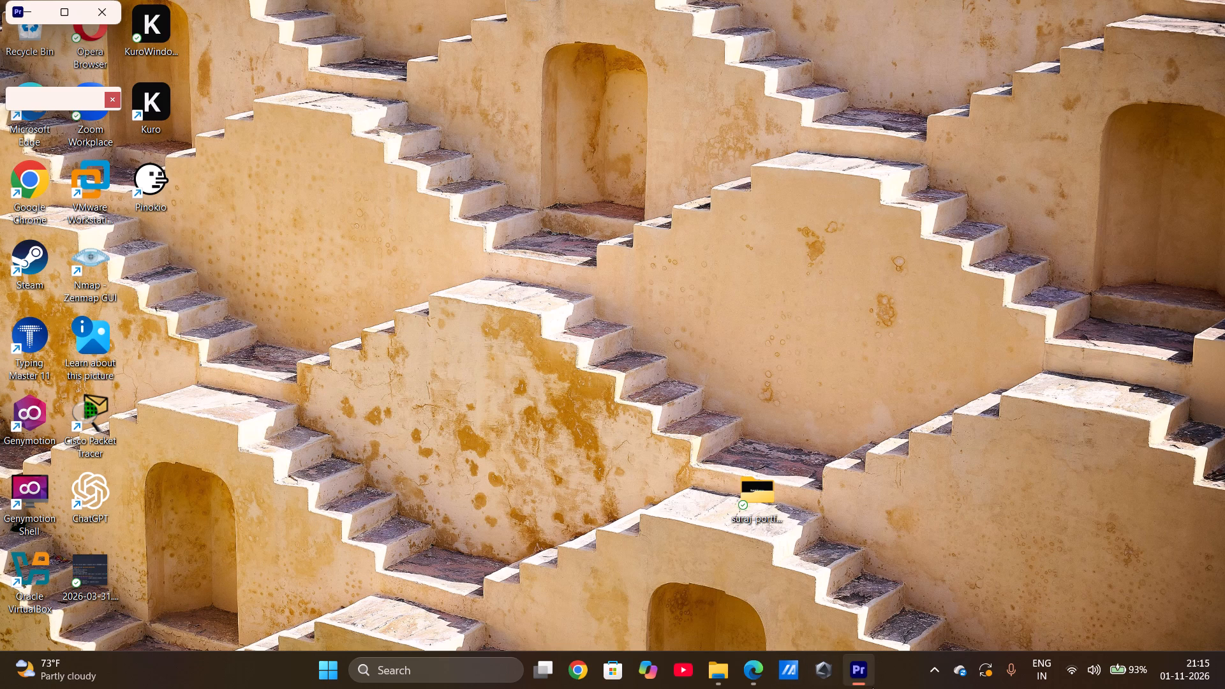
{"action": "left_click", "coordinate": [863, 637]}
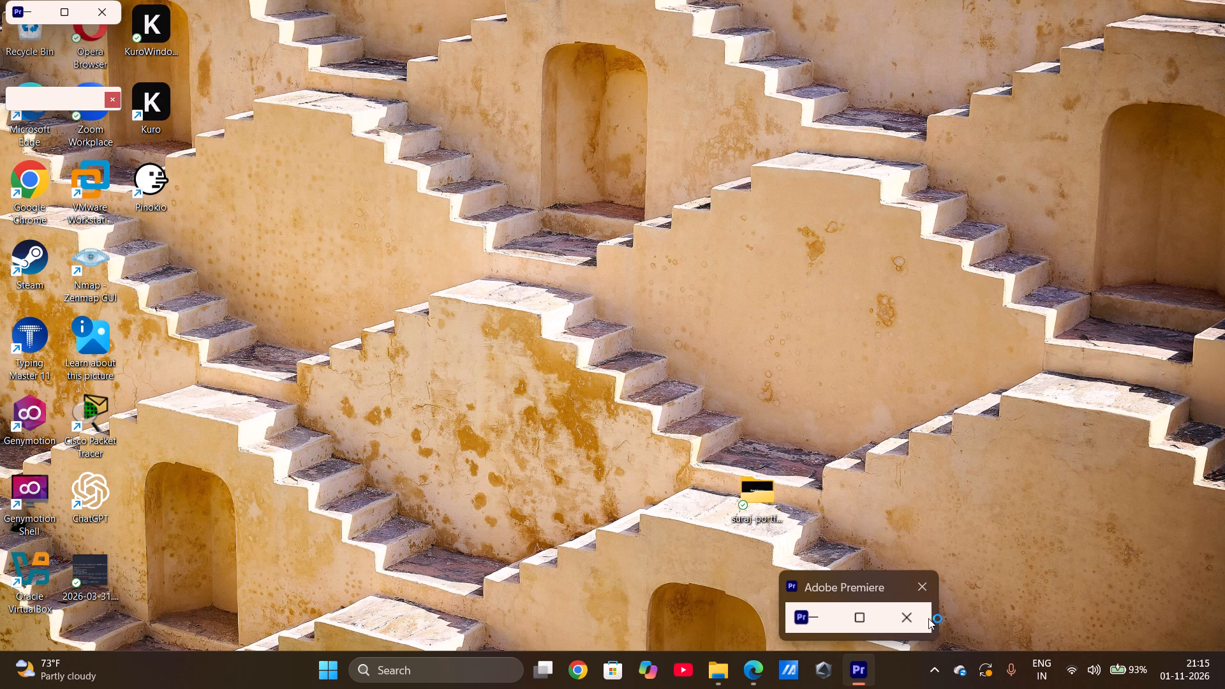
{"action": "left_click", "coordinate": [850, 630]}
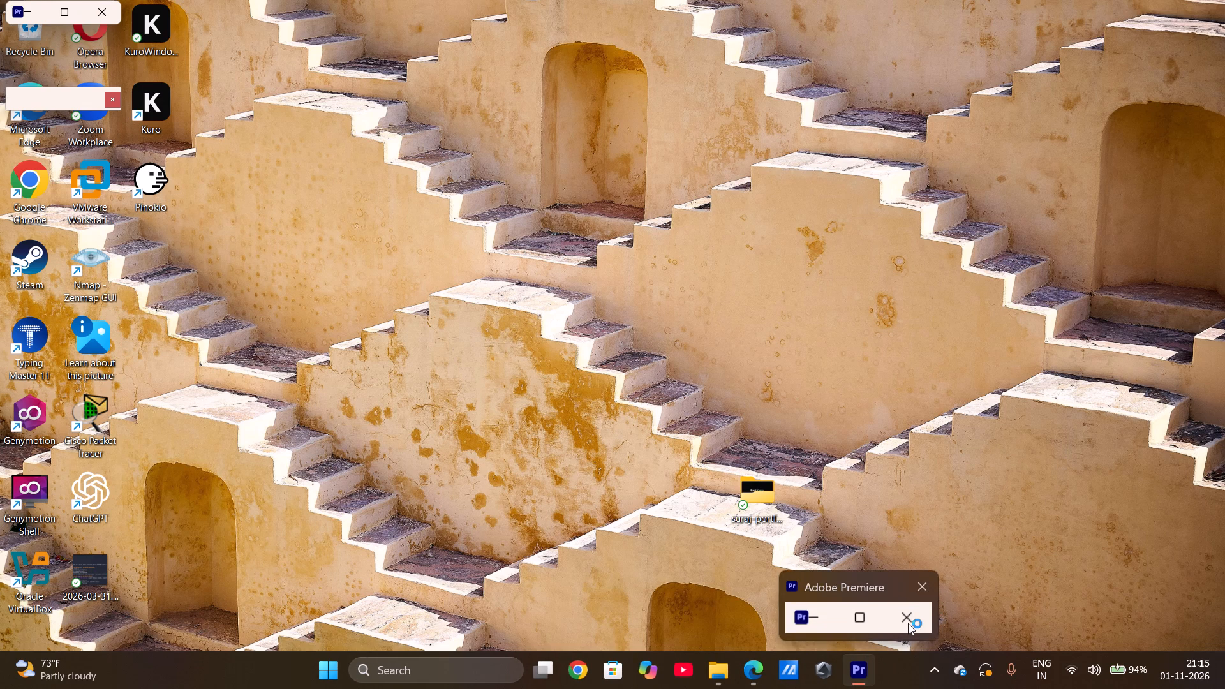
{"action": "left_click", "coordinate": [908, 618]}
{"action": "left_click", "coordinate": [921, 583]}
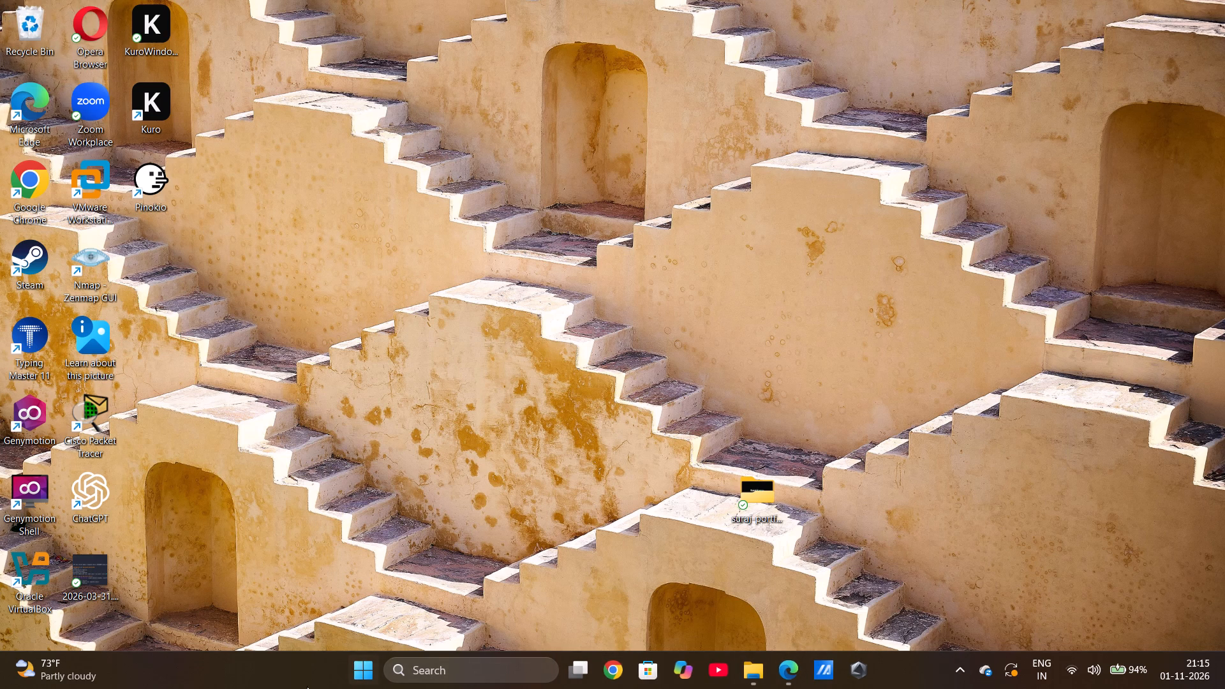
Launch Adobe Premiere Pro 2026 and pin it to the taskbar.
{"action": "left_click", "coordinate": [363, 683]}
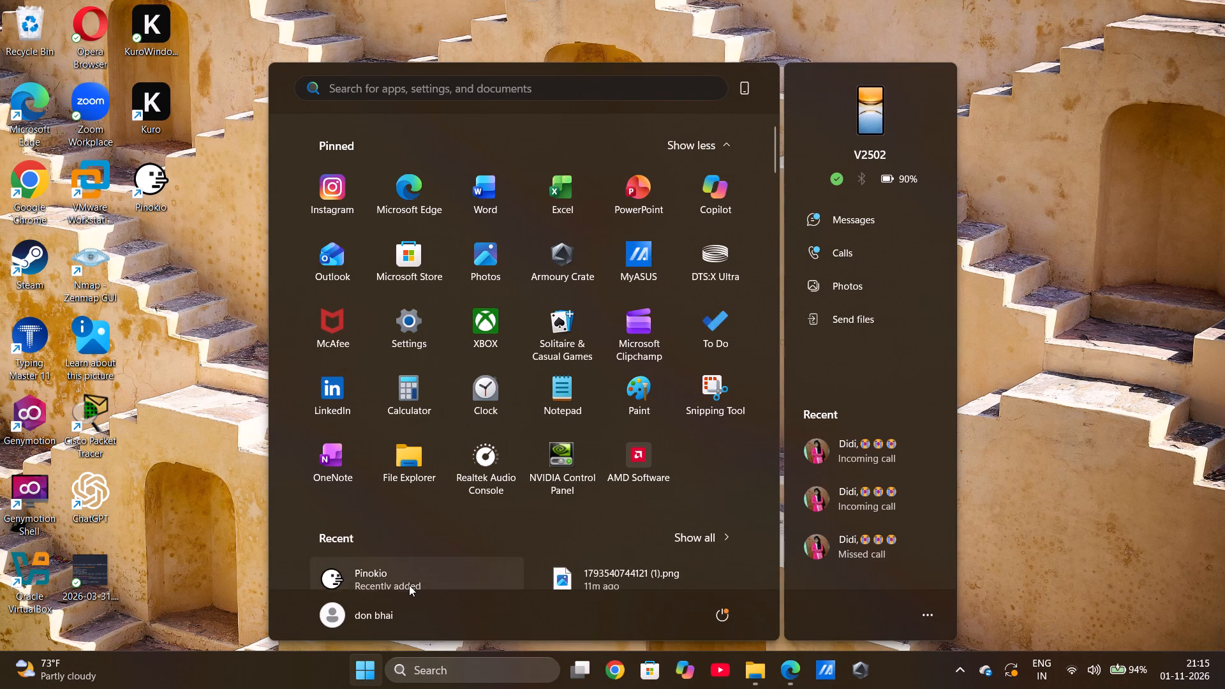
{"action": "scroll", "coordinate": [409, 585], "scroll_direction": "down", "scroll_amount": 2}
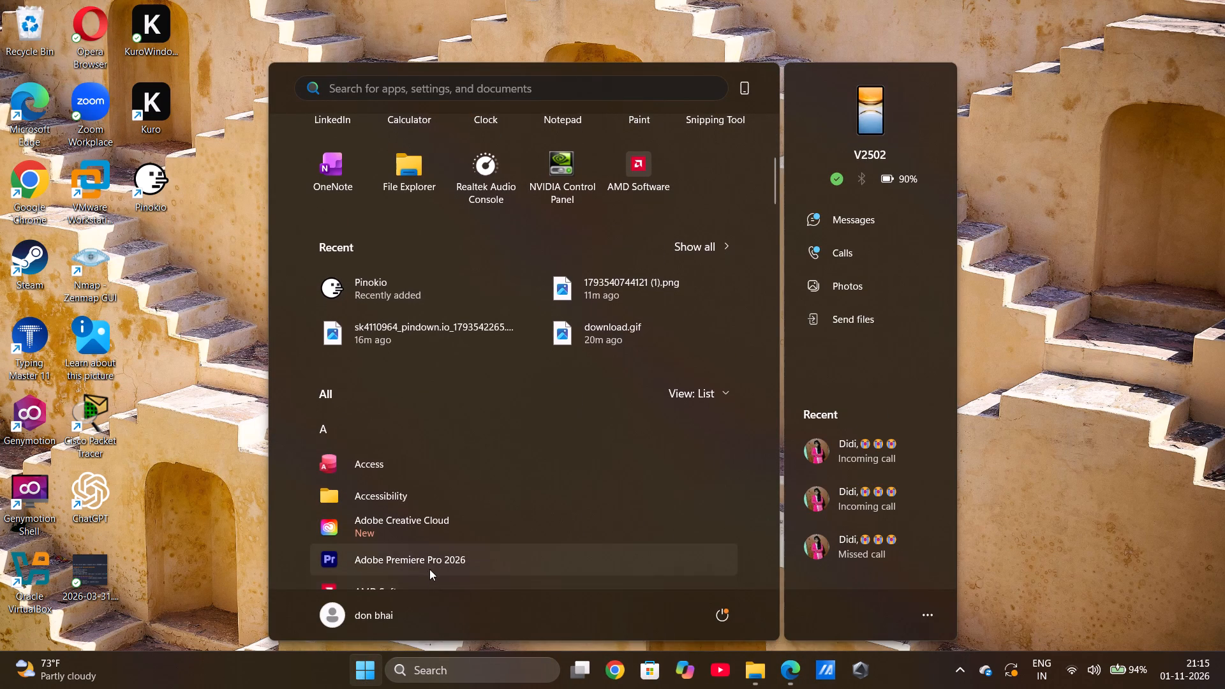
{"action": "double_click", "coordinate": [433, 566]}
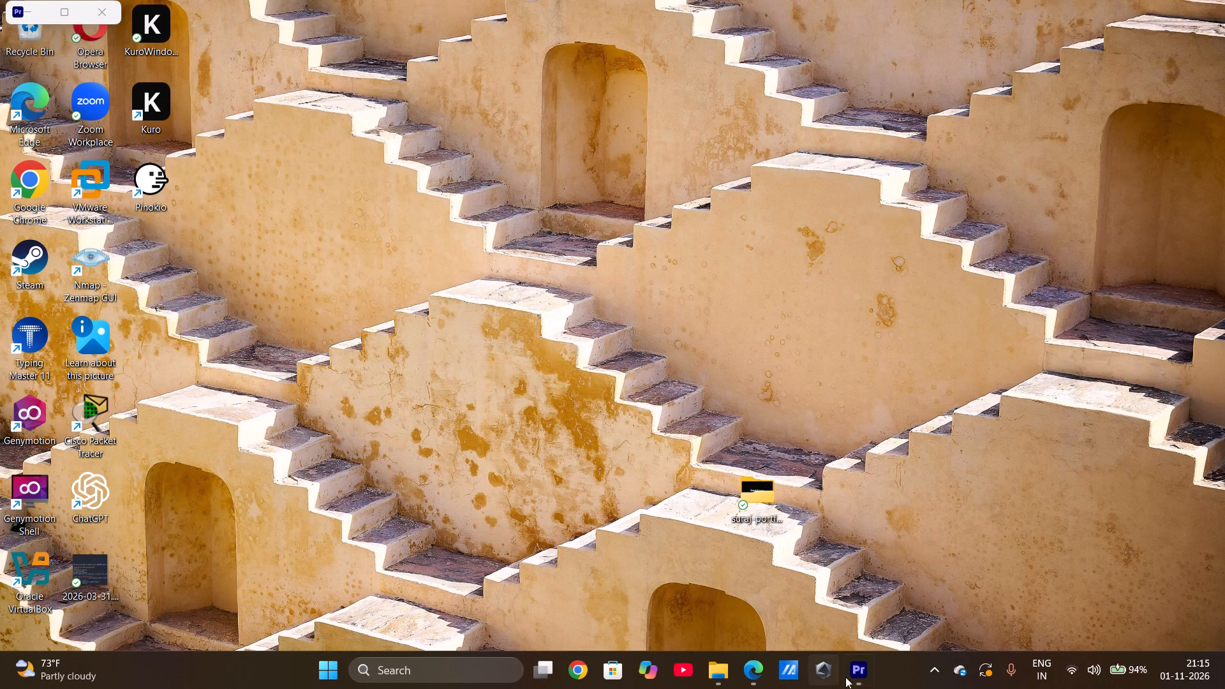
{"action": "right_click", "coordinate": [855, 662]}
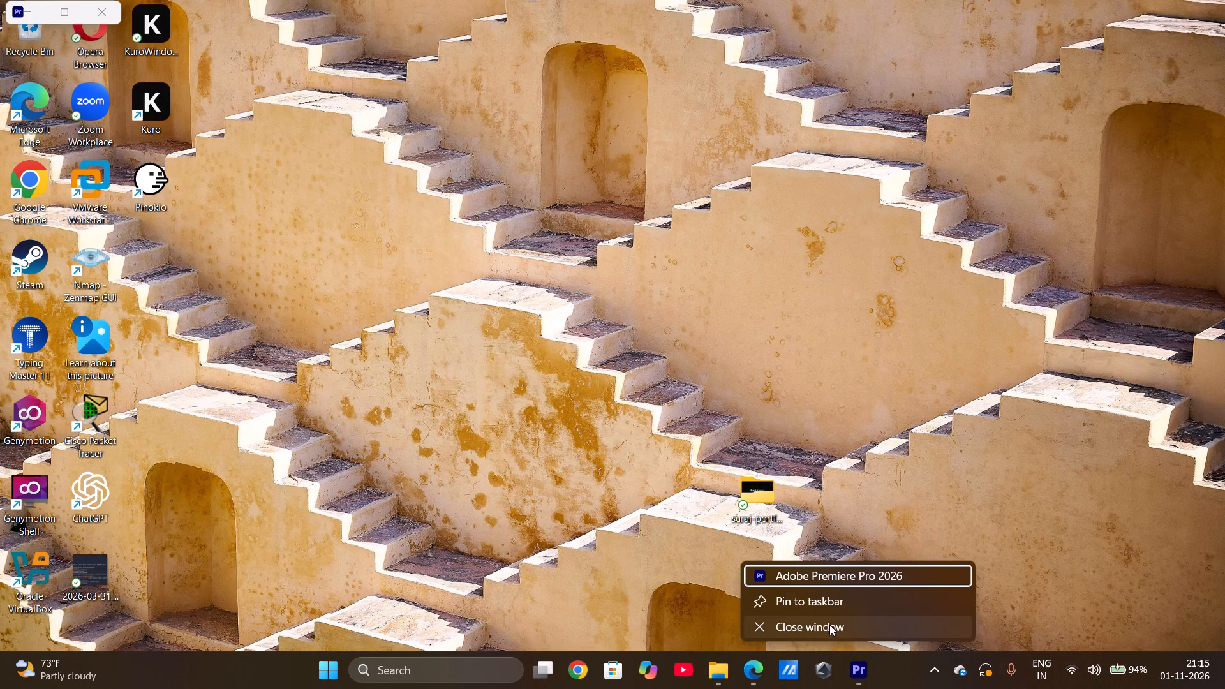
{"action": "left_click", "coordinate": [803, 602]}
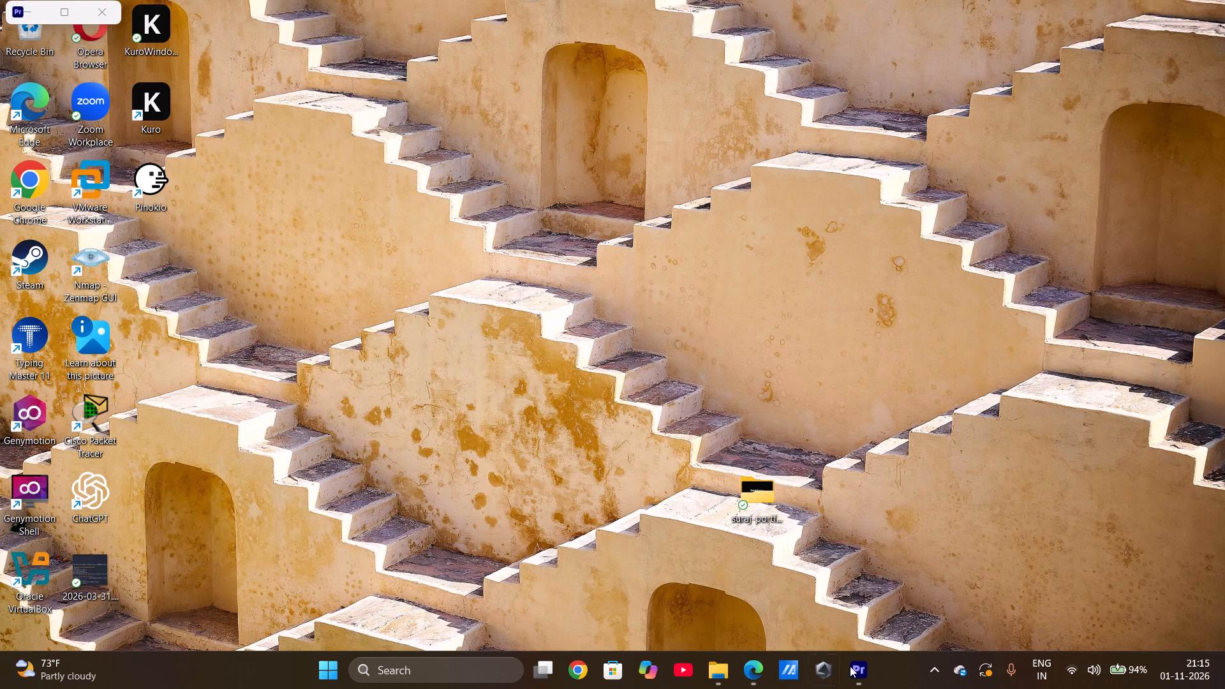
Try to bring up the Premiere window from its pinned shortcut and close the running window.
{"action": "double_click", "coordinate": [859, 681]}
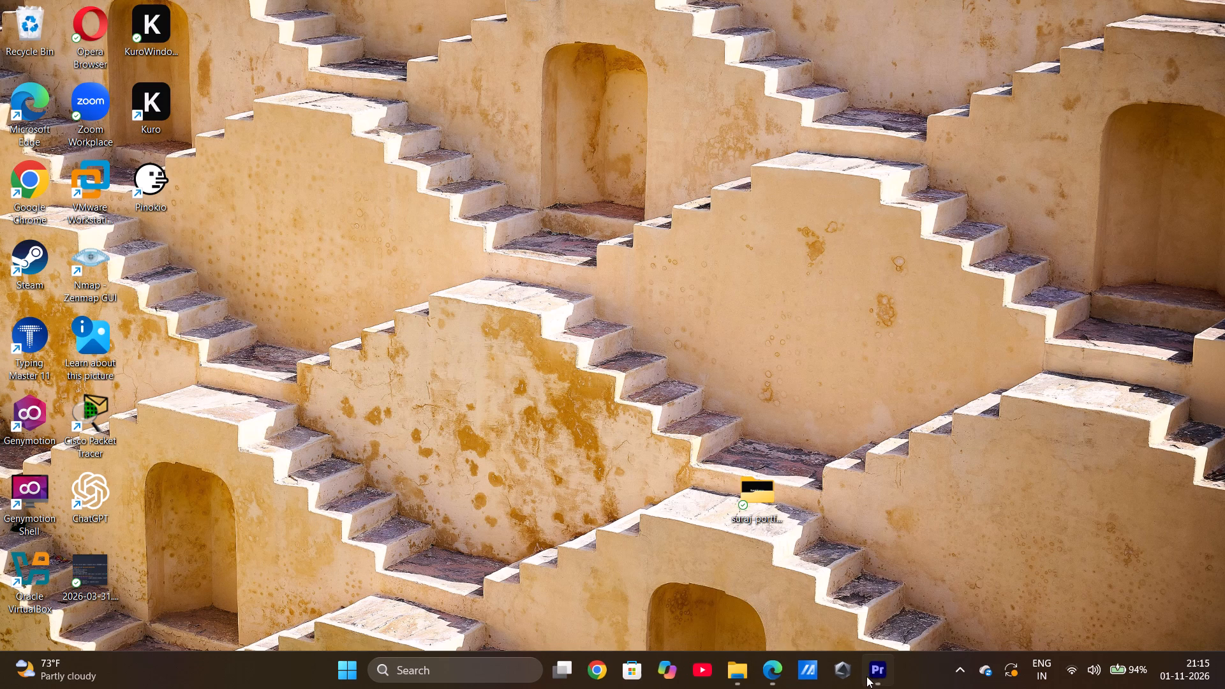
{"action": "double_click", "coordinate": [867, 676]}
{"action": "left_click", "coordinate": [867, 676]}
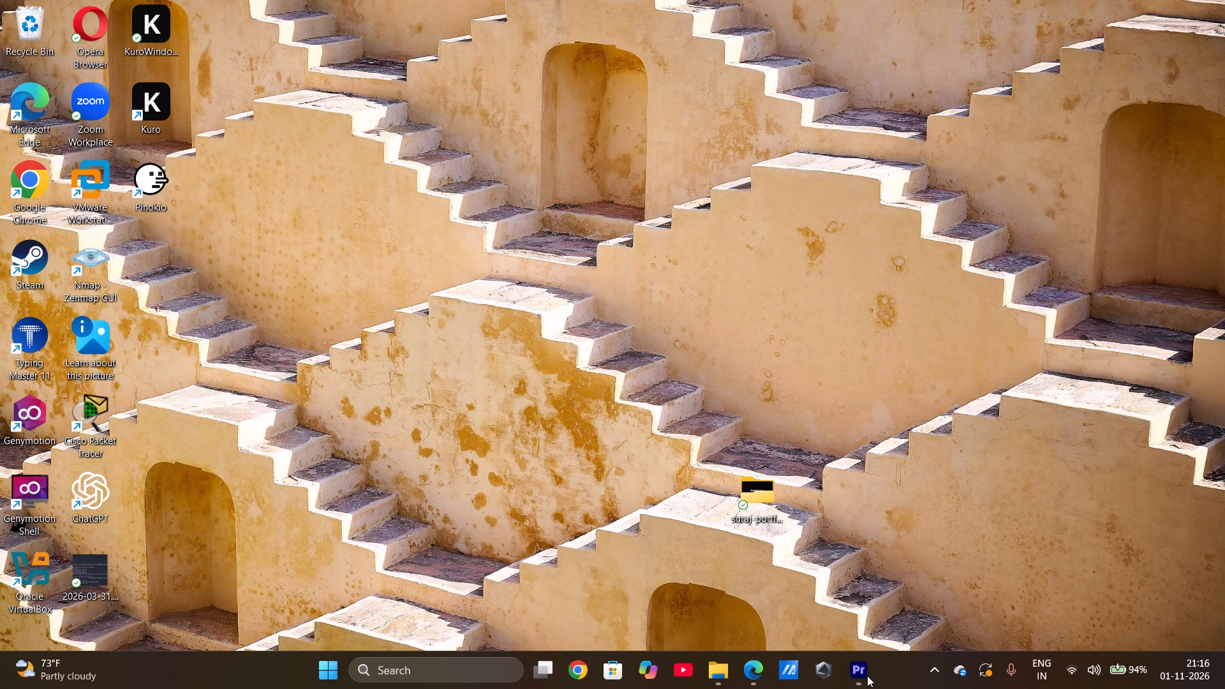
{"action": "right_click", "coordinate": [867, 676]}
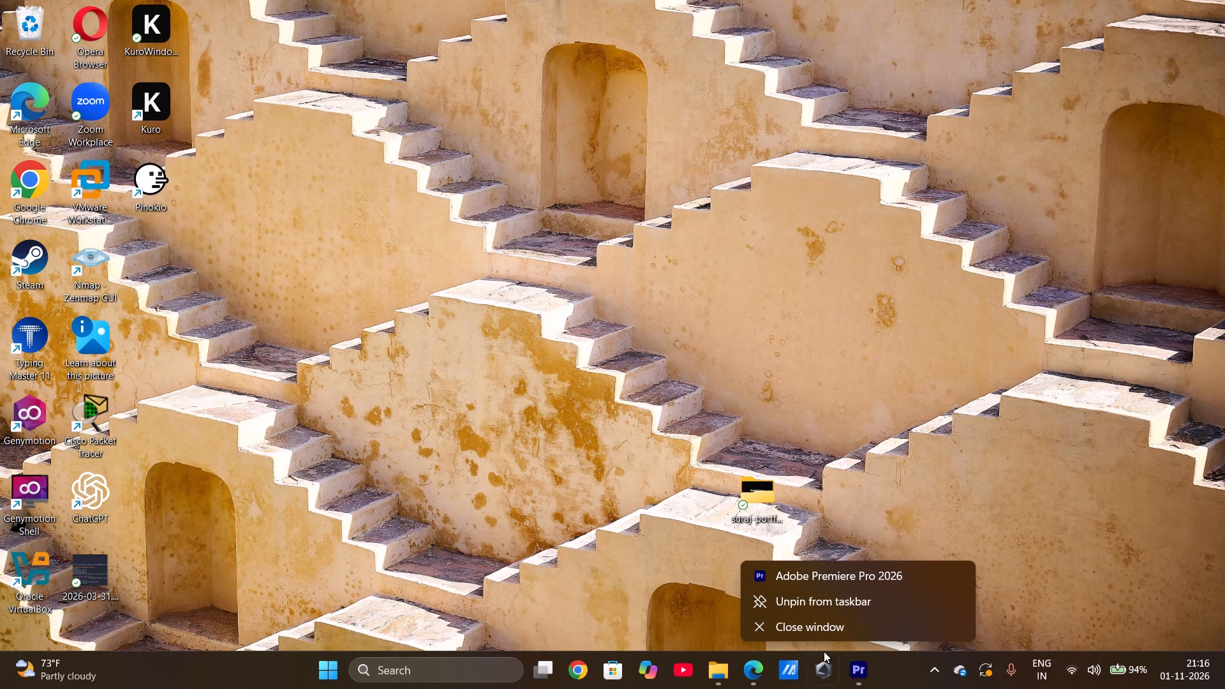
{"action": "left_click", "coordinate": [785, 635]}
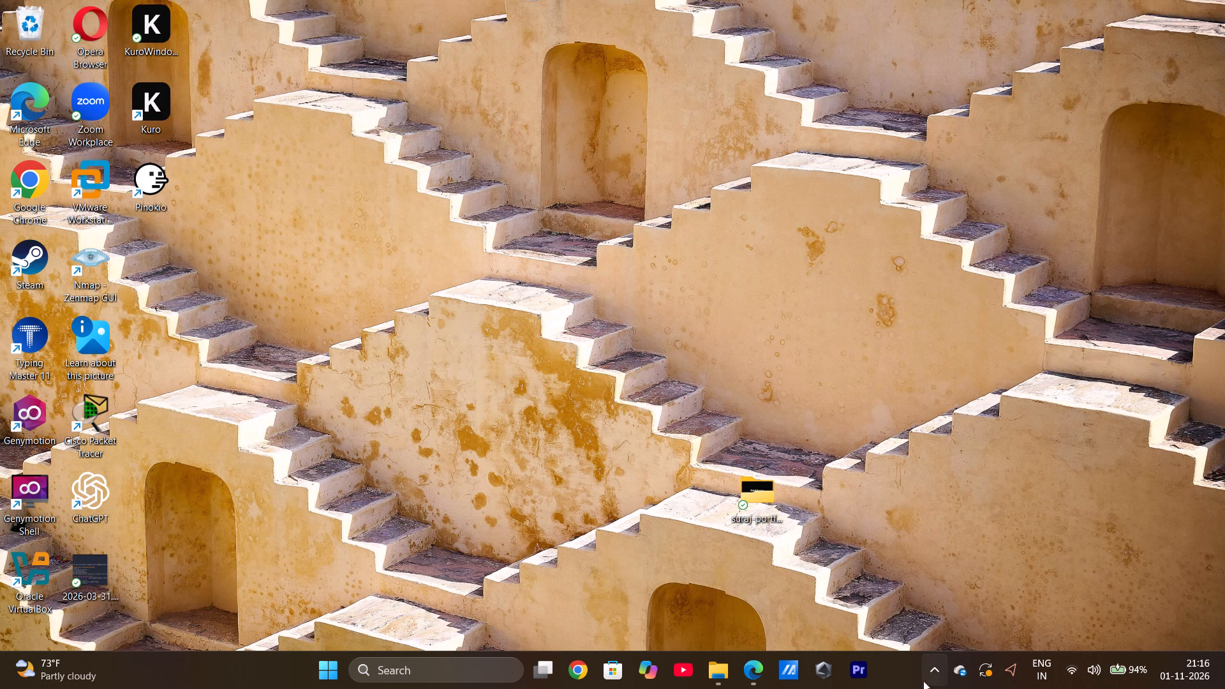
Launch the pinned Adobe Premiere and maximise its collapsed window.
{"action": "double_click", "coordinate": [845, 676]}
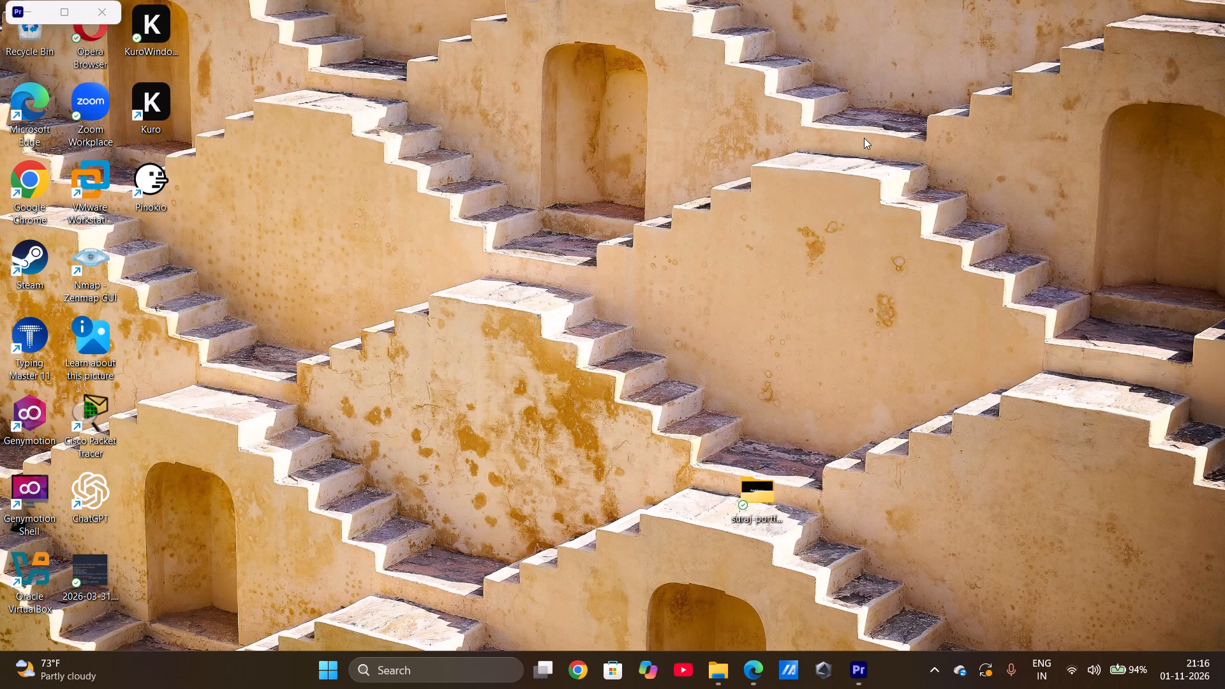
{"action": "left_click", "coordinate": [64, 7]}
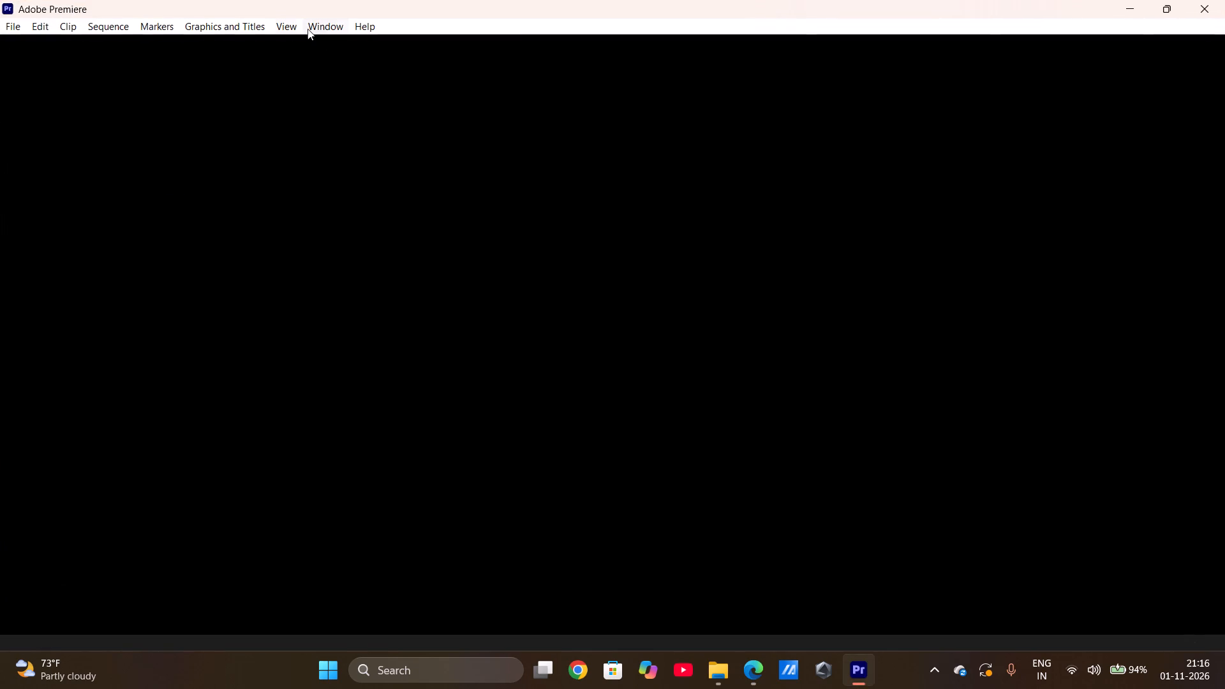
{"action": "left_click", "coordinate": [332, 30]}
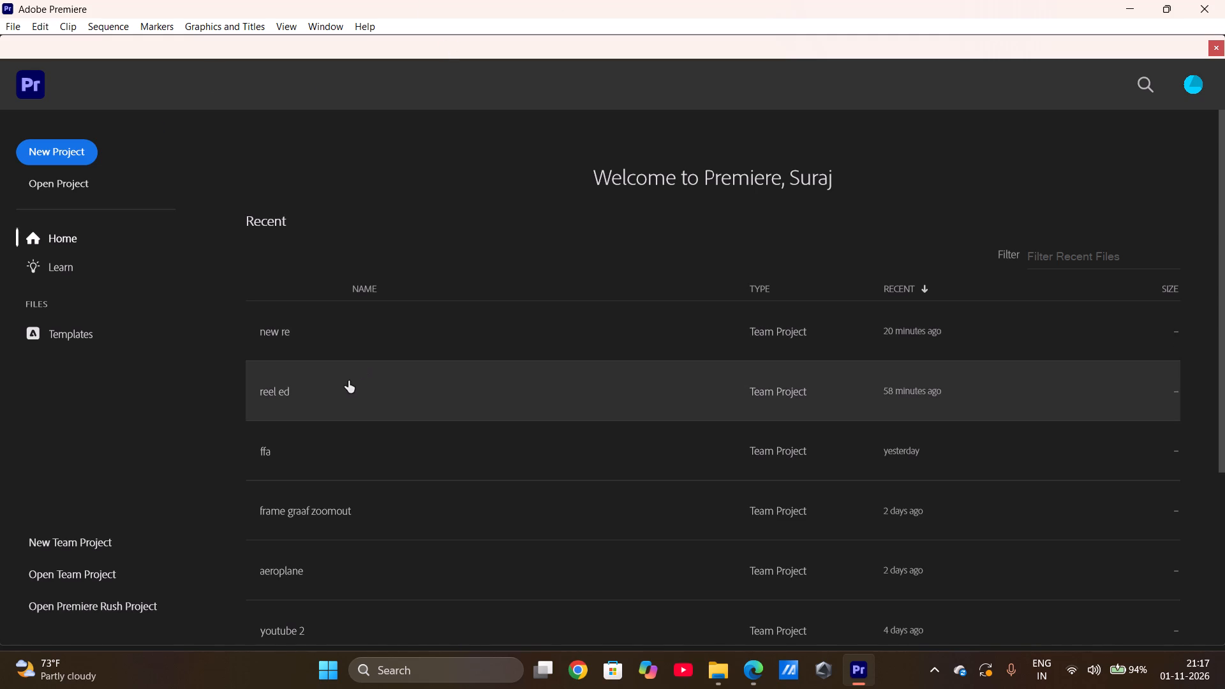
Open the recent team project "new re".
{"action": "double_click", "coordinate": [341, 348]}
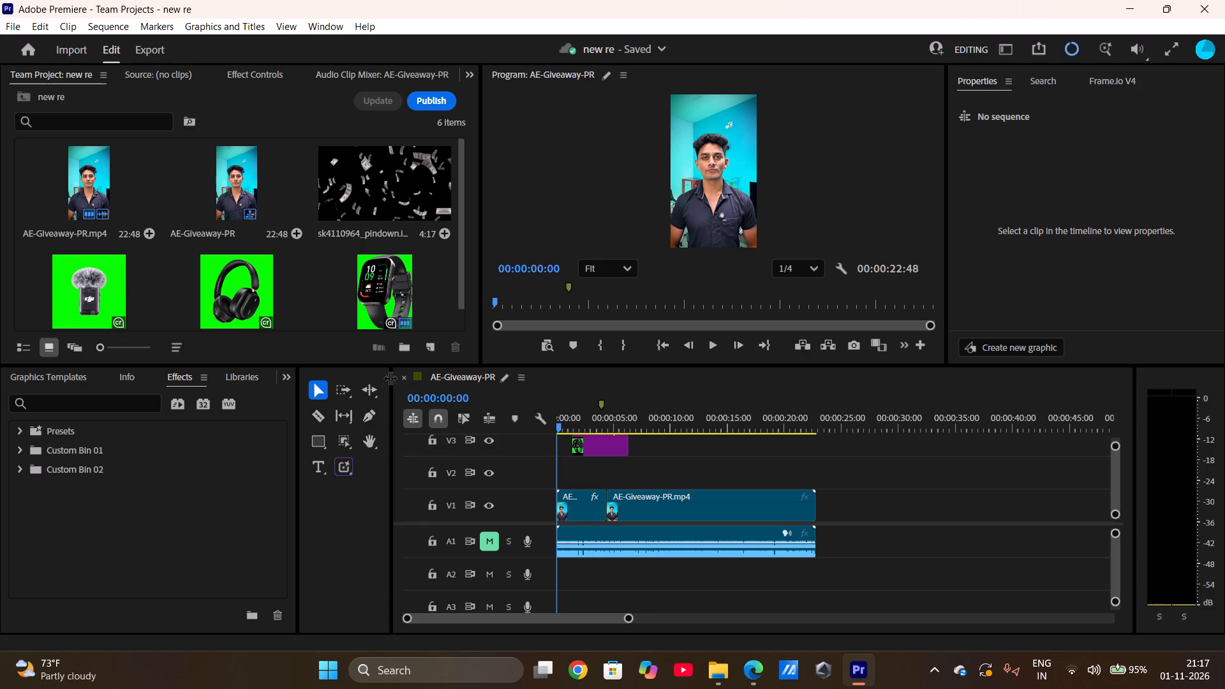
{"action": "left_click", "coordinate": [383, 290]}
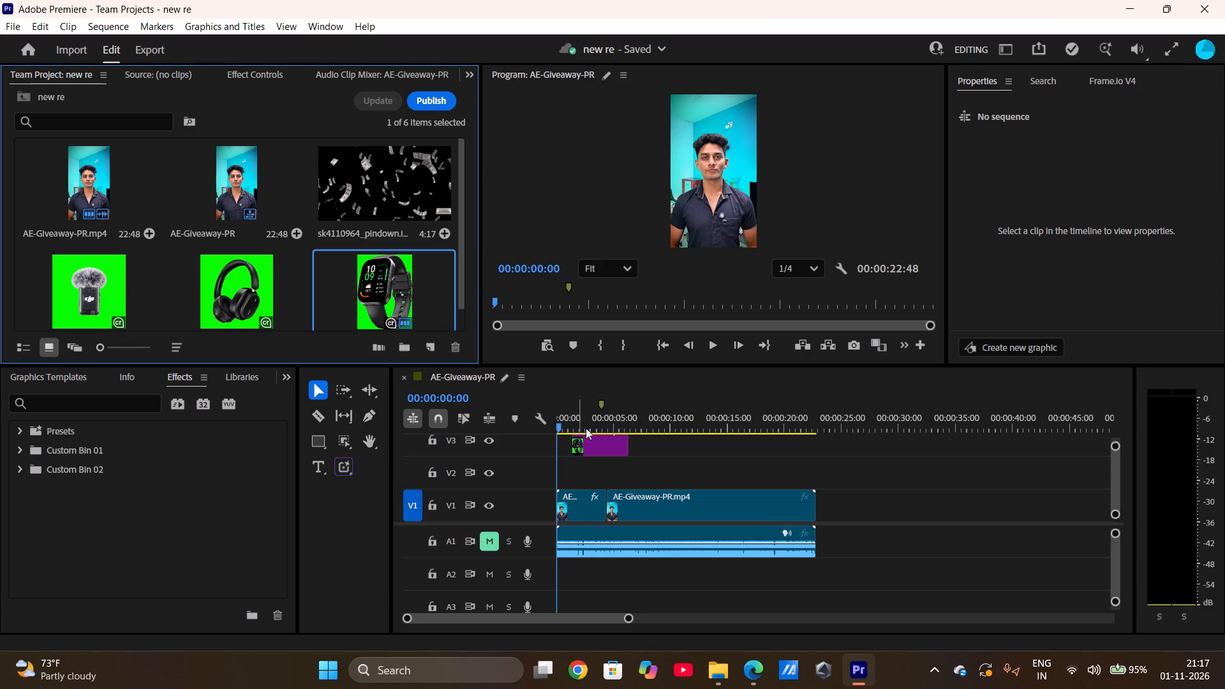
{"action": "left_click", "coordinate": [595, 439]}
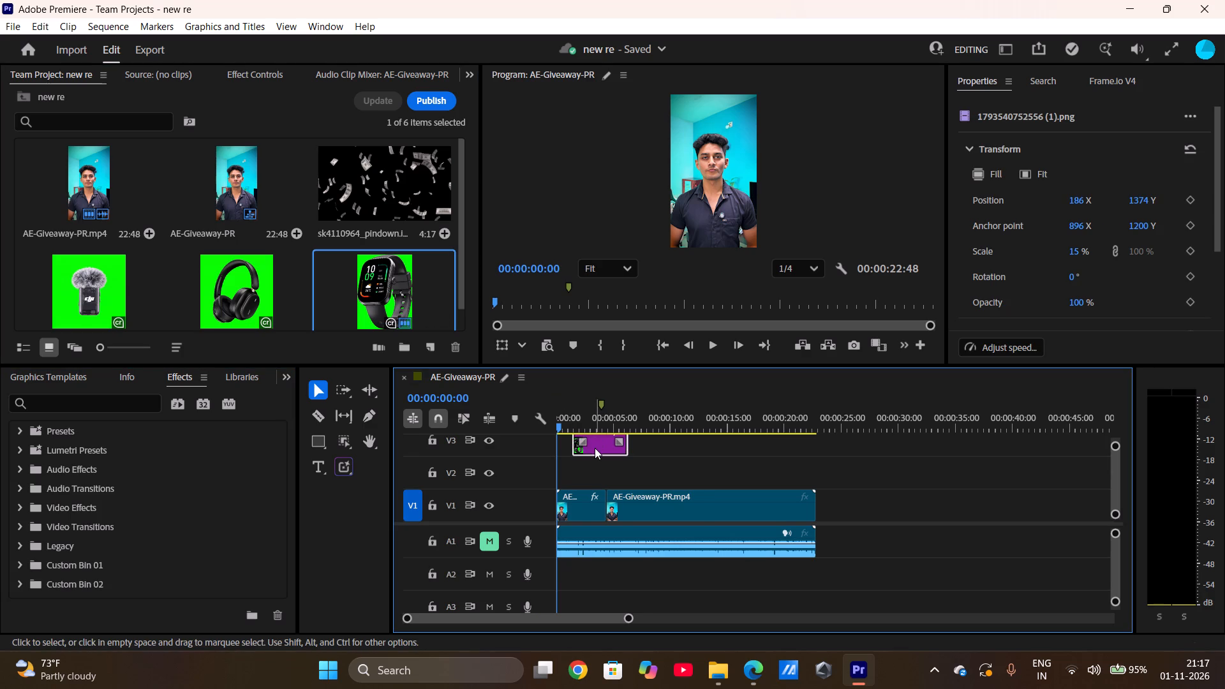
{"action": "key", "text": "BackSpace"}
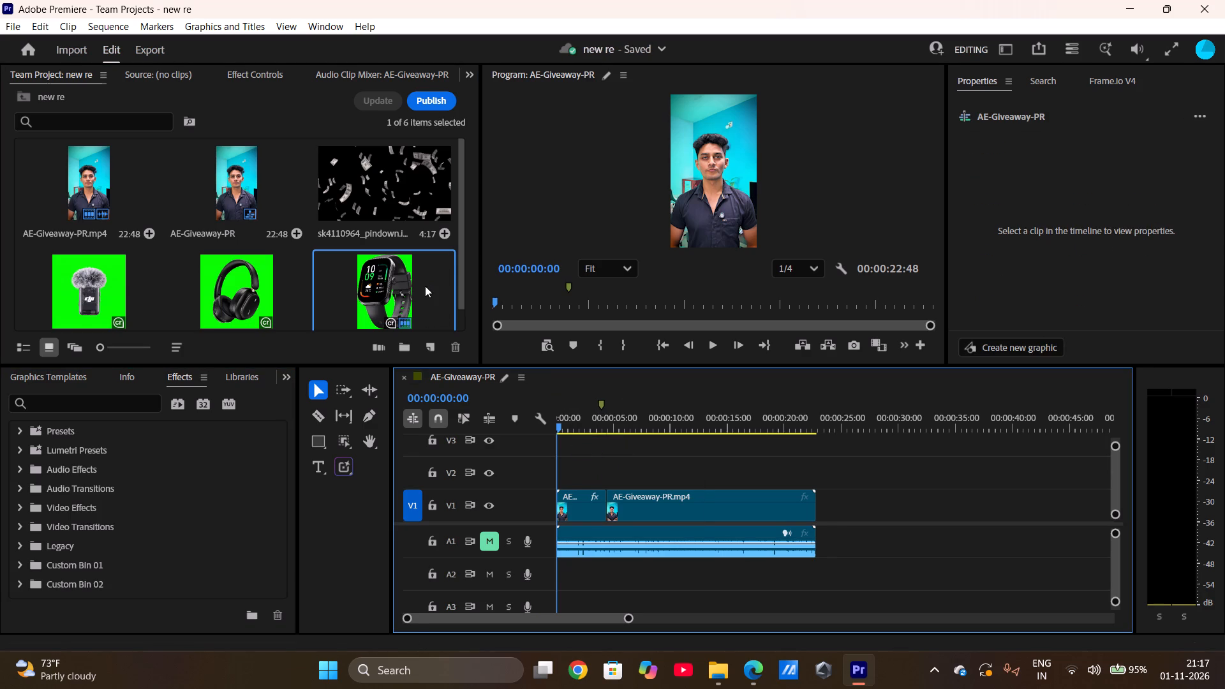
Place the green-screen smartwatch image on track V3, starting at the timeline marker near four seconds.
{"action": "left_click_drag", "start_coordinate": [425, 286], "coordinate": [600, 455]}
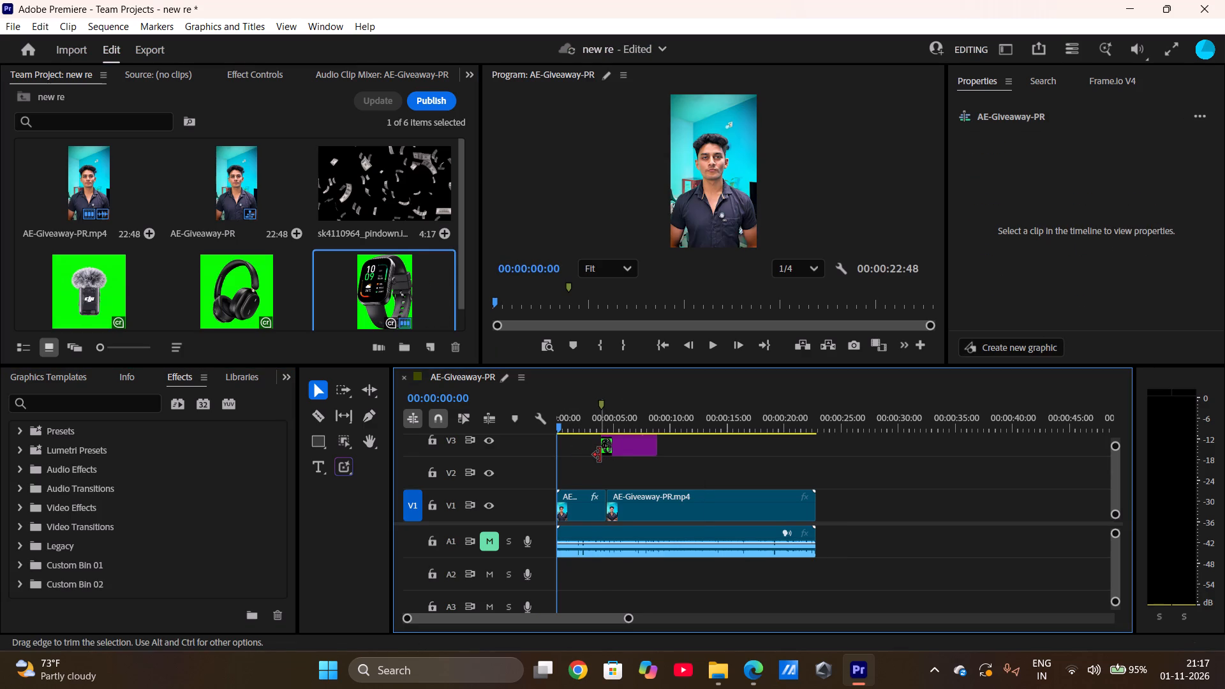
{"action": "left_click", "coordinate": [618, 452]}
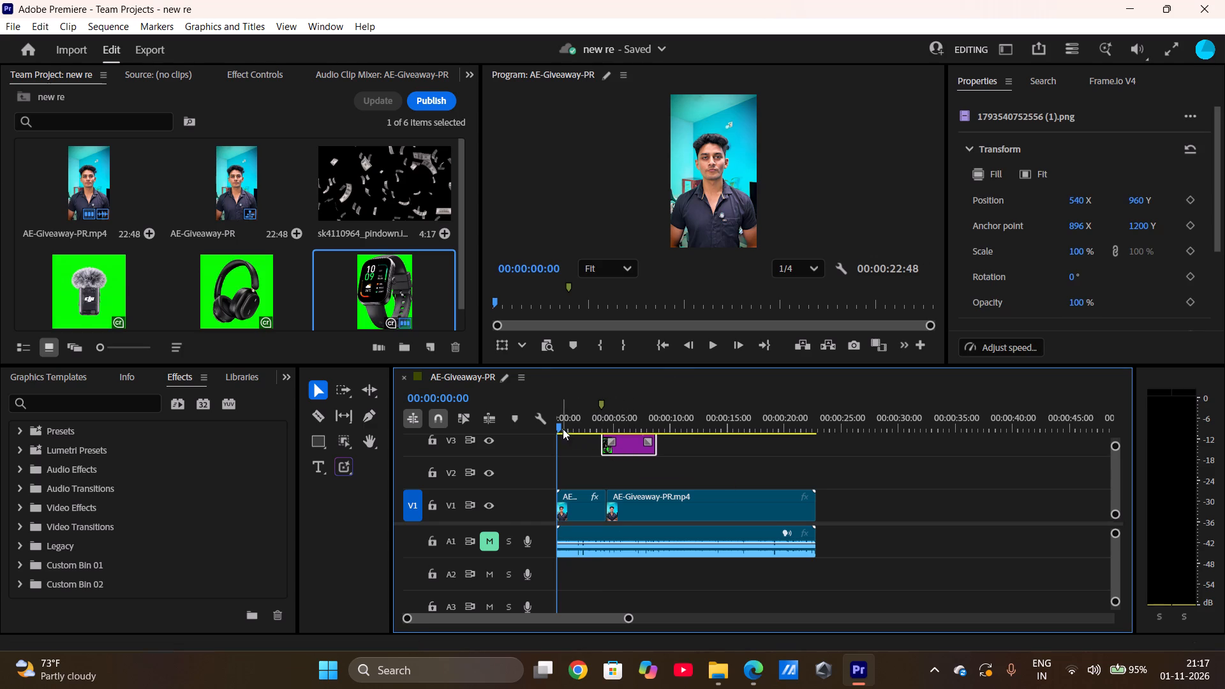
Move the playhead to 00:00:04:03 and set the smartwatch clip's scale to 20.
{"action": "left_click_drag", "start_coordinate": [556, 424], "coordinate": [603, 430]}
{"action": "left_click", "coordinate": [679, 186]}
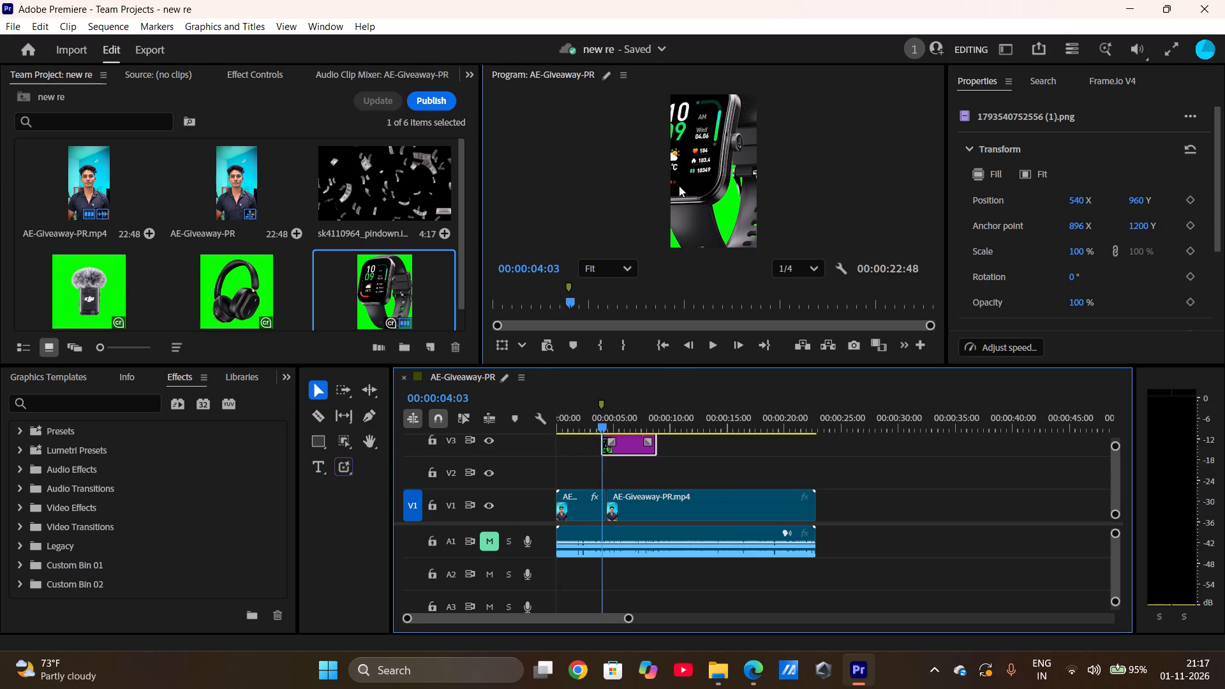
{"action": "left_click", "coordinate": [612, 447]}
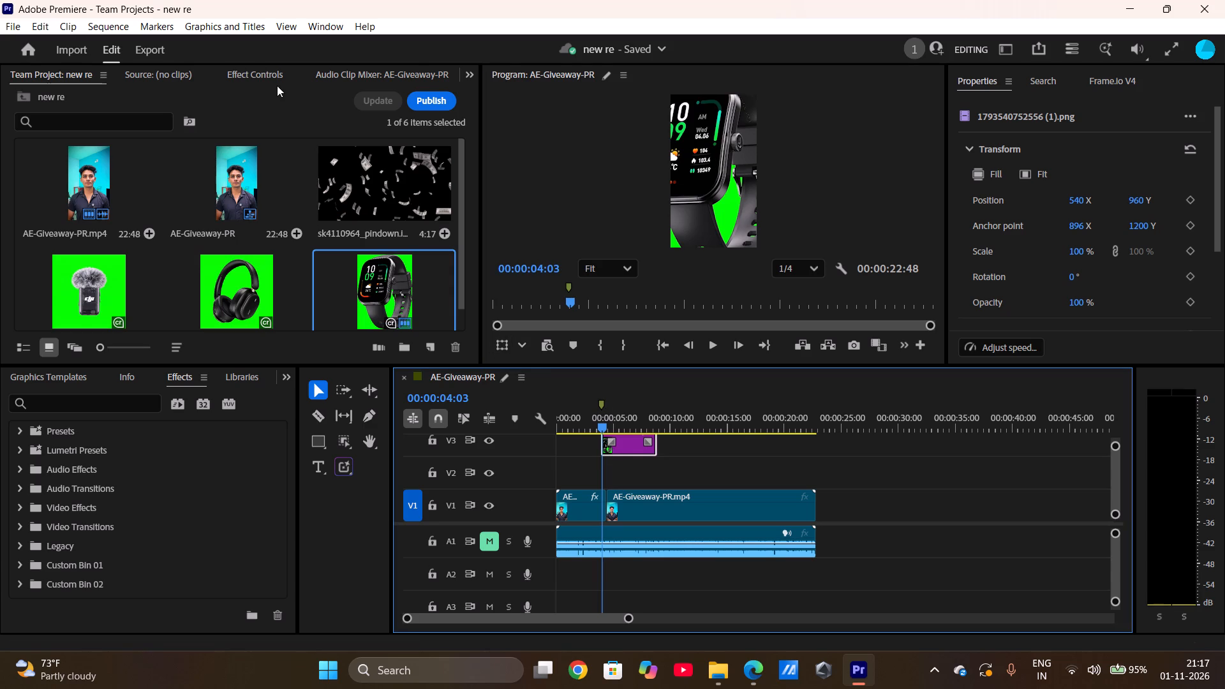
{"action": "left_click", "coordinate": [260, 74]}
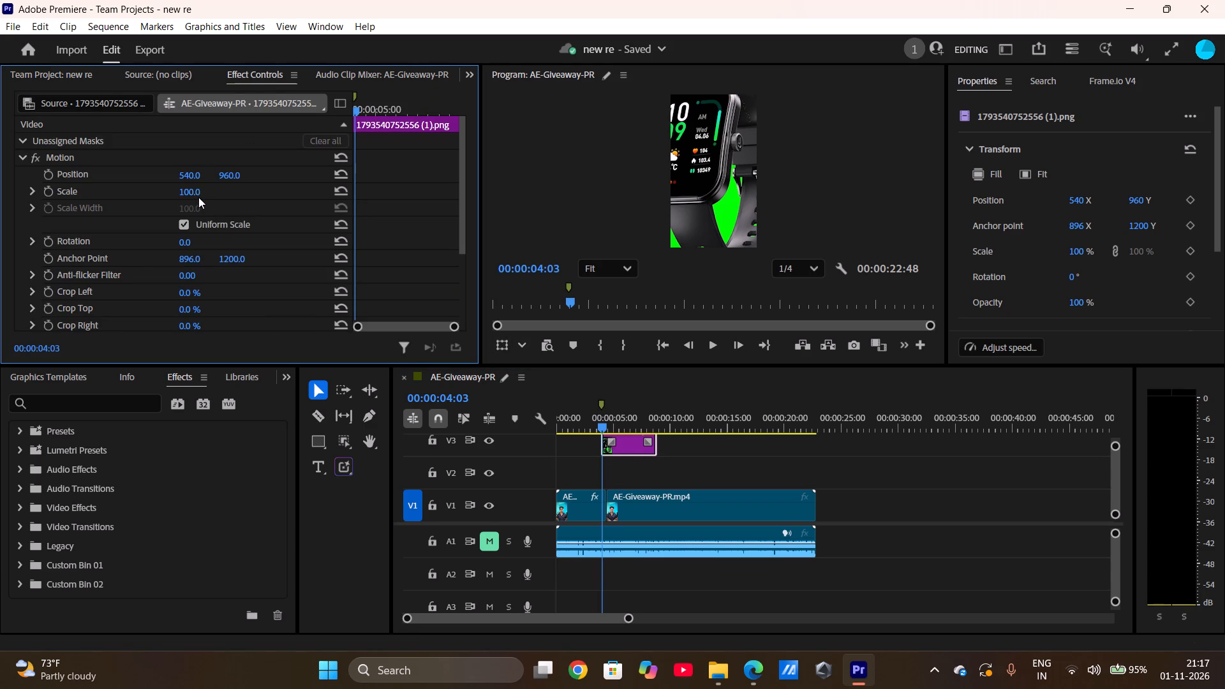
{"action": "left_click_drag", "start_coordinate": [195, 195], "coordinate": [147, 188]}
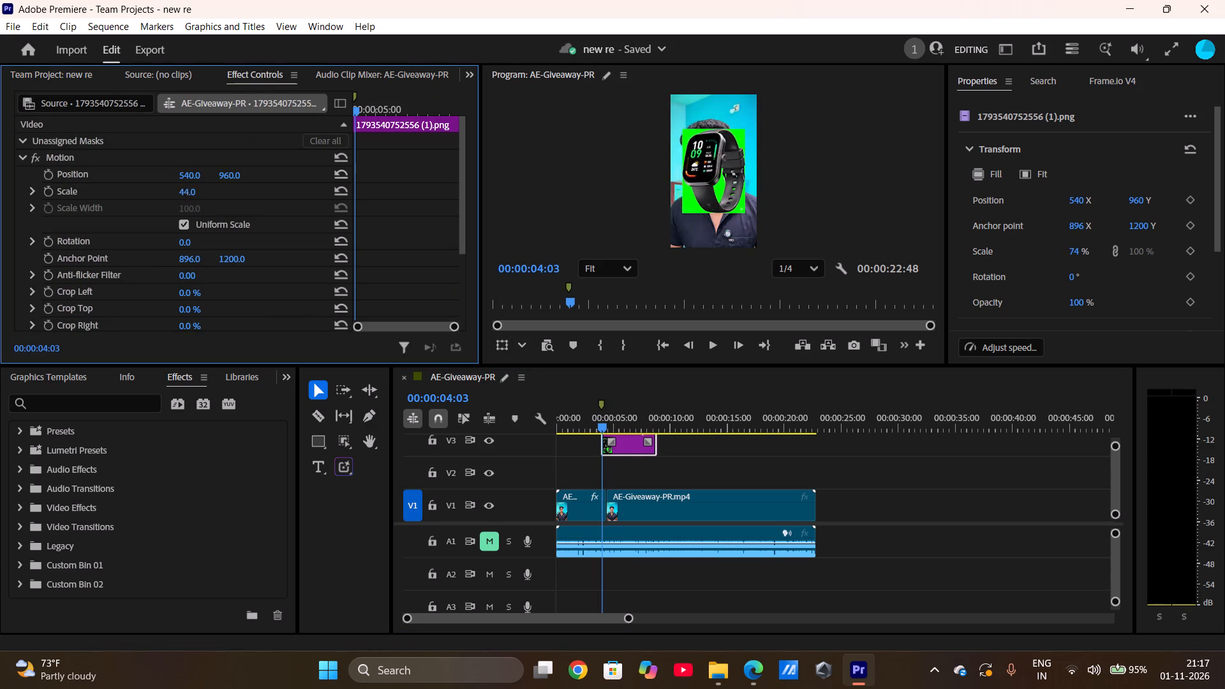
{"action": "left_click_drag", "start_coordinate": [147, 188], "coordinate": [130, 180]}
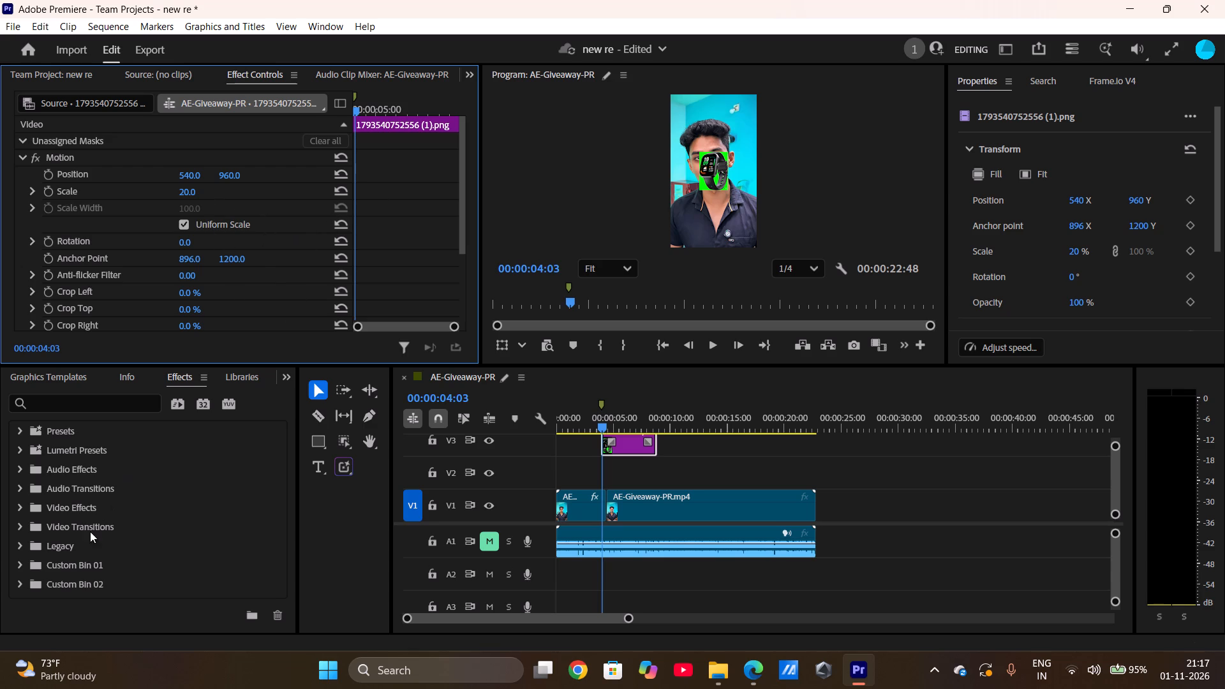
Search the effects for "ultra key" and apply Ultra Key to the second AE-Giveaway-PR.mp4 clip on V1.
{"action": "left_click", "coordinate": [80, 507]}
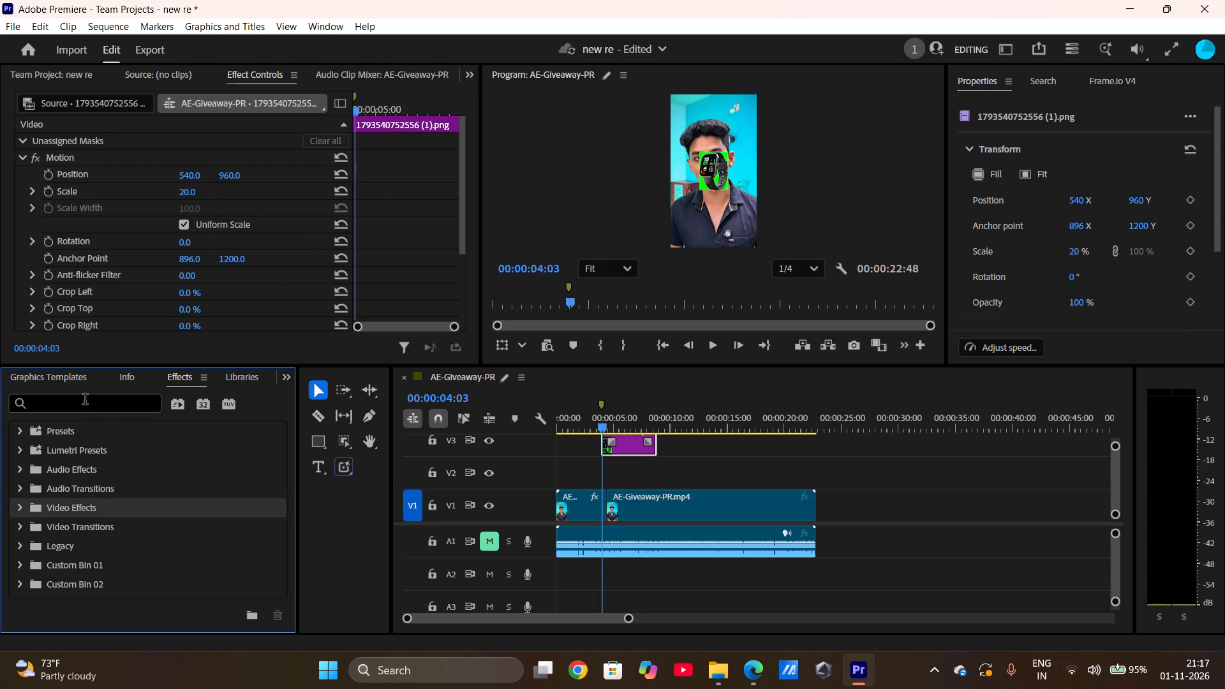
{"action": "left_click", "coordinate": [85, 401]}
{"action": "type", "text": "ultra key"}
{"action": "key", "text": "Return"}
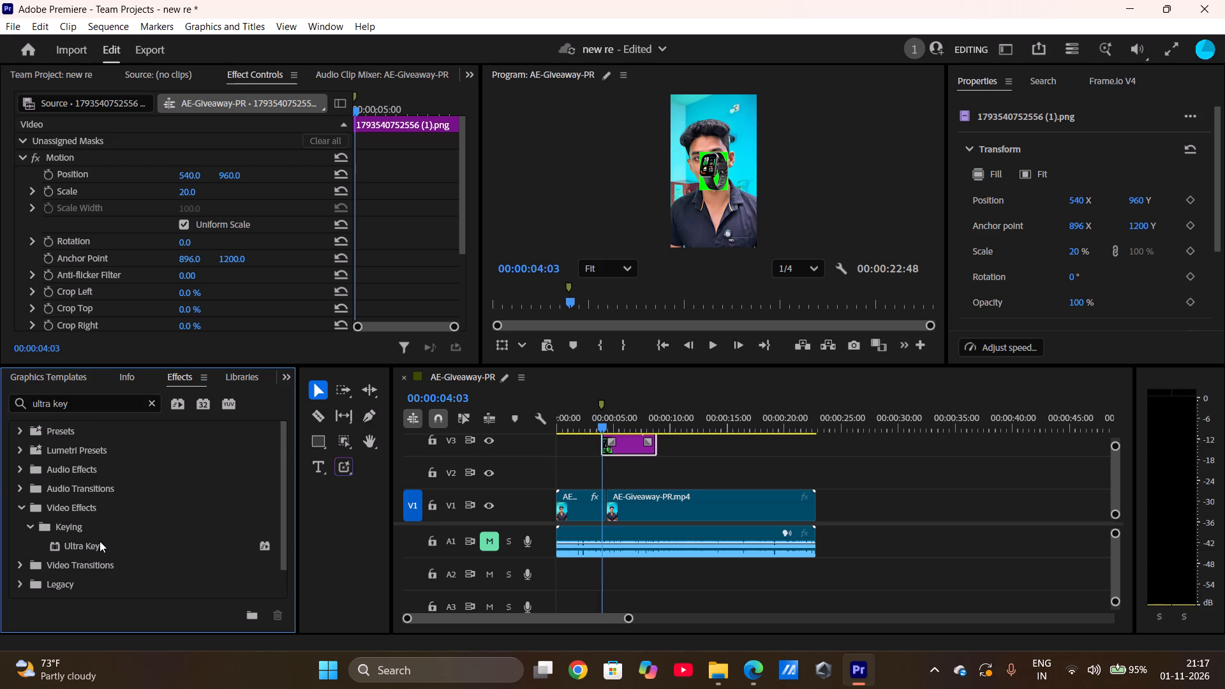
{"action": "left_click_drag", "start_coordinate": [78, 542], "coordinate": [581, 515]}
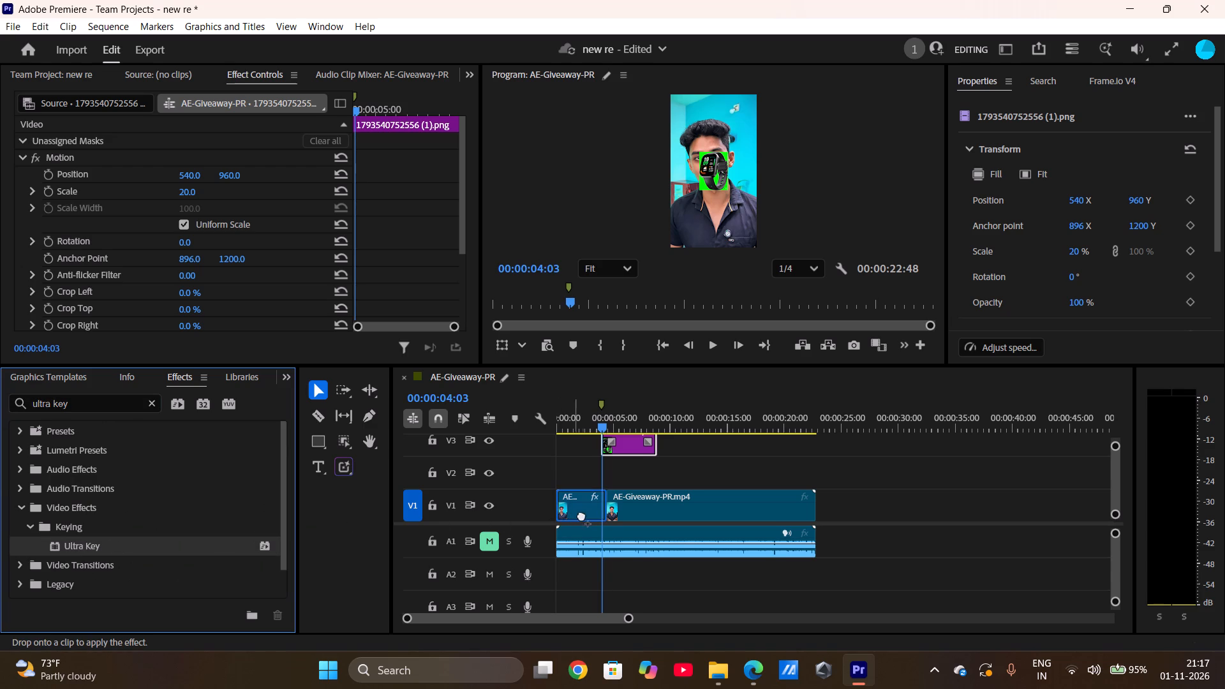
{"action": "left_click_drag", "start_coordinate": [581, 515], "coordinate": [649, 507]}
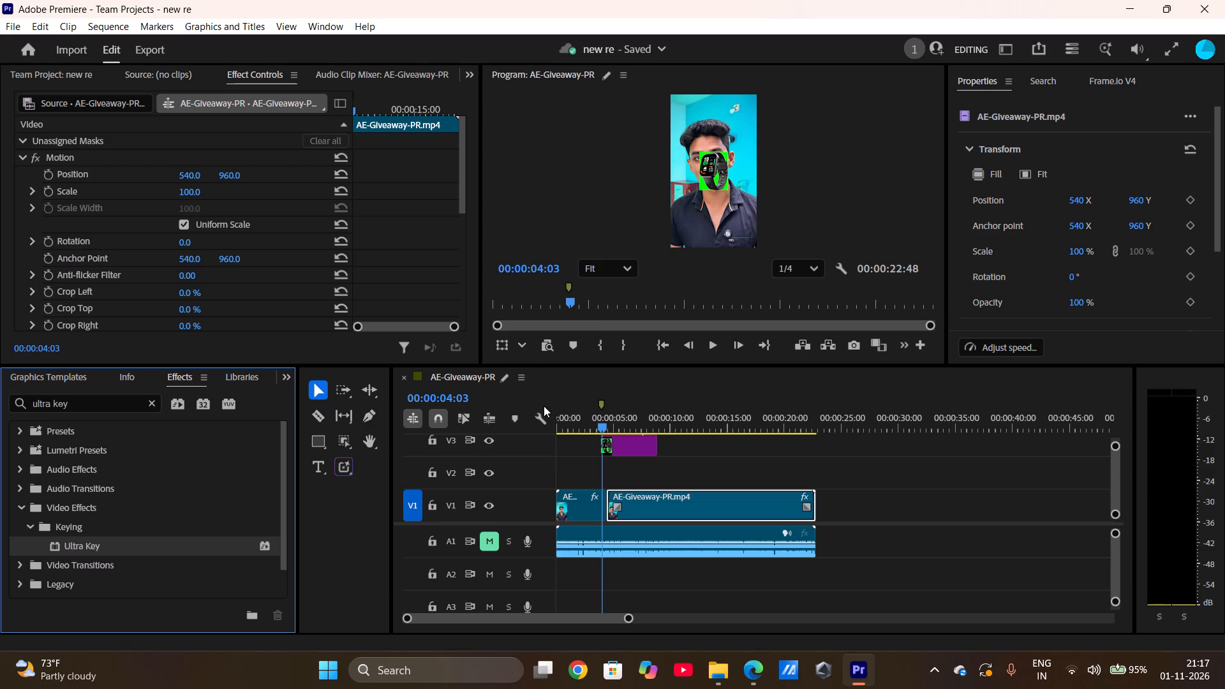
Apply the Ultra Key effect to the smartwatch image clip on V3.
{"action": "left_click", "coordinate": [623, 447]}
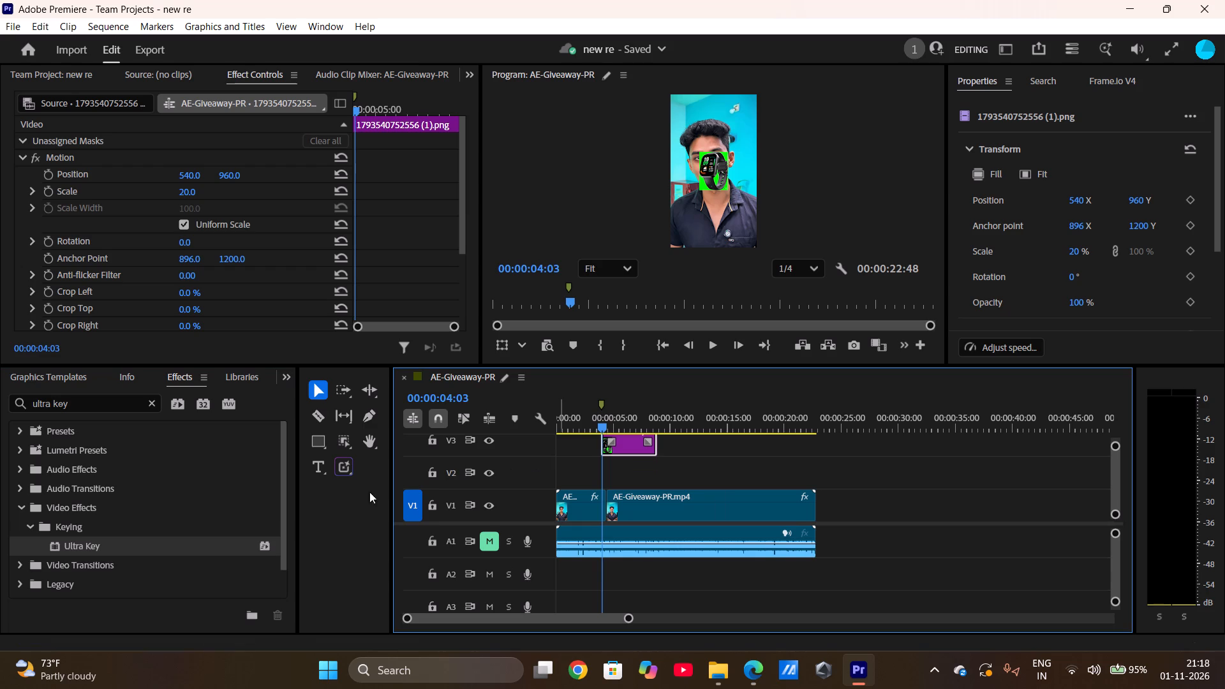
{"action": "left_click_drag", "start_coordinate": [233, 549], "coordinate": [625, 449]}
{"action": "left_click", "coordinate": [625, 449]}
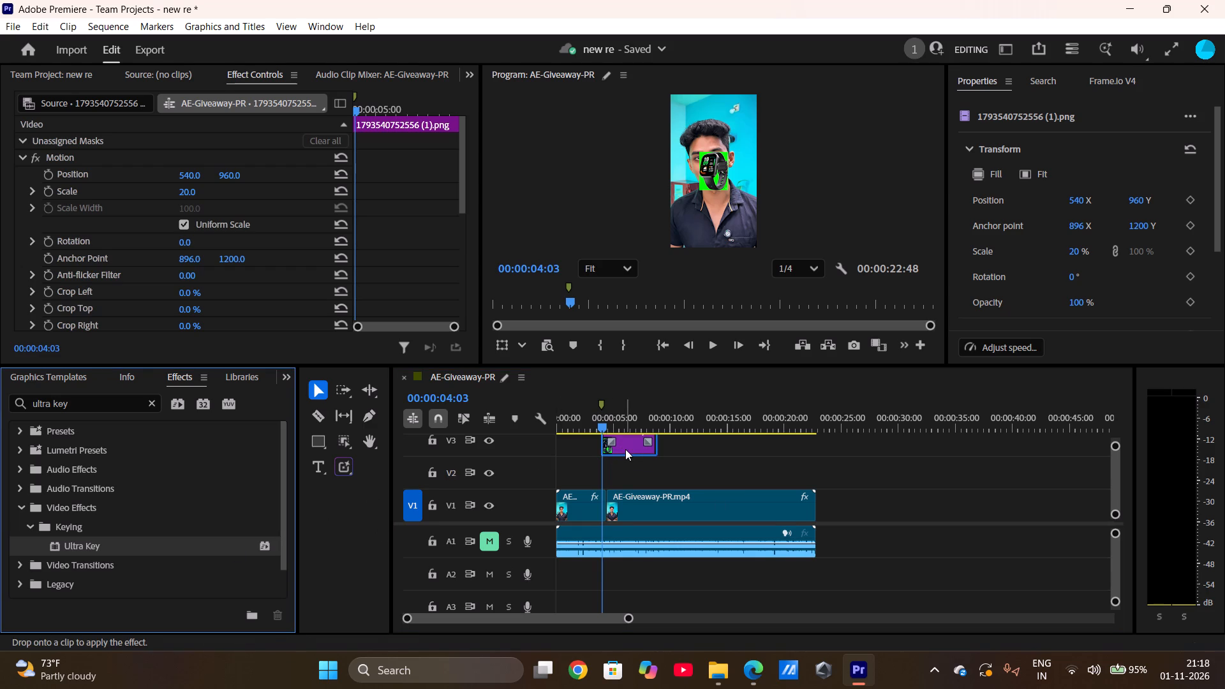
Set the smartwatch clip's Ultra Key key color to green 16E000.
{"action": "scroll", "coordinate": [284, 283], "scroll_direction": "down", "scroll_amount": 2}
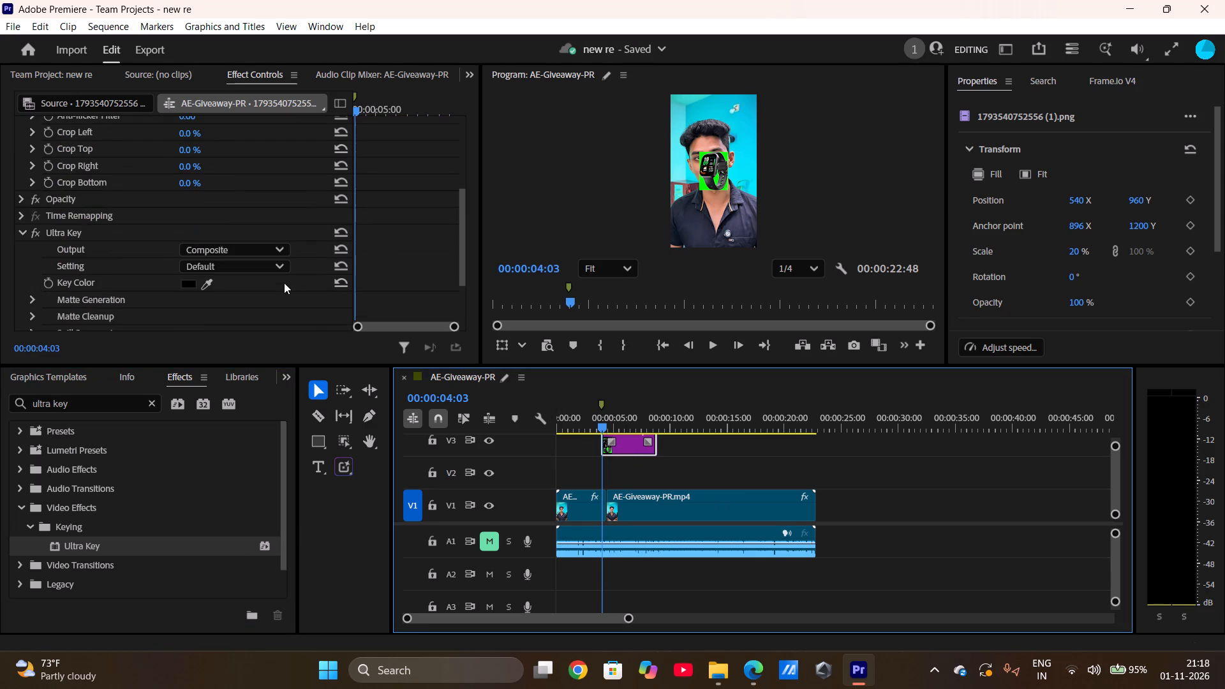
{"action": "left_click", "coordinate": [208, 284]}
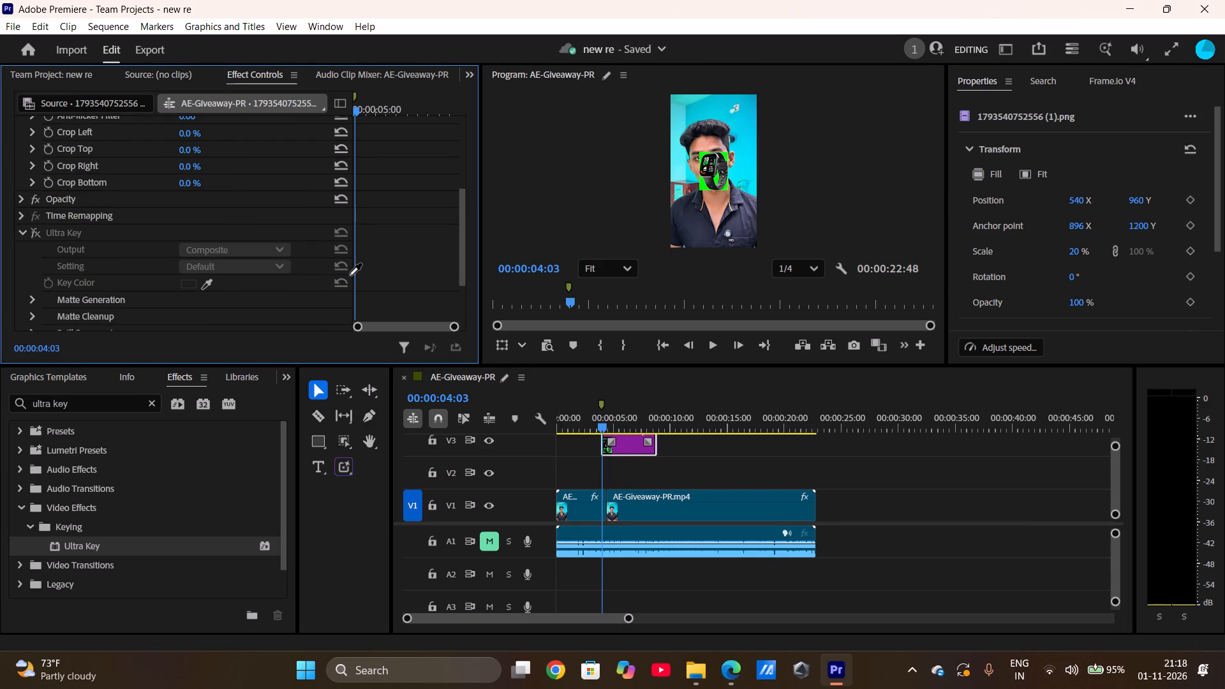
{"action": "scroll", "coordinate": [322, 298], "scroll_direction": "down", "scroll_amount": 1}
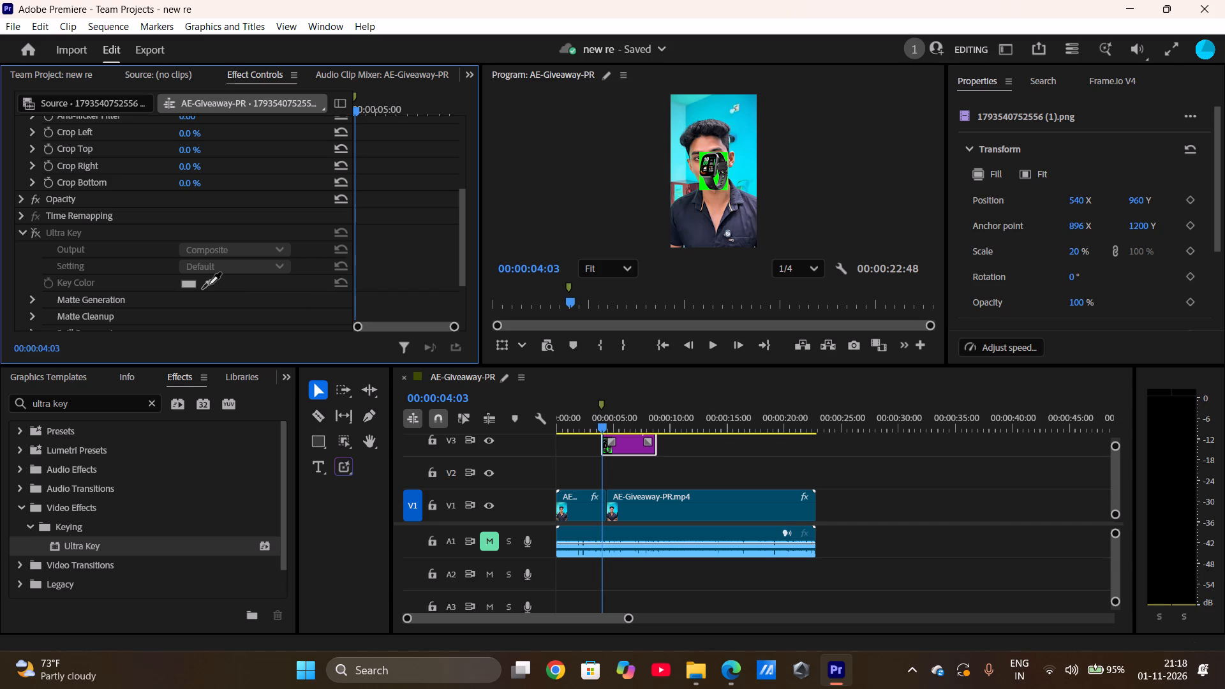
{"action": "left_click", "coordinate": [204, 287]}
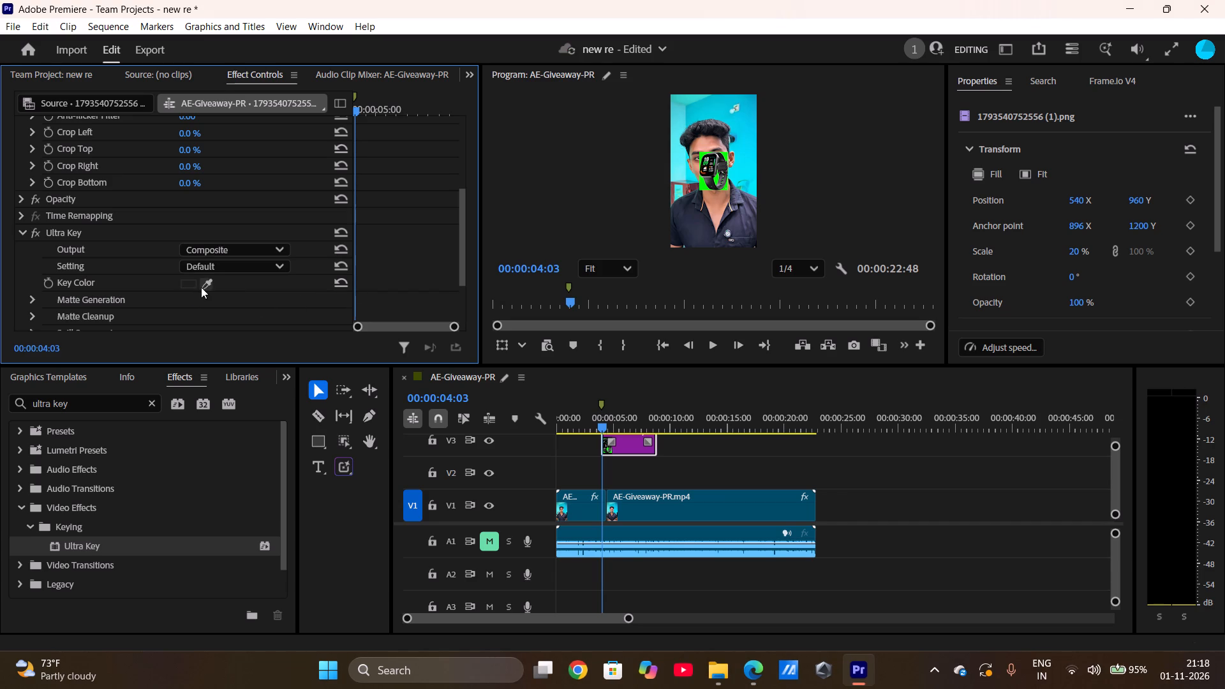
{"action": "left_click", "coordinate": [201, 287]}
{"action": "left_click", "coordinate": [190, 285]}
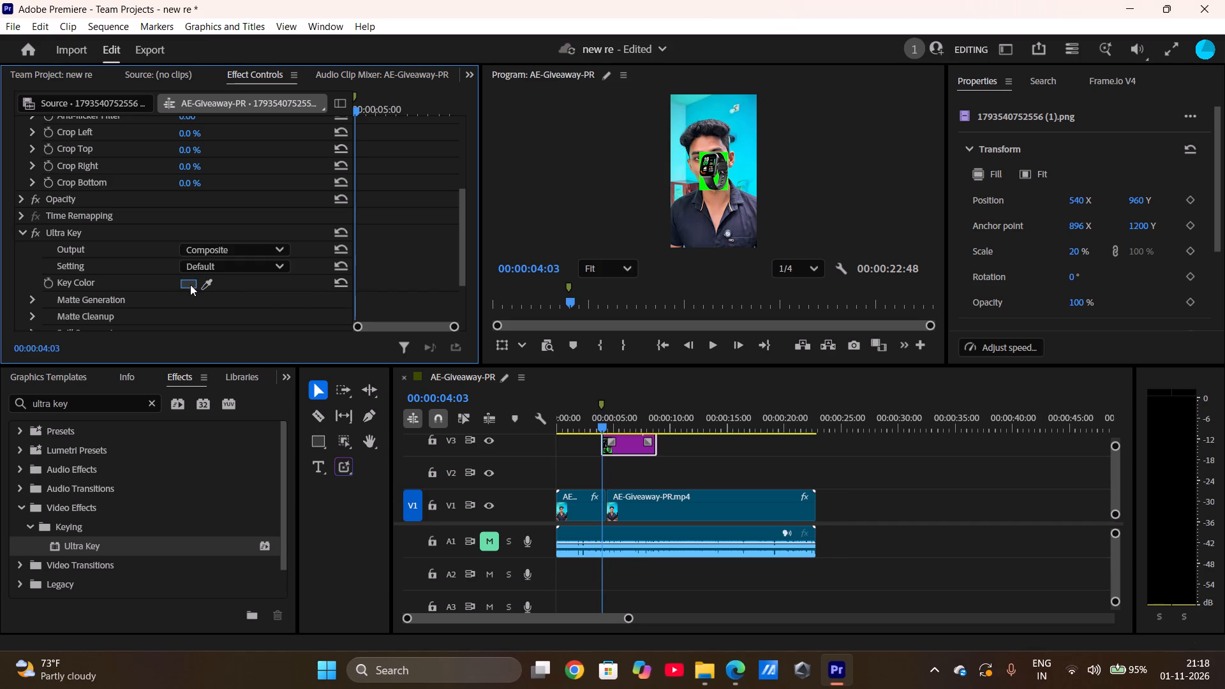
{"action": "double_click", "coordinate": [190, 285]}
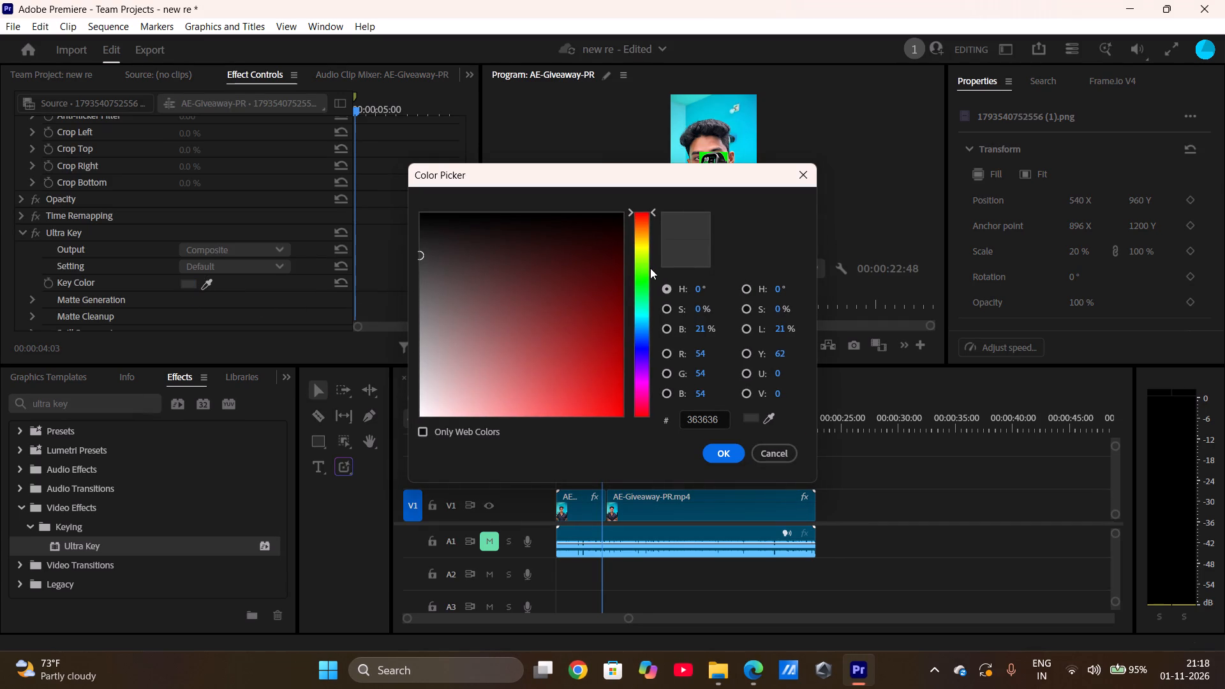
{"action": "left_click", "coordinate": [637, 272]}
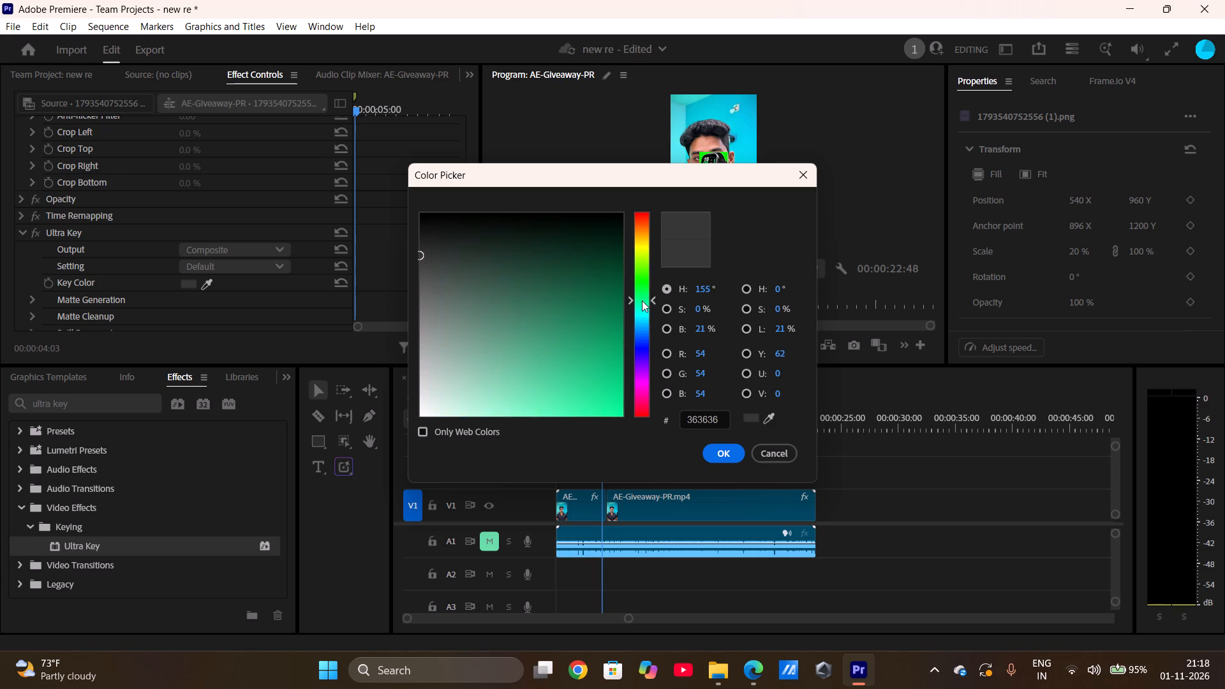
{"action": "left_click_drag", "start_coordinate": [583, 372], "coordinate": [644, 390]}
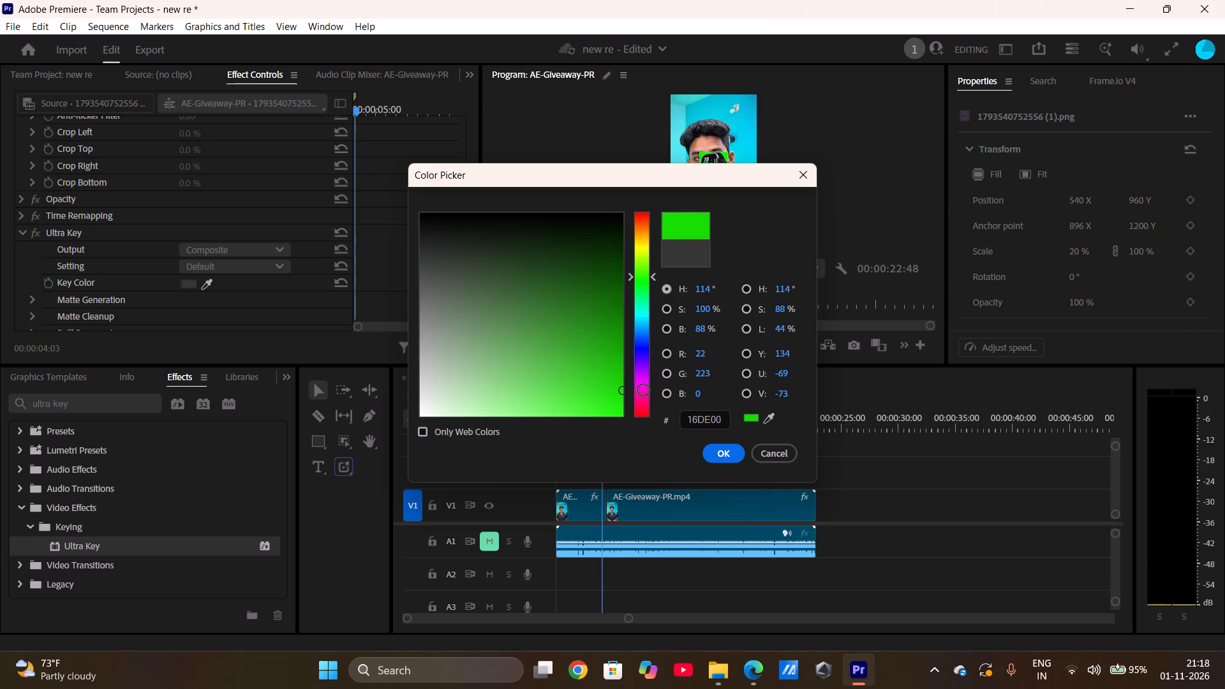
{"action": "left_click_drag", "start_coordinate": [644, 390], "coordinate": [644, 391]}
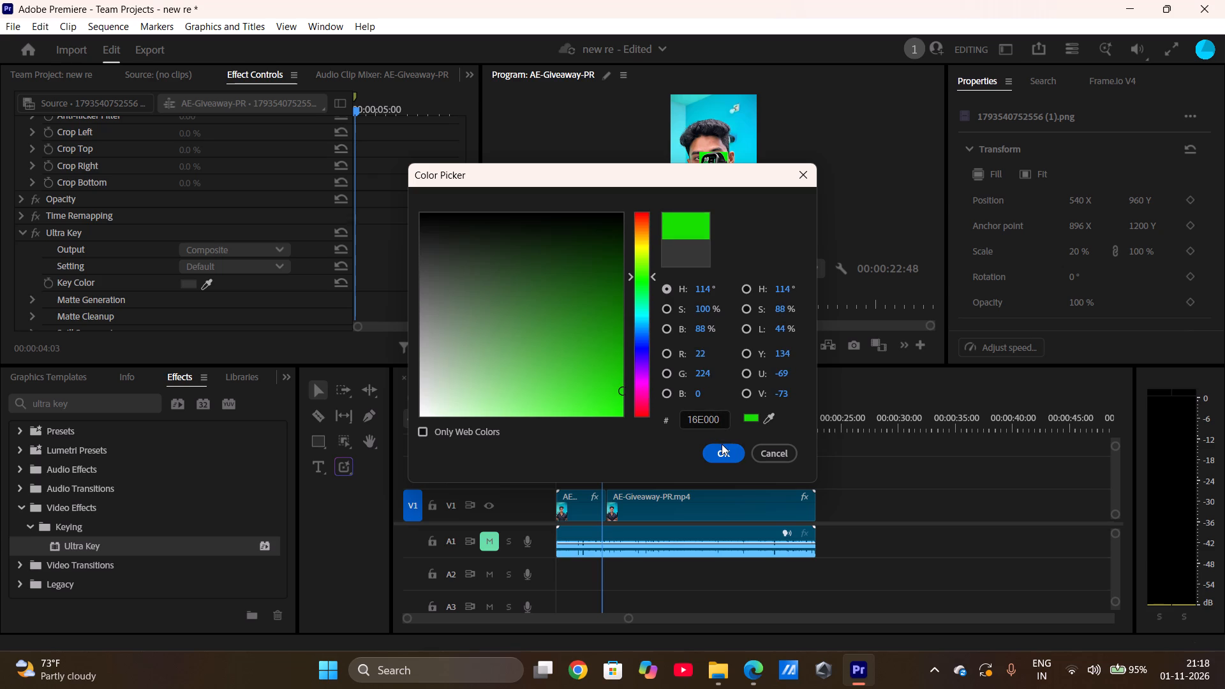
{"action": "left_click", "coordinate": [721, 457]}
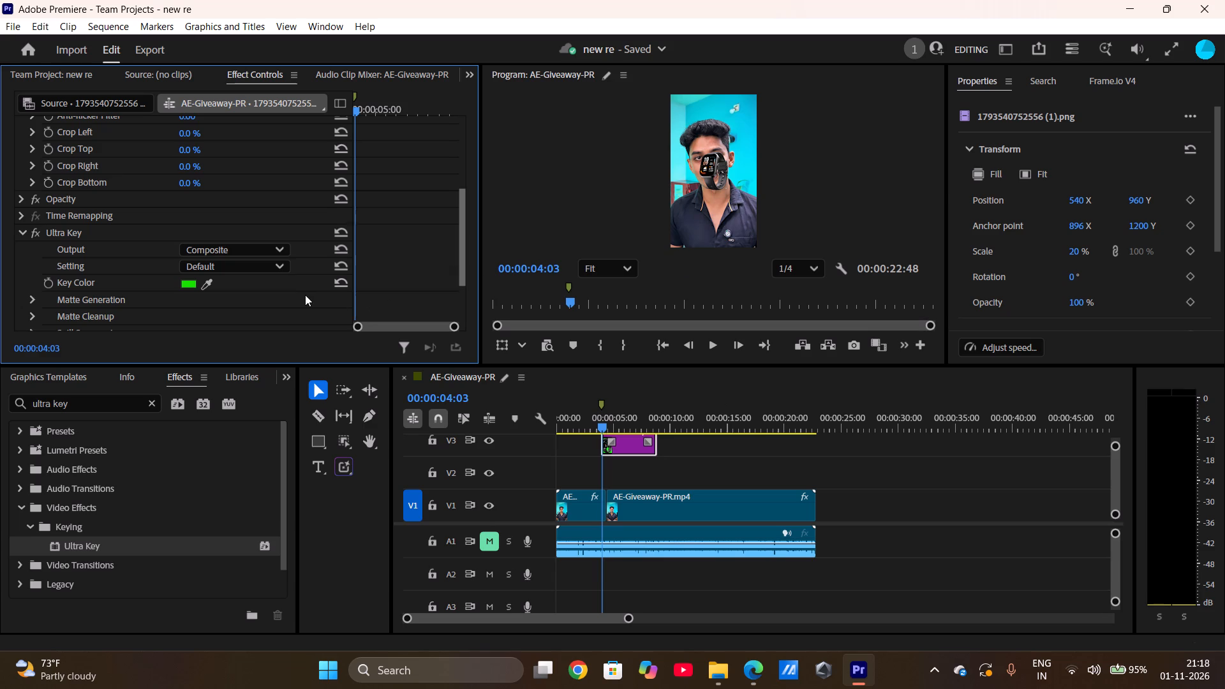
Move the keyed smartwatch to position 214, 1460 and set its scale to 14.
{"action": "scroll", "coordinate": [305, 295], "scroll_direction": "up", "scroll_amount": 2}
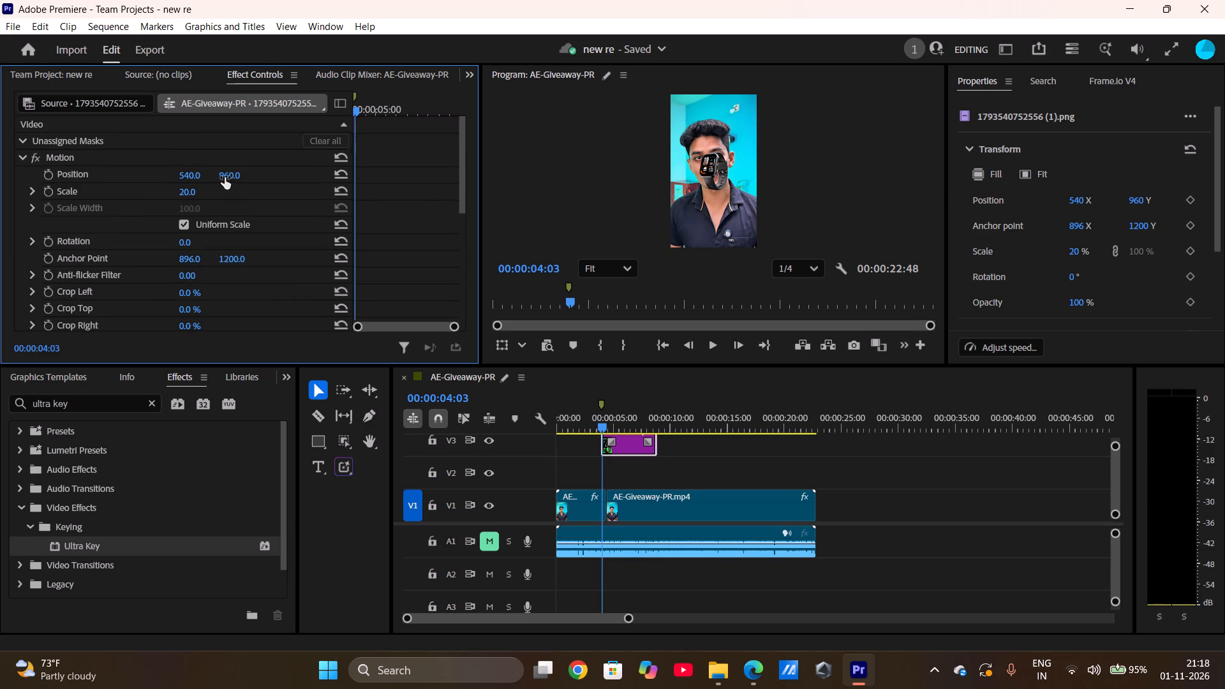
{"action": "left_click_drag", "start_coordinate": [223, 175], "coordinate": [393, 200]}
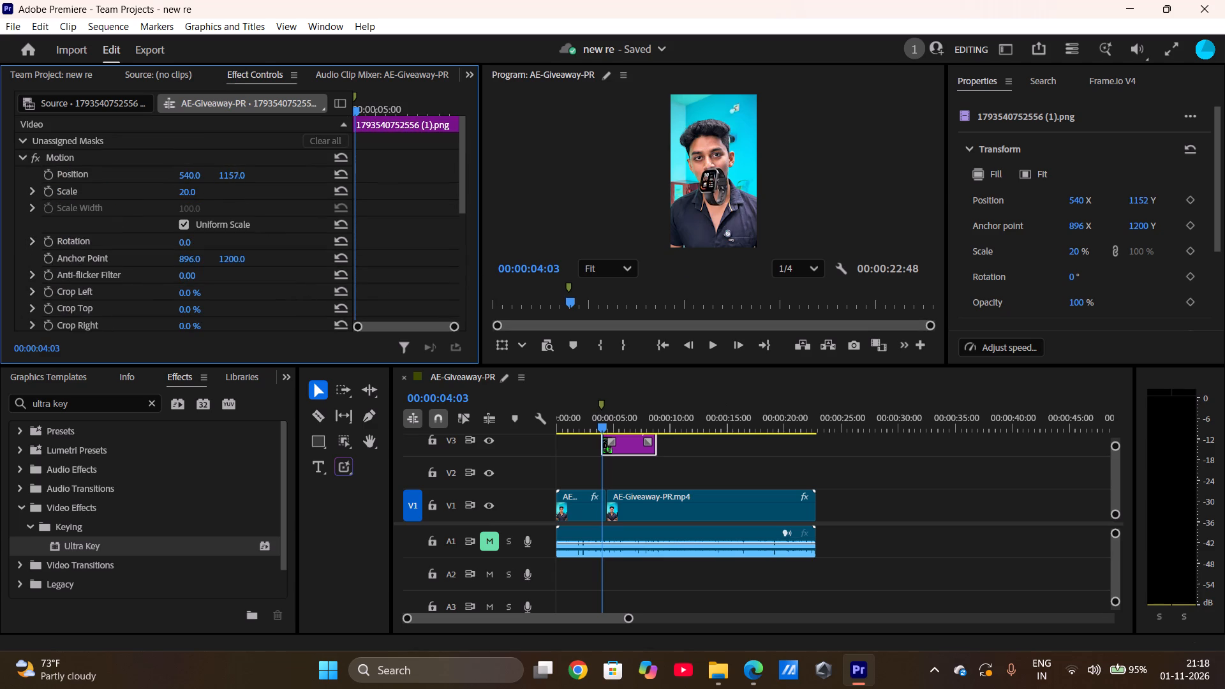
{"action": "left_click_drag", "start_coordinate": [393, 200], "coordinate": [626, 226]}
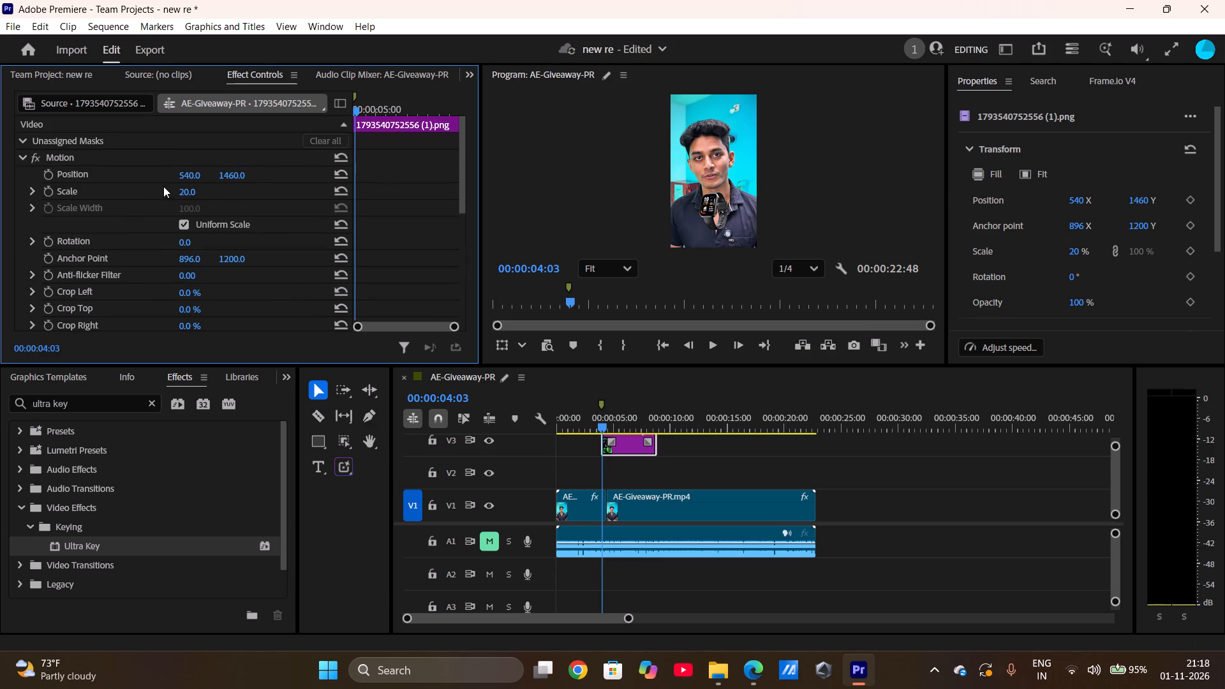
{"action": "left_click_drag", "start_coordinate": [189, 177], "coordinate": [68, 183]}
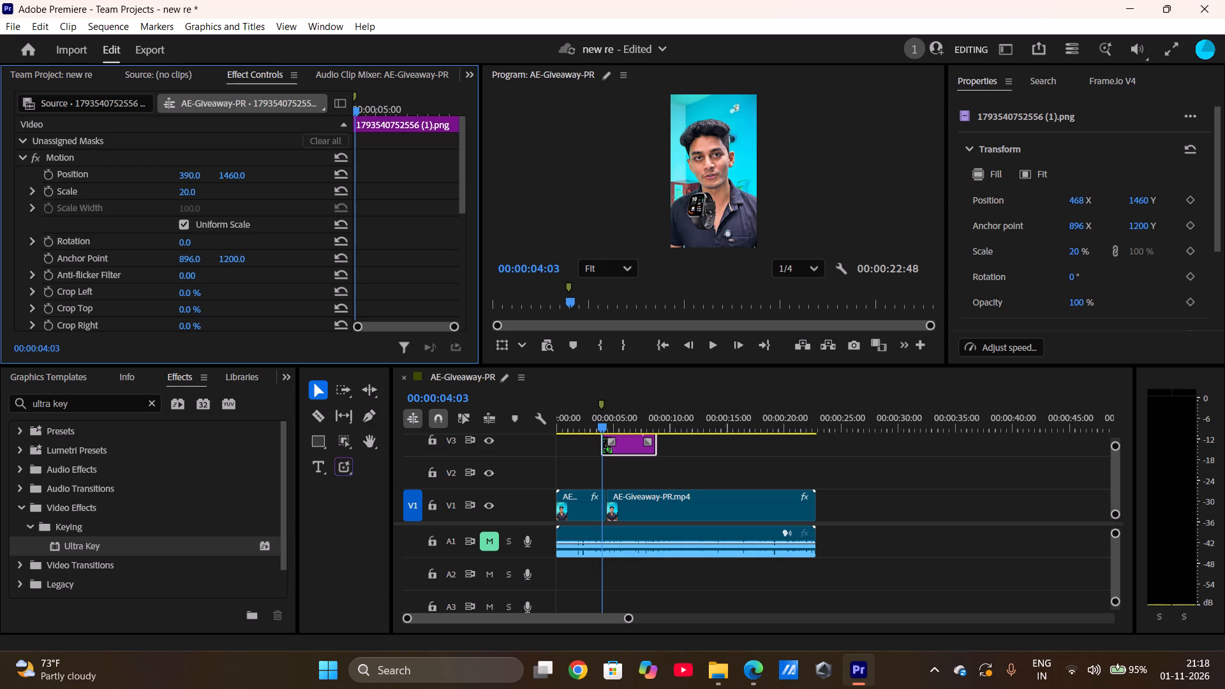
{"action": "left_click_drag", "start_coordinate": [68, 183], "coordinate": [174, 178]}
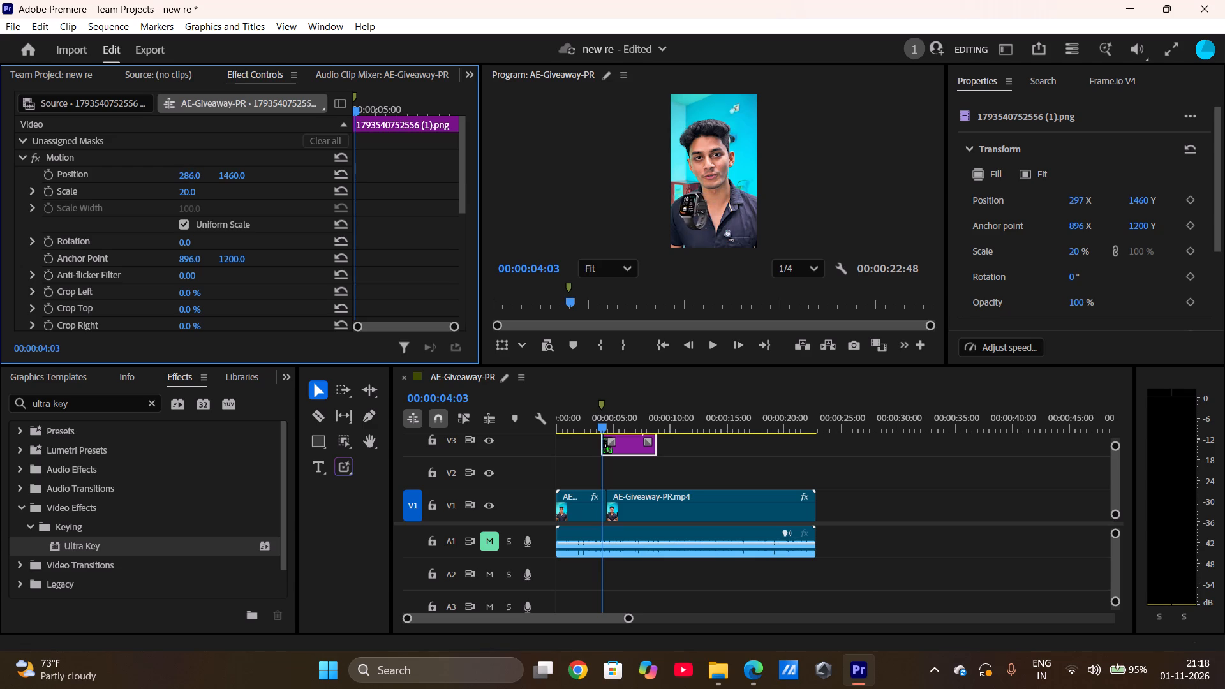
{"action": "left_click_drag", "start_coordinate": [174, 178], "coordinate": [127, 182]}
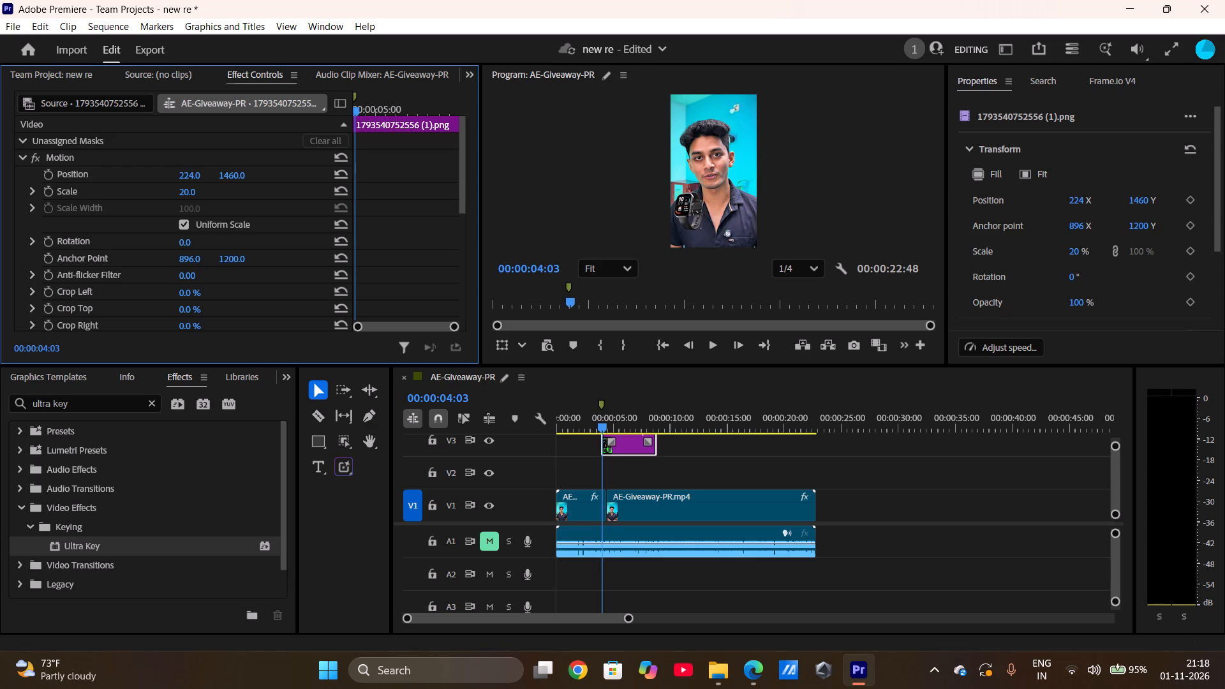
{"action": "left_click_drag", "start_coordinate": [127, 182], "coordinate": [122, 185]}
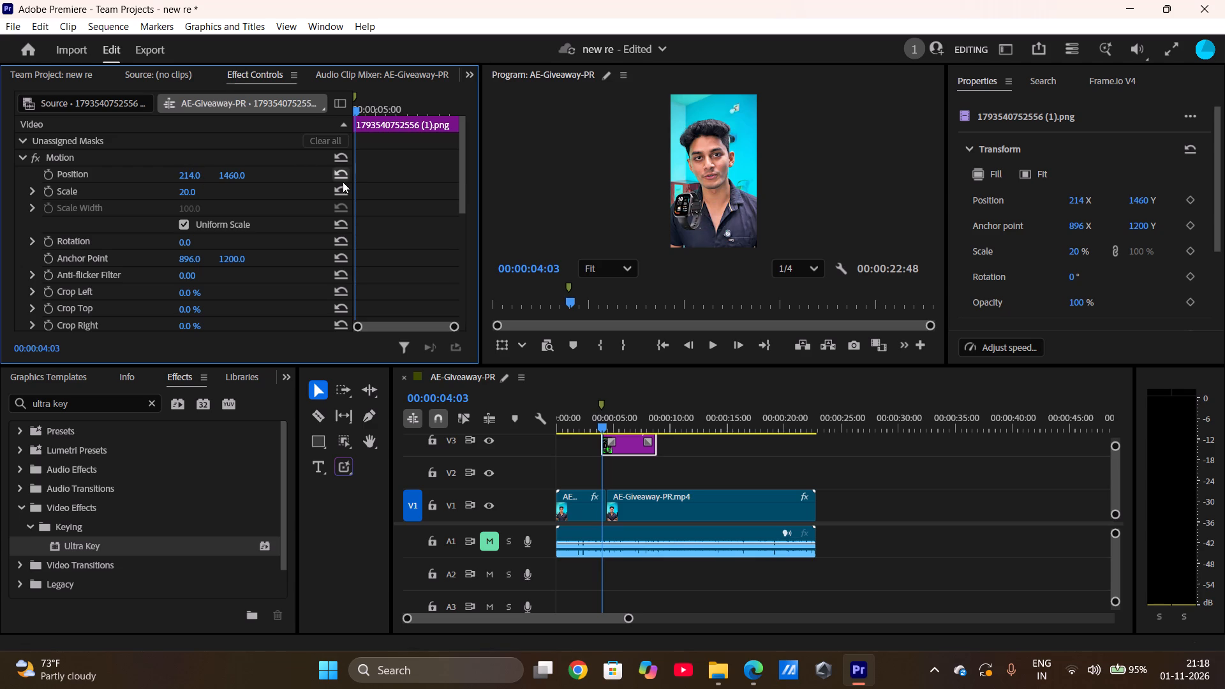
{"action": "left_click", "coordinate": [188, 191]}
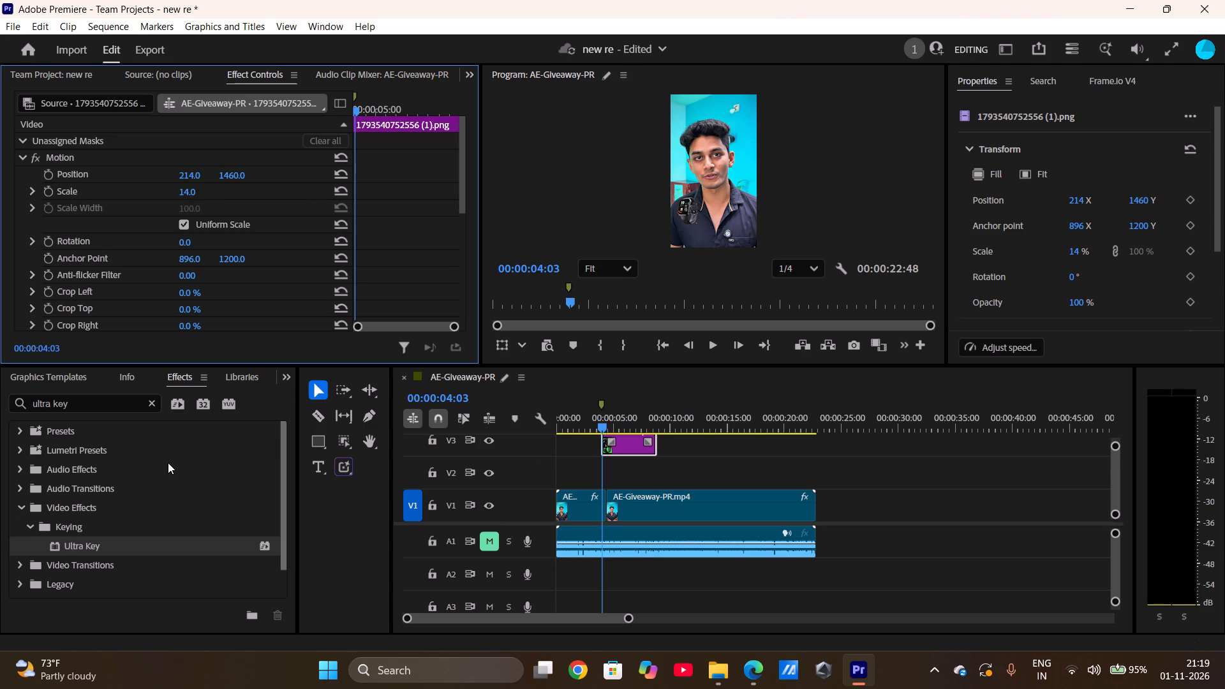
{"action": "scroll", "coordinate": [168, 463], "scroll_direction": "up", "scroll_amount": 2}
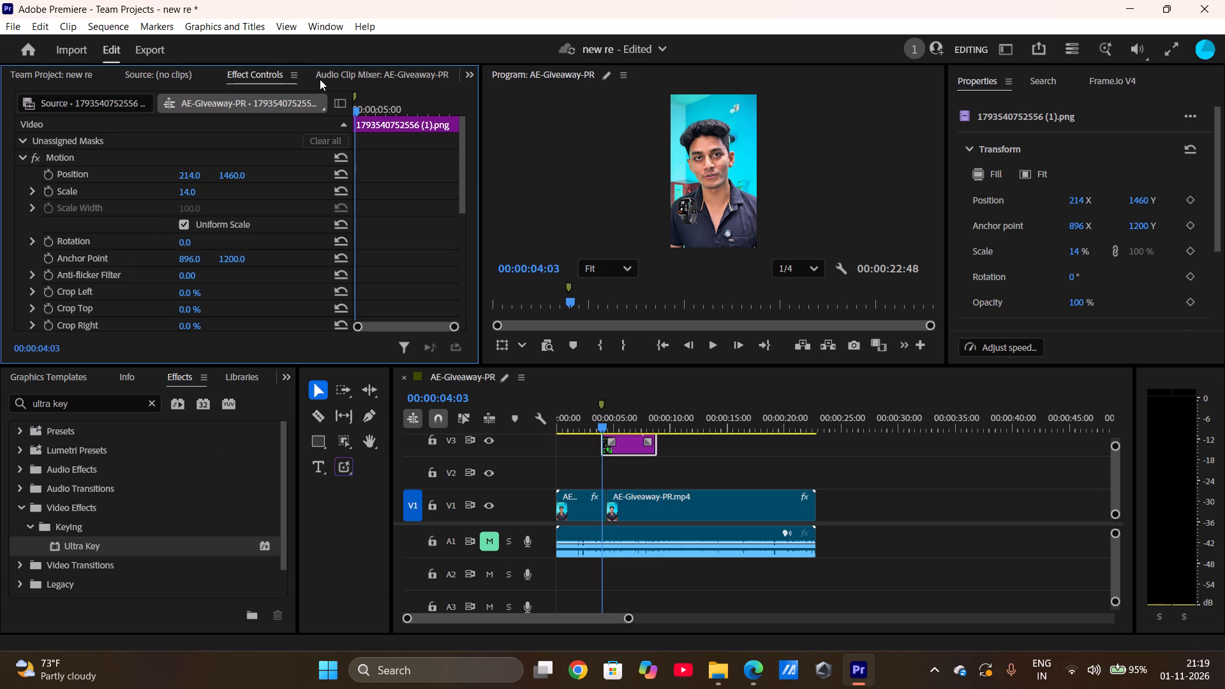
Place the green-screen DJI microphone image on V3, a little after the end of the smartwatch clip.
{"action": "left_click", "coordinate": [177, 71]}
{"action": "left_click", "coordinate": [62, 70]}
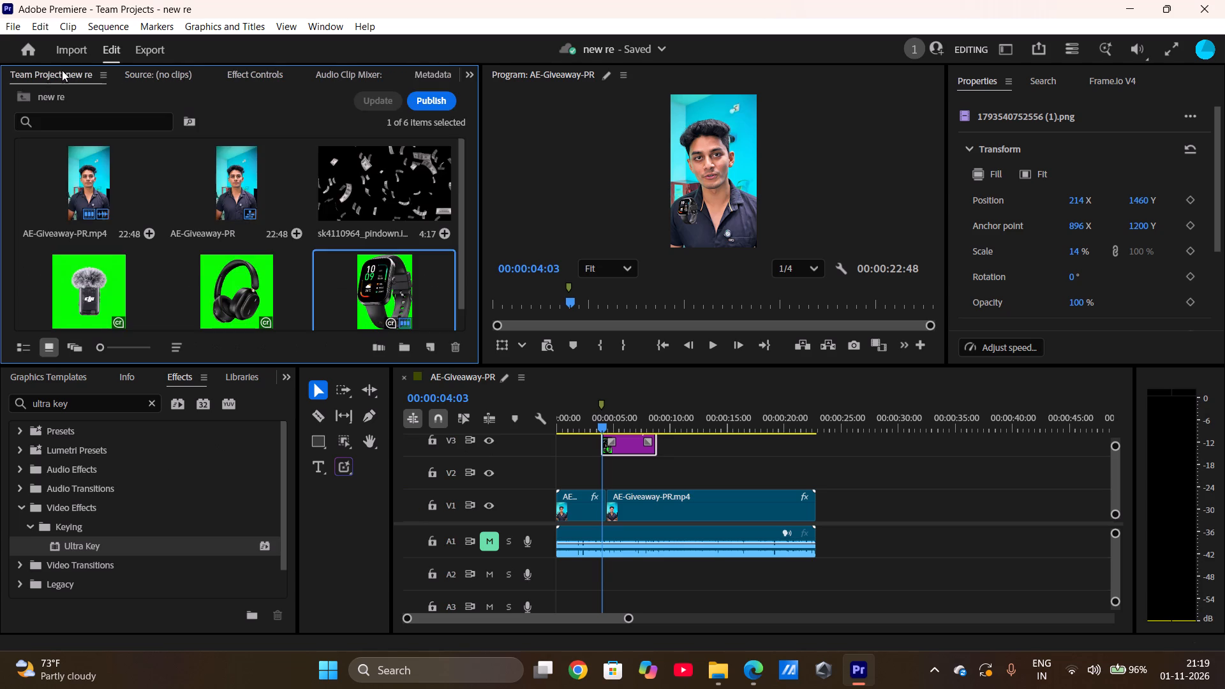
{"action": "left_click_drag", "start_coordinate": [98, 286], "coordinate": [705, 460]}
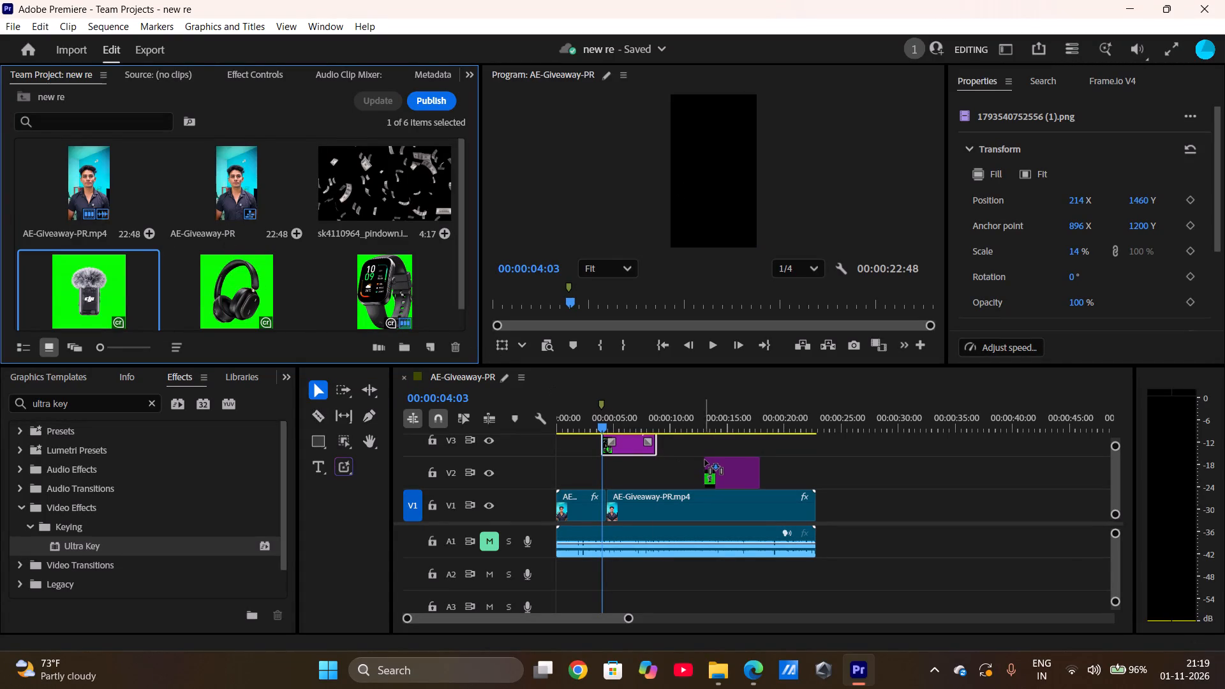
{"action": "left_click_drag", "start_coordinate": [705, 460], "coordinate": [674, 445]}
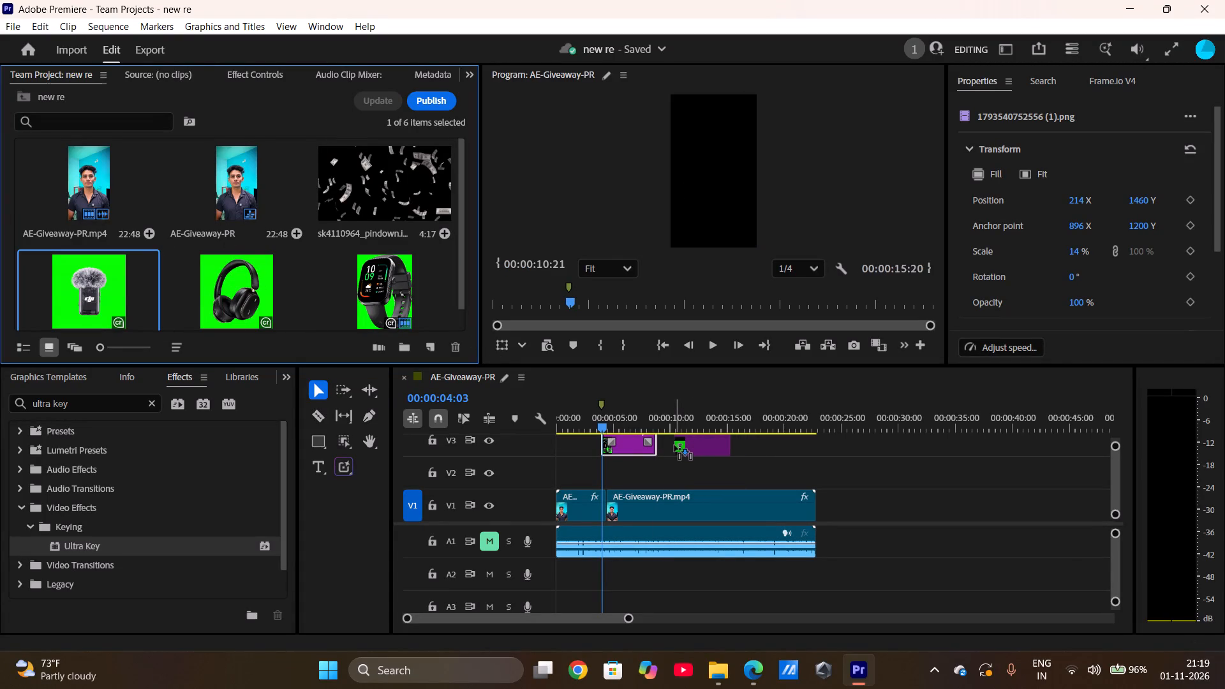
{"action": "left_click_drag", "start_coordinate": [674, 445], "coordinate": [671, 446]}
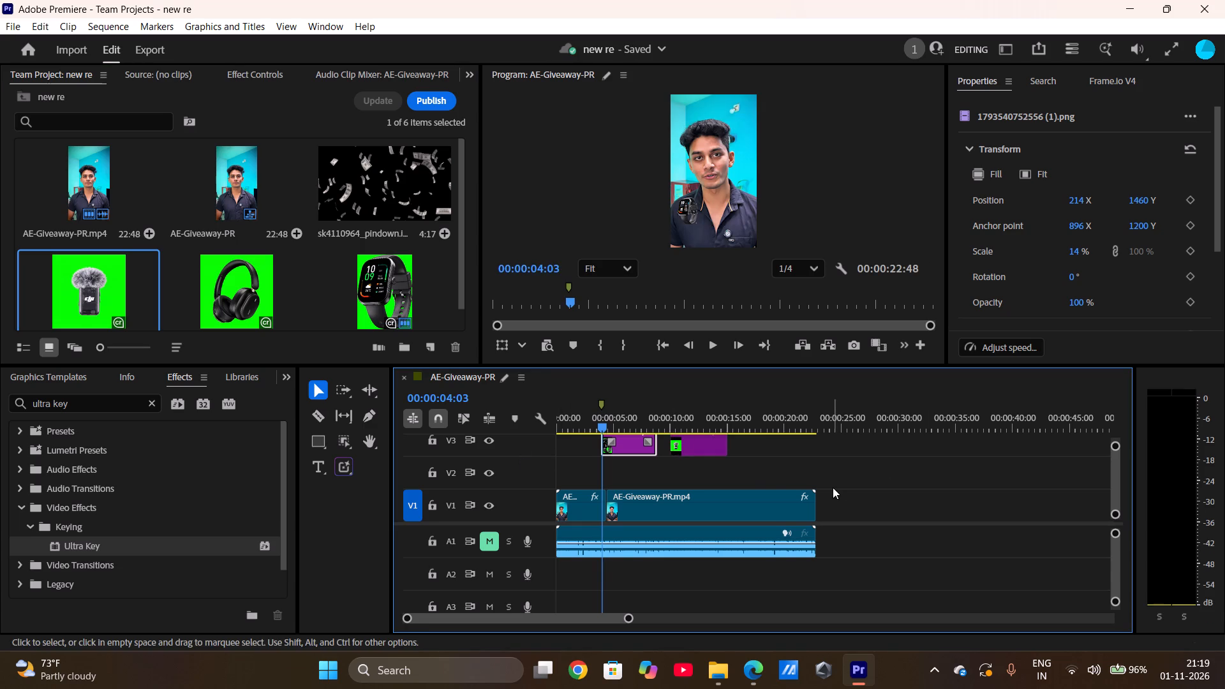
Add 4 video tracks after Video 3 and 1 audio track after Audio 3.
{"action": "left_click_drag", "start_coordinate": [1117, 444], "coordinate": [1118, 456]}
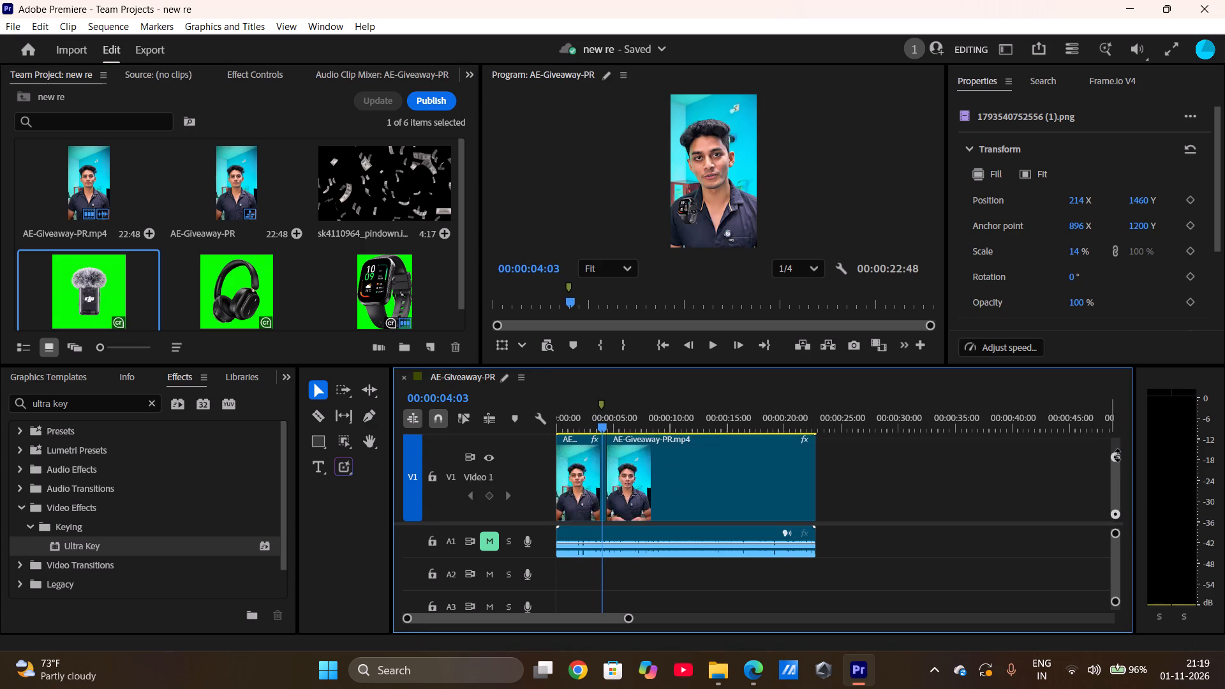
{"action": "left_click_drag", "start_coordinate": [1118, 456], "coordinate": [1117, 429]}
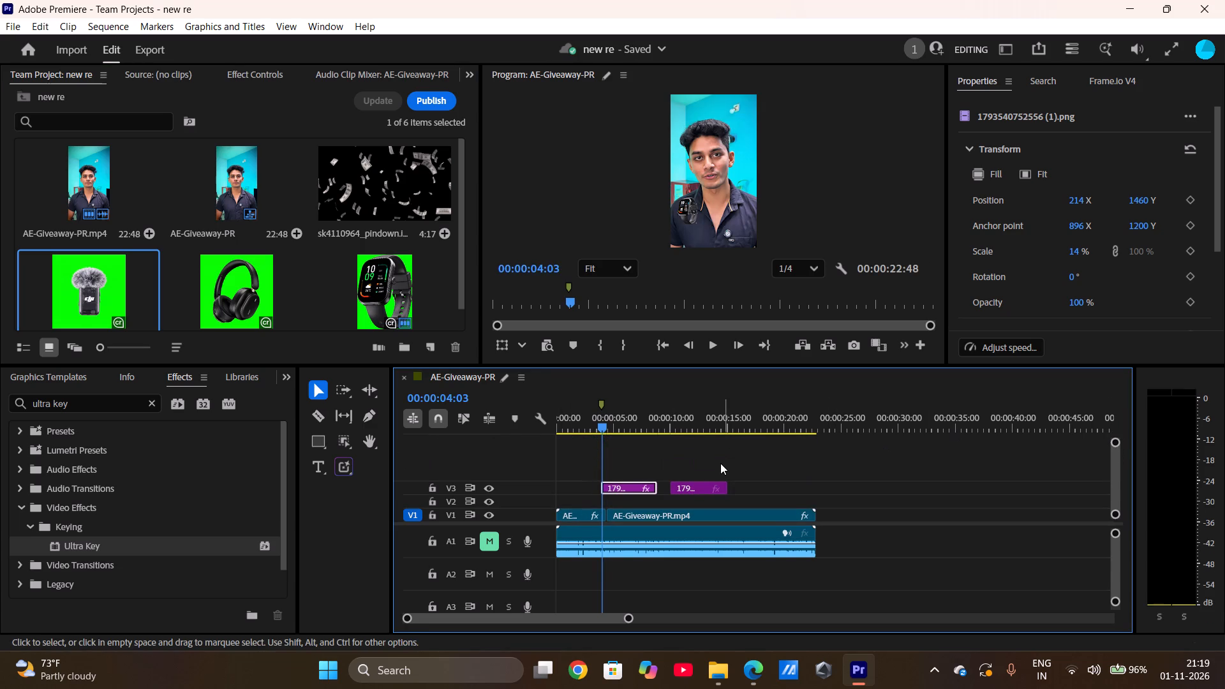
{"action": "left_click", "coordinate": [720, 463]}
{"action": "right_click", "coordinate": [720, 463]}
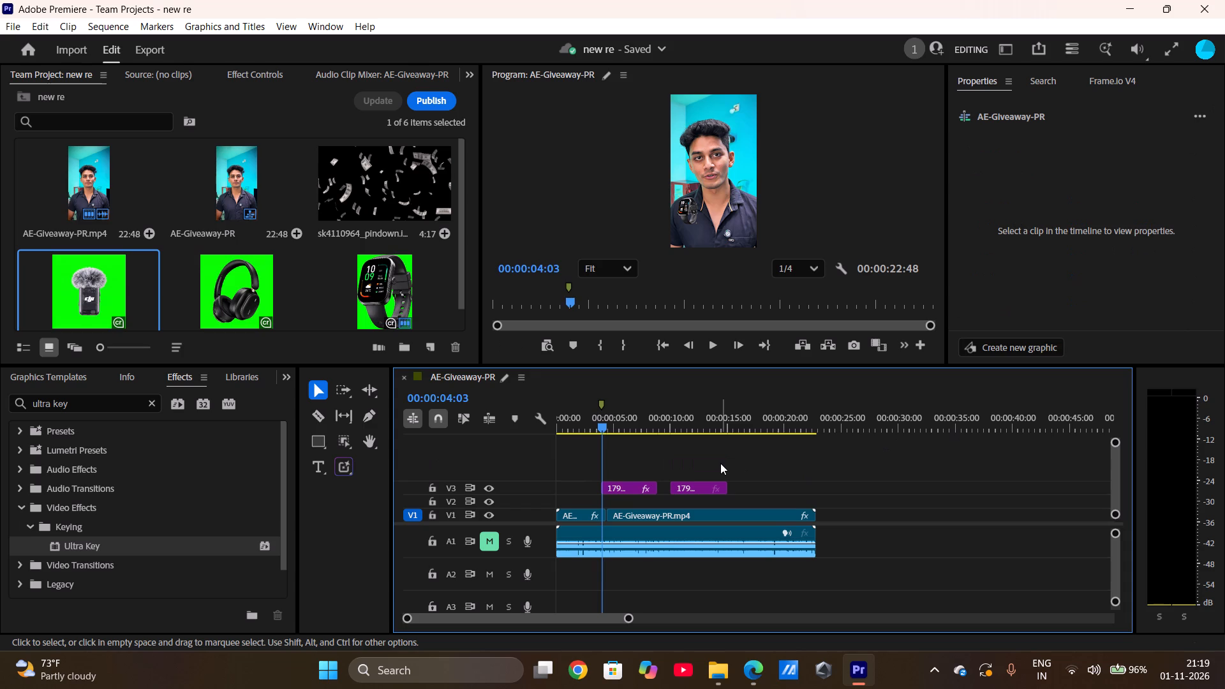
{"action": "left_click", "coordinate": [720, 463]}
{"action": "left_click", "coordinate": [611, 461]}
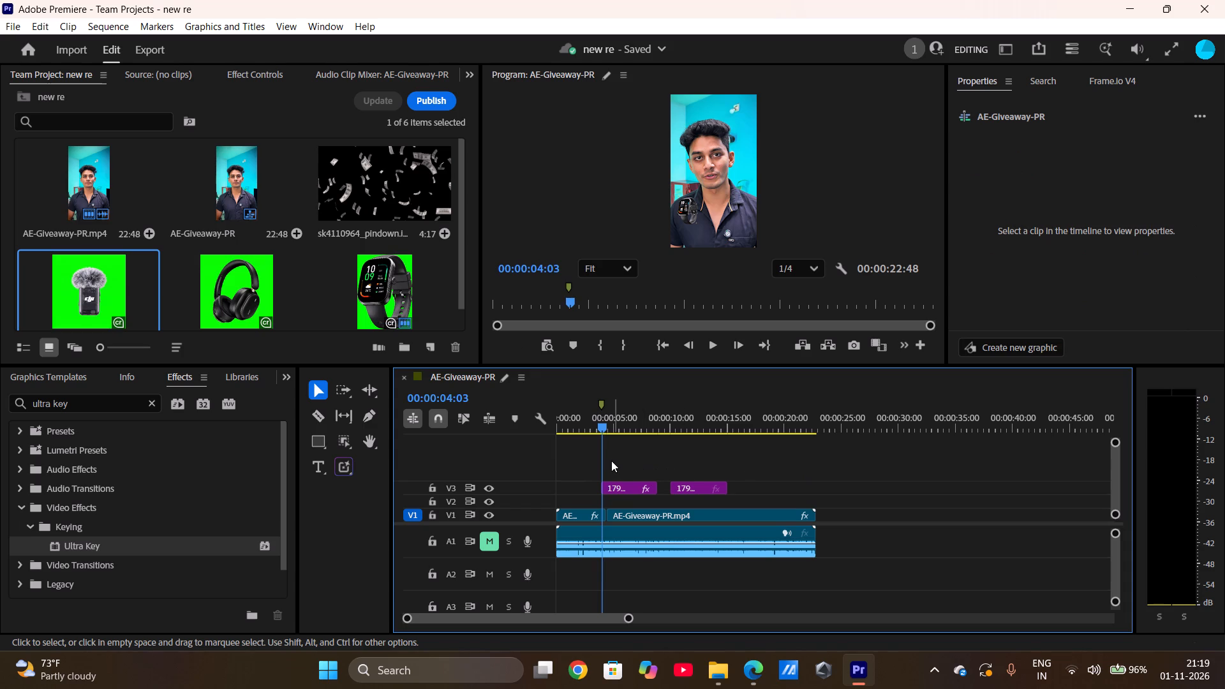
{"action": "right_click", "coordinate": [611, 461]}
{"action": "left_click", "coordinate": [561, 464]}
{"action": "right_click", "coordinate": [561, 464]}
{"action": "left_click", "coordinate": [498, 465]}
{"action": "right_click", "coordinate": [498, 465]}
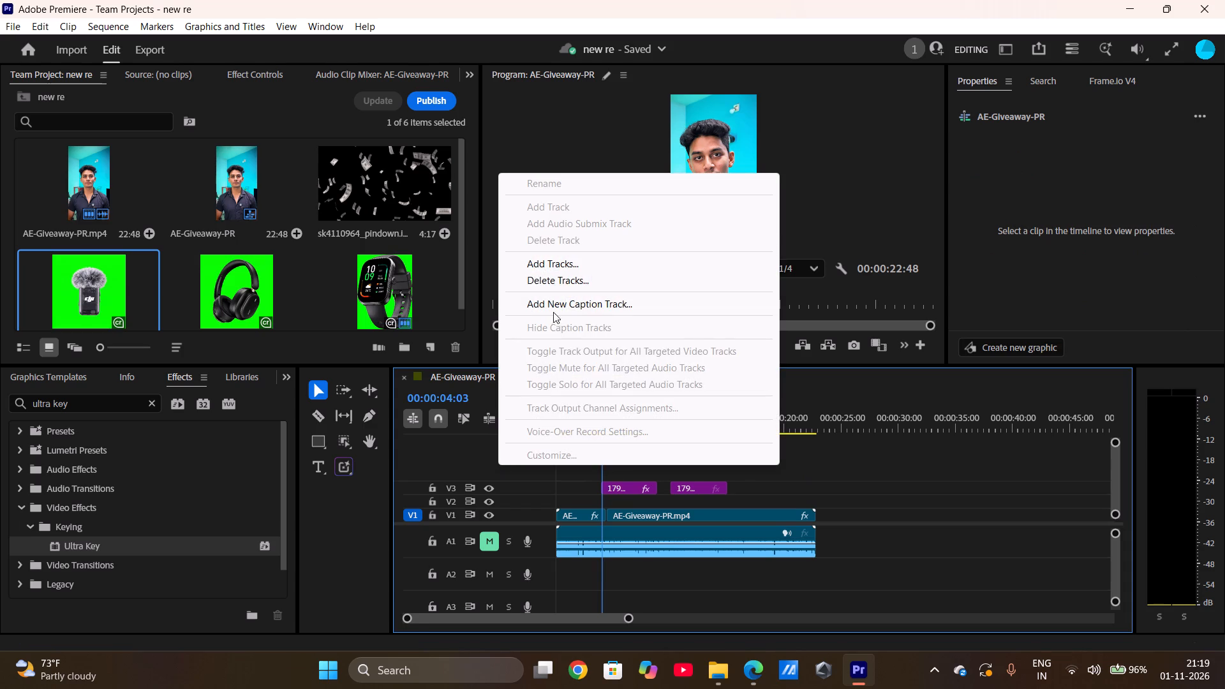
{"action": "left_click", "coordinate": [553, 266]}
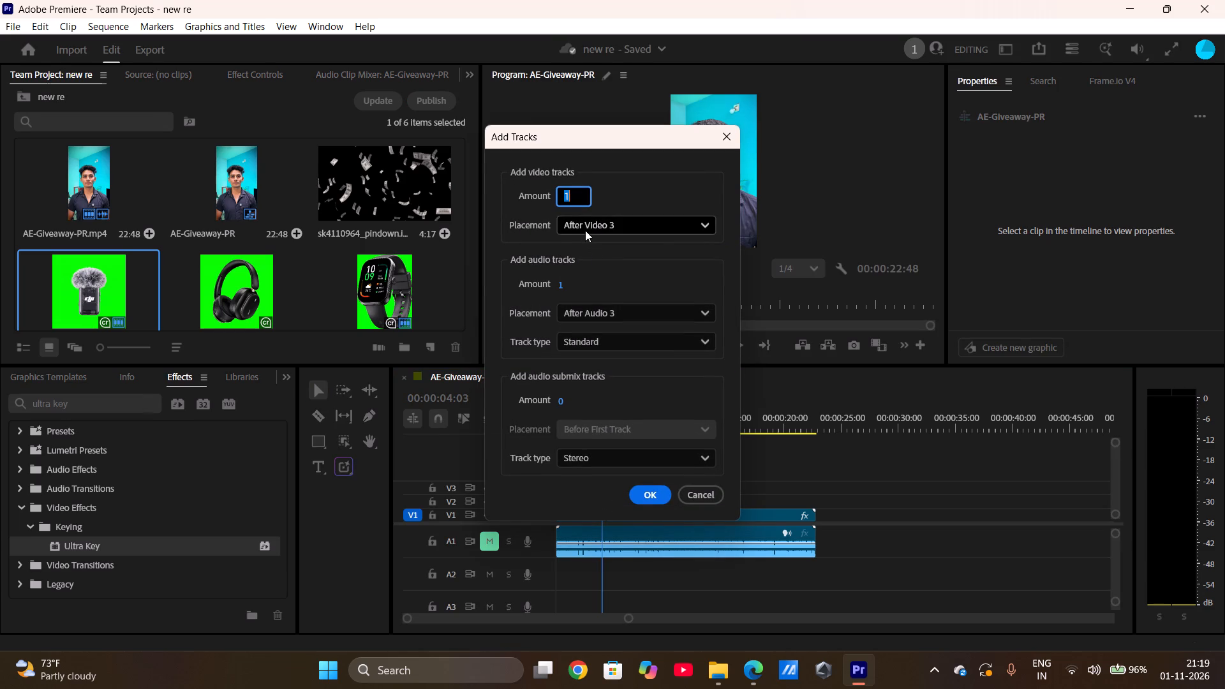
{"action": "key", "text": "4"}
{"action": "key", "text": "Return"}
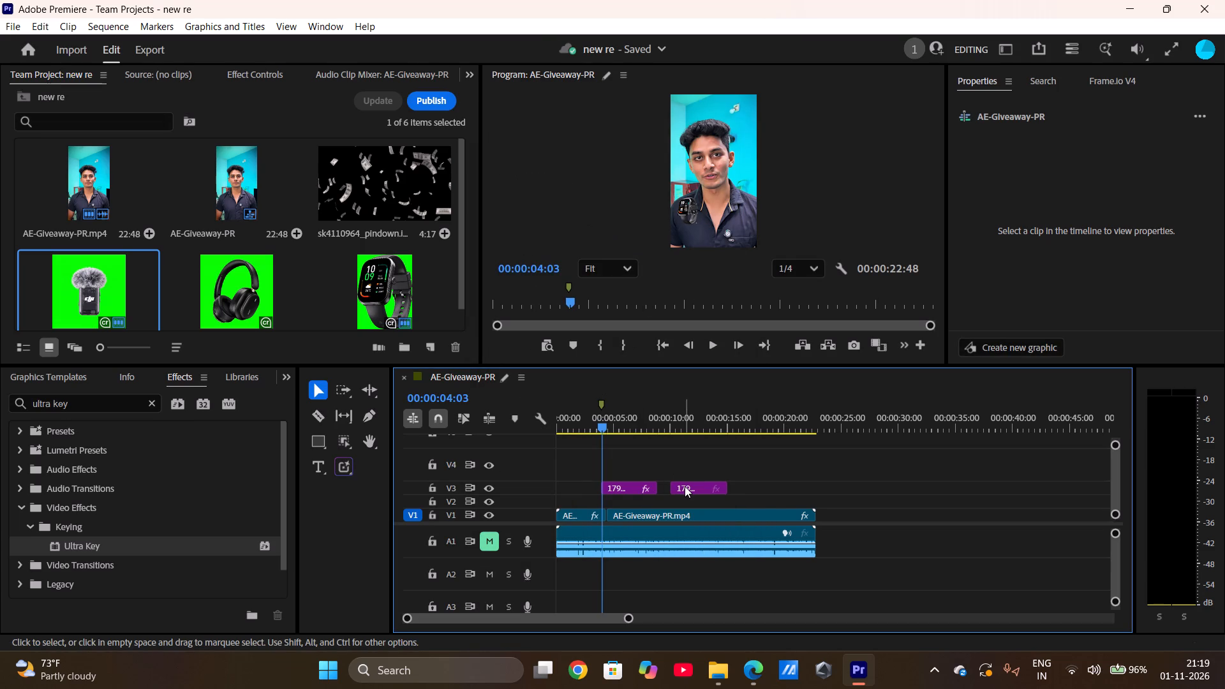
Move the microphone clip to V4 starting at about 00:00:05:05, overlapping the smartwatch clip, and park the playhead on it at 00:00:05:57.
{"action": "left_click_drag", "start_coordinate": [685, 486], "coordinate": [630, 471]}
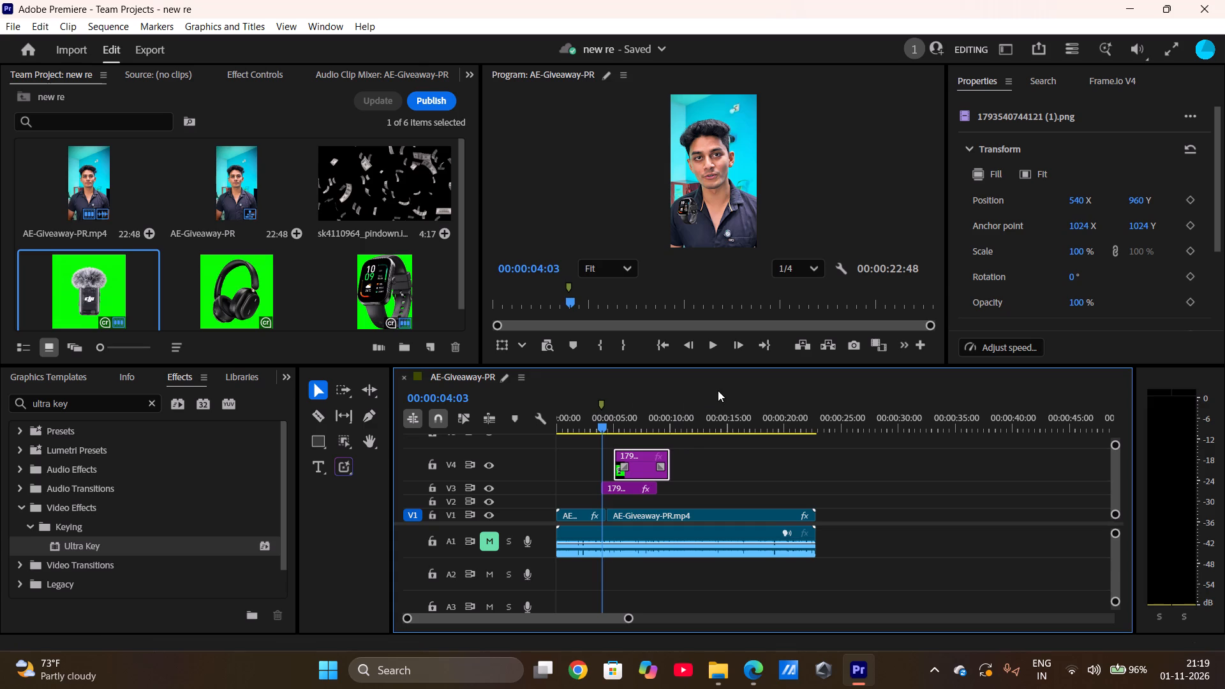
{"action": "left_click", "coordinate": [651, 470]}
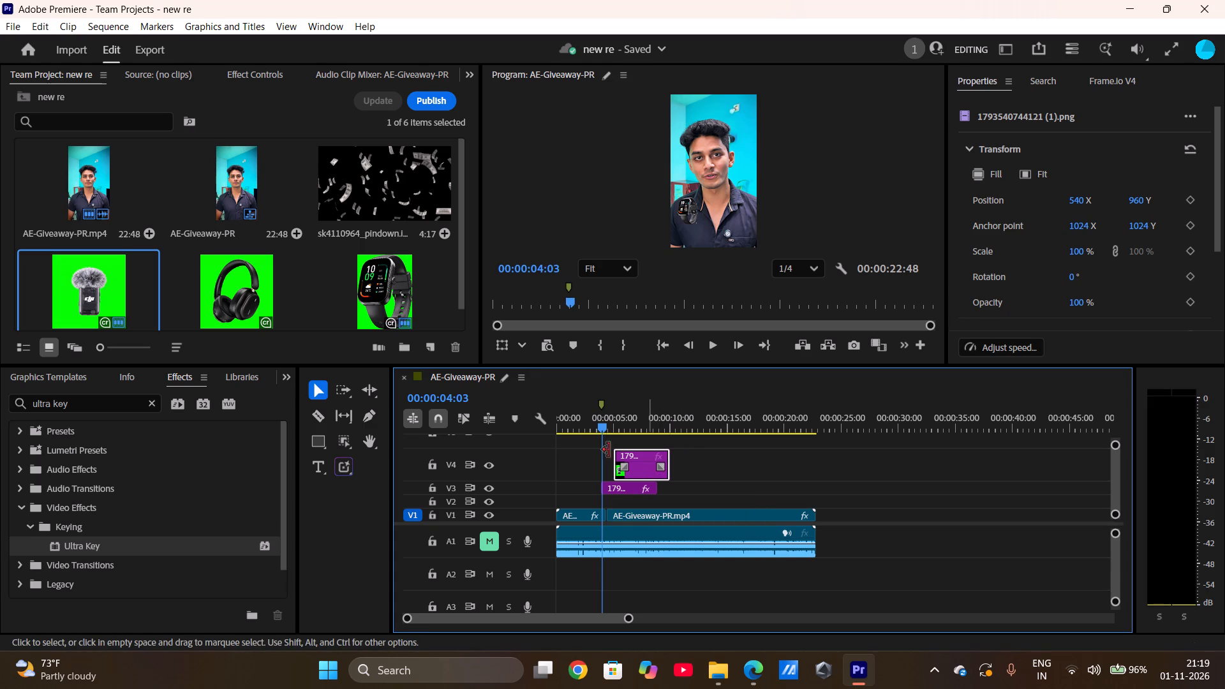
{"action": "left_click_drag", "start_coordinate": [599, 422], "coordinate": [620, 429]}
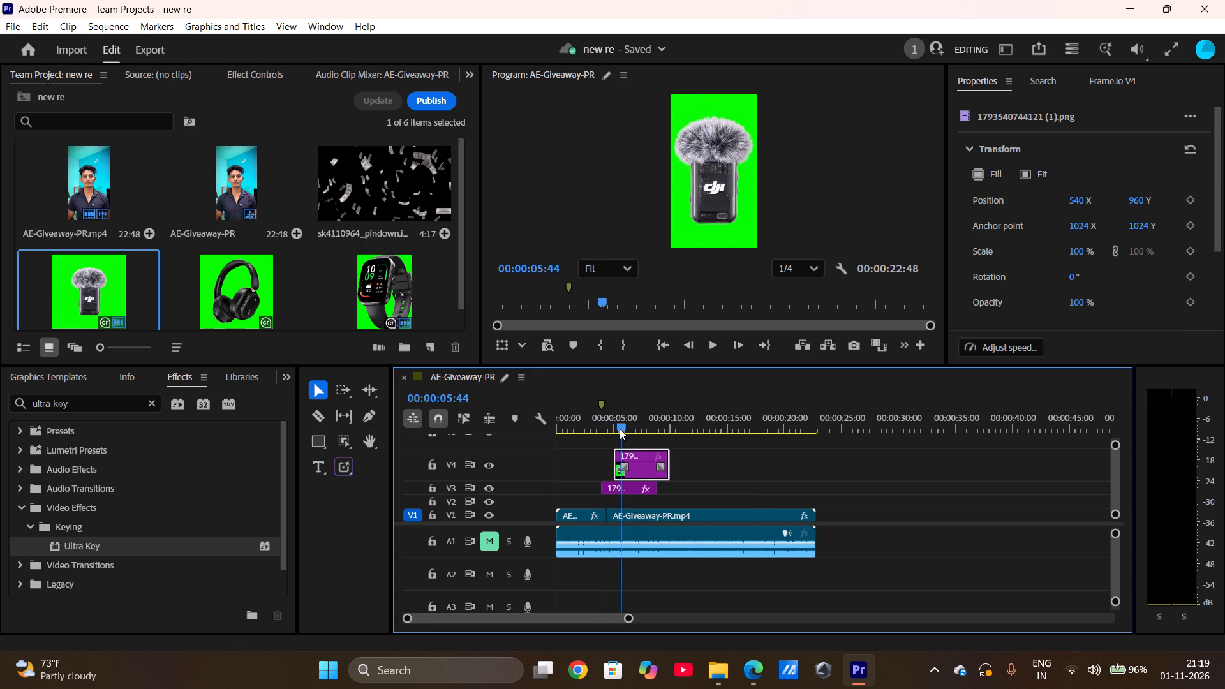
{"action": "left_click_drag", "start_coordinate": [620, 429], "coordinate": [621, 429]}
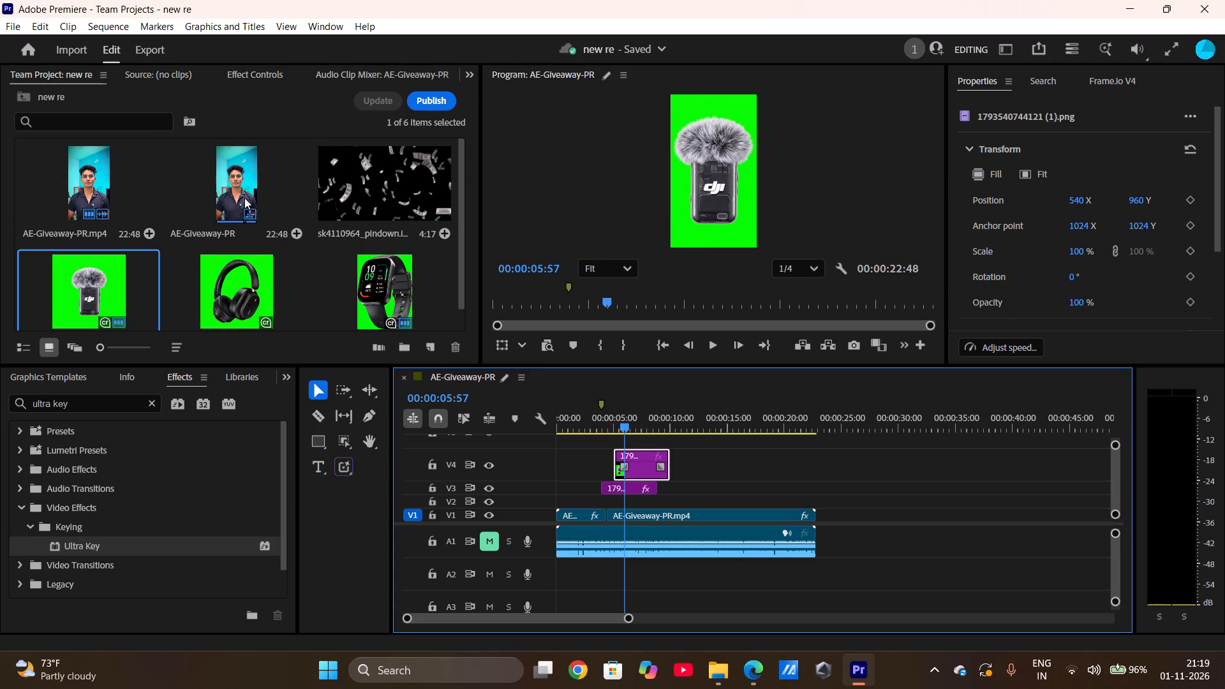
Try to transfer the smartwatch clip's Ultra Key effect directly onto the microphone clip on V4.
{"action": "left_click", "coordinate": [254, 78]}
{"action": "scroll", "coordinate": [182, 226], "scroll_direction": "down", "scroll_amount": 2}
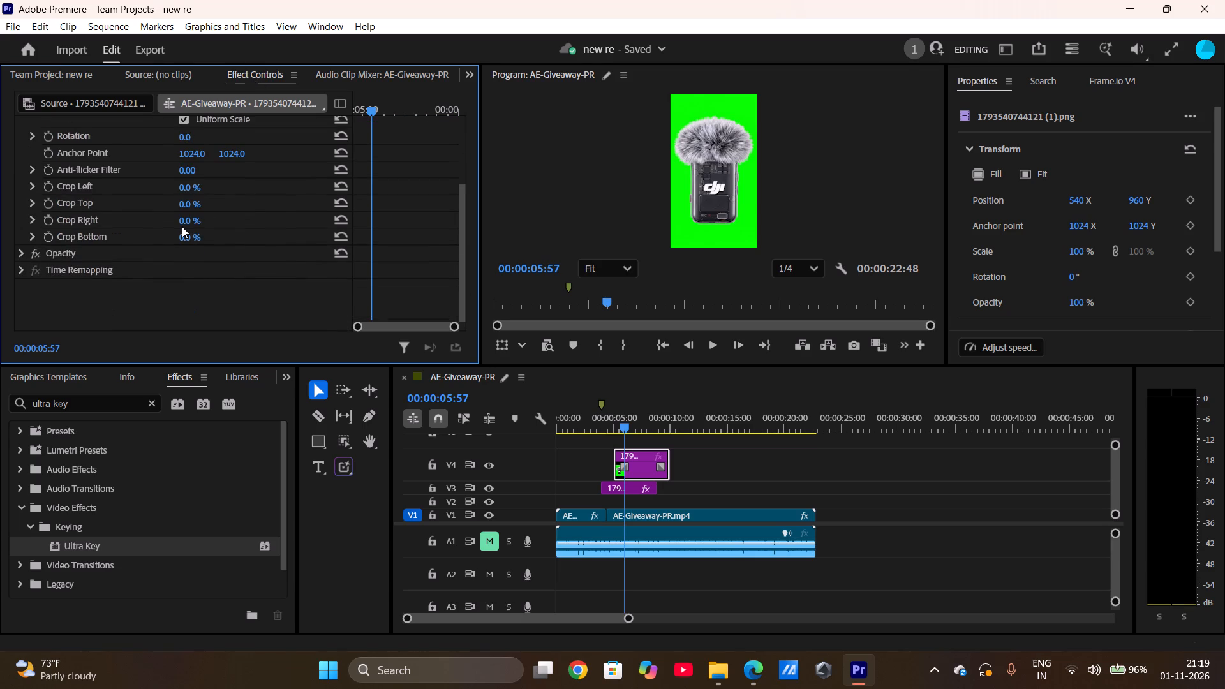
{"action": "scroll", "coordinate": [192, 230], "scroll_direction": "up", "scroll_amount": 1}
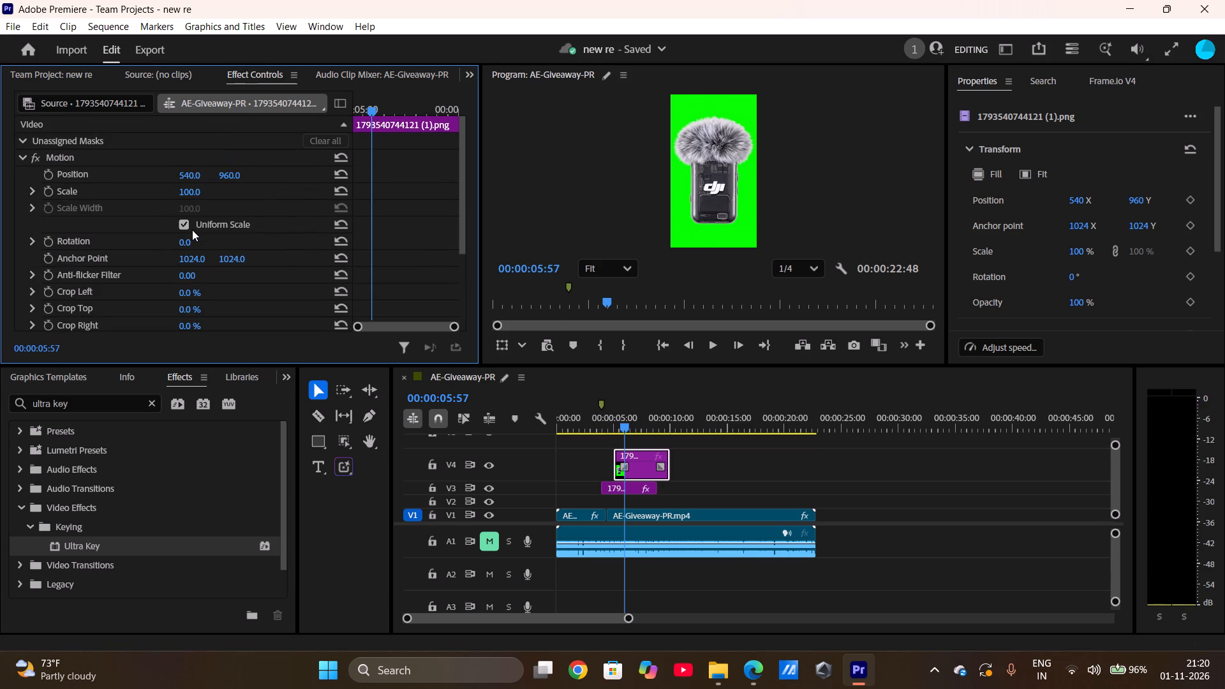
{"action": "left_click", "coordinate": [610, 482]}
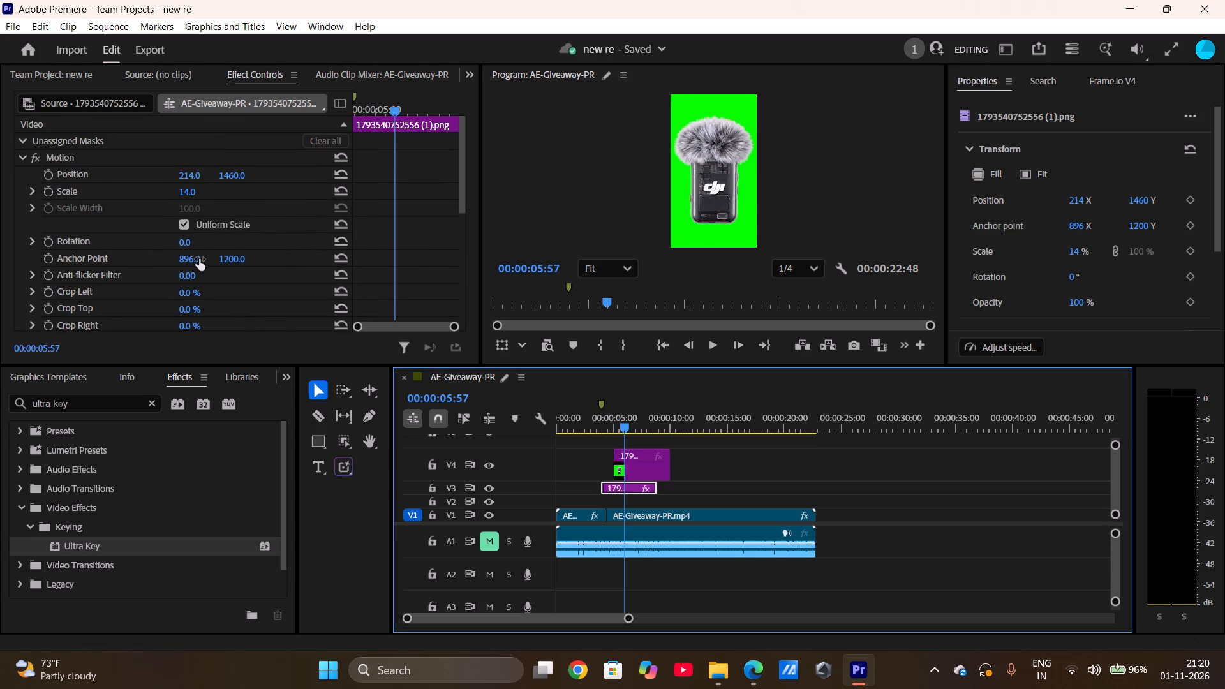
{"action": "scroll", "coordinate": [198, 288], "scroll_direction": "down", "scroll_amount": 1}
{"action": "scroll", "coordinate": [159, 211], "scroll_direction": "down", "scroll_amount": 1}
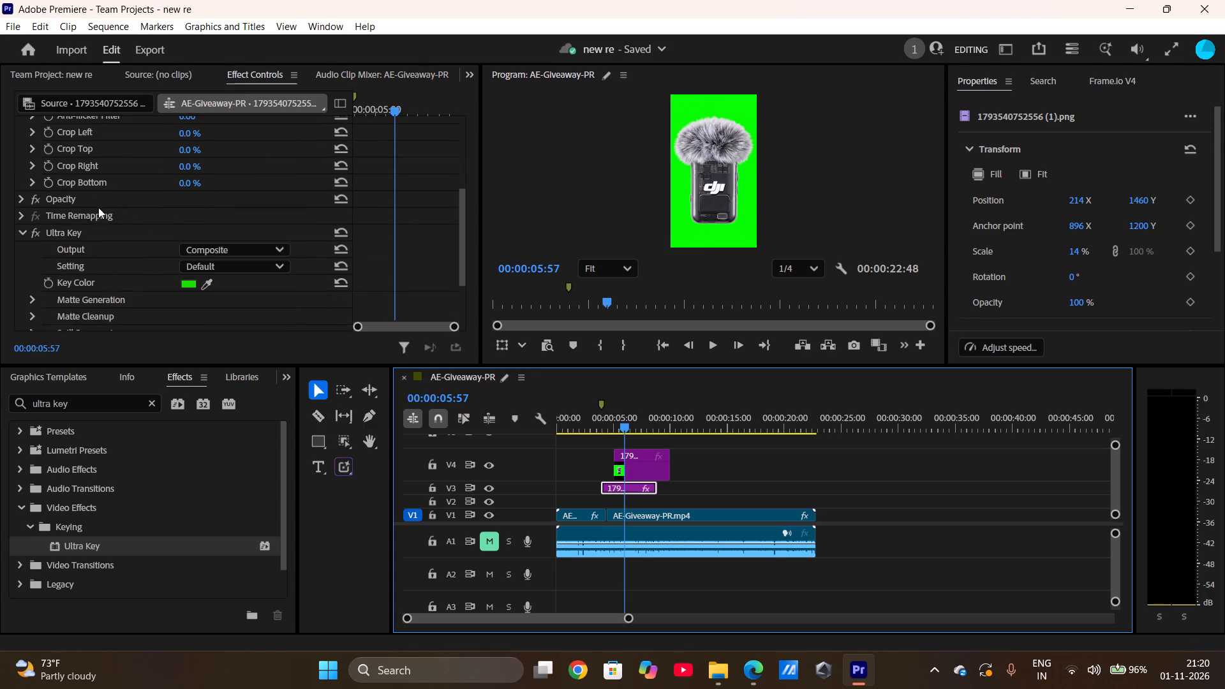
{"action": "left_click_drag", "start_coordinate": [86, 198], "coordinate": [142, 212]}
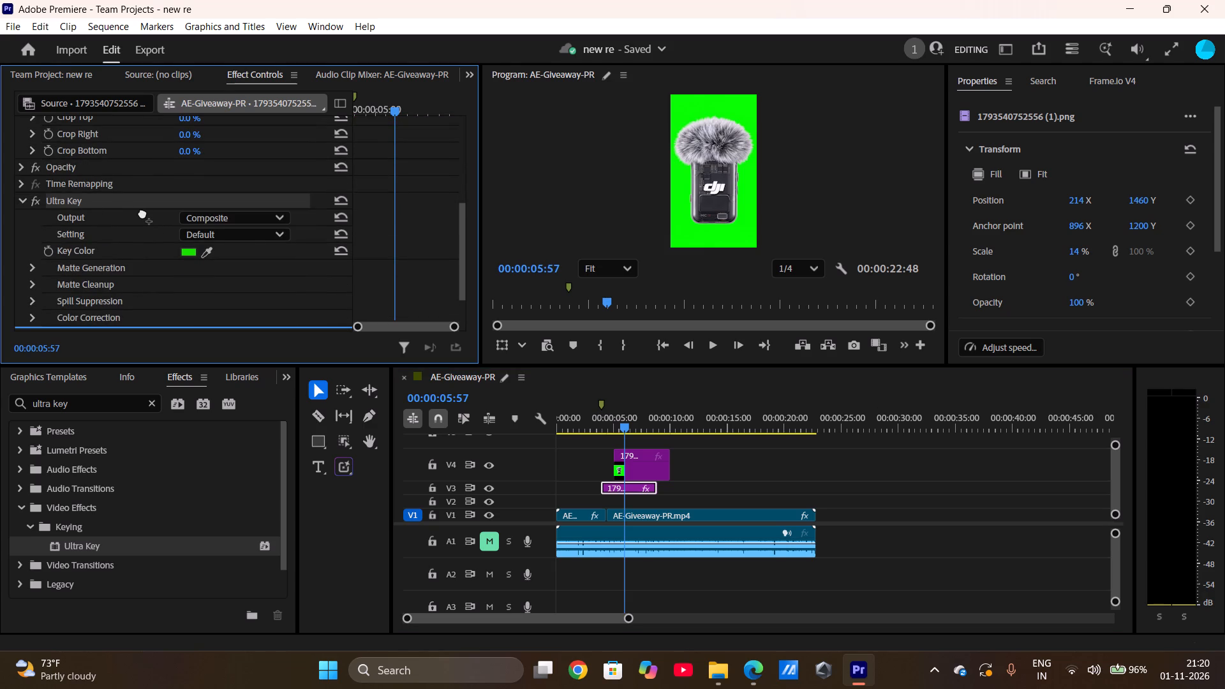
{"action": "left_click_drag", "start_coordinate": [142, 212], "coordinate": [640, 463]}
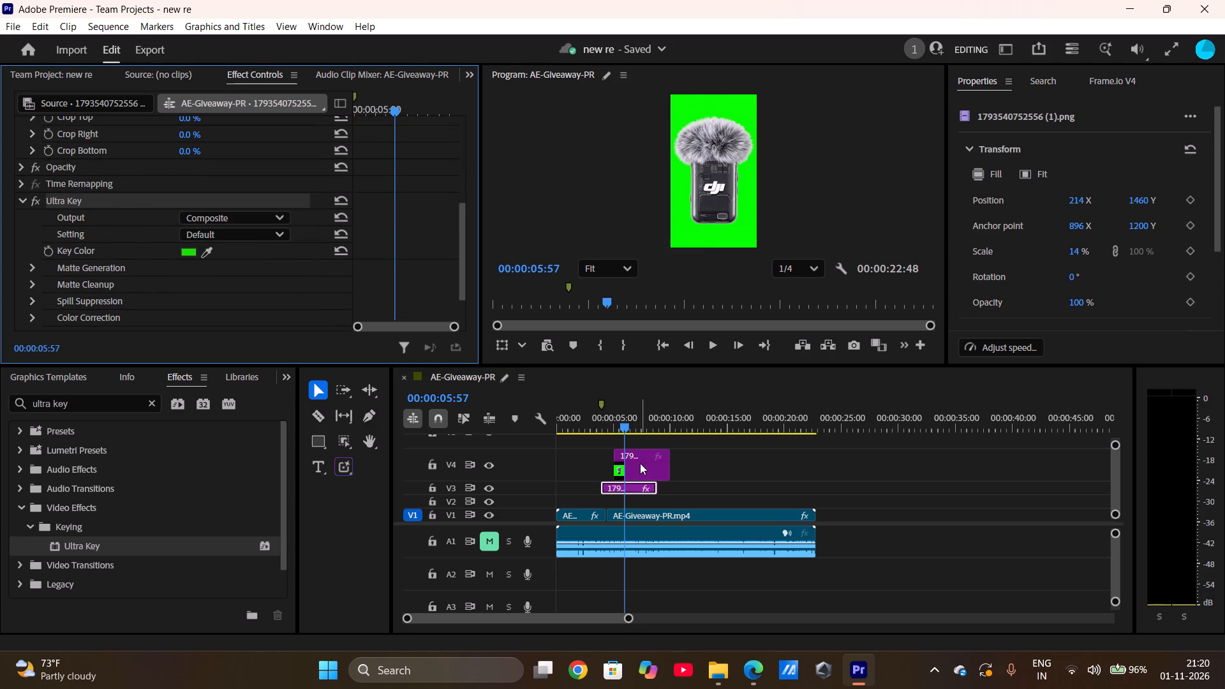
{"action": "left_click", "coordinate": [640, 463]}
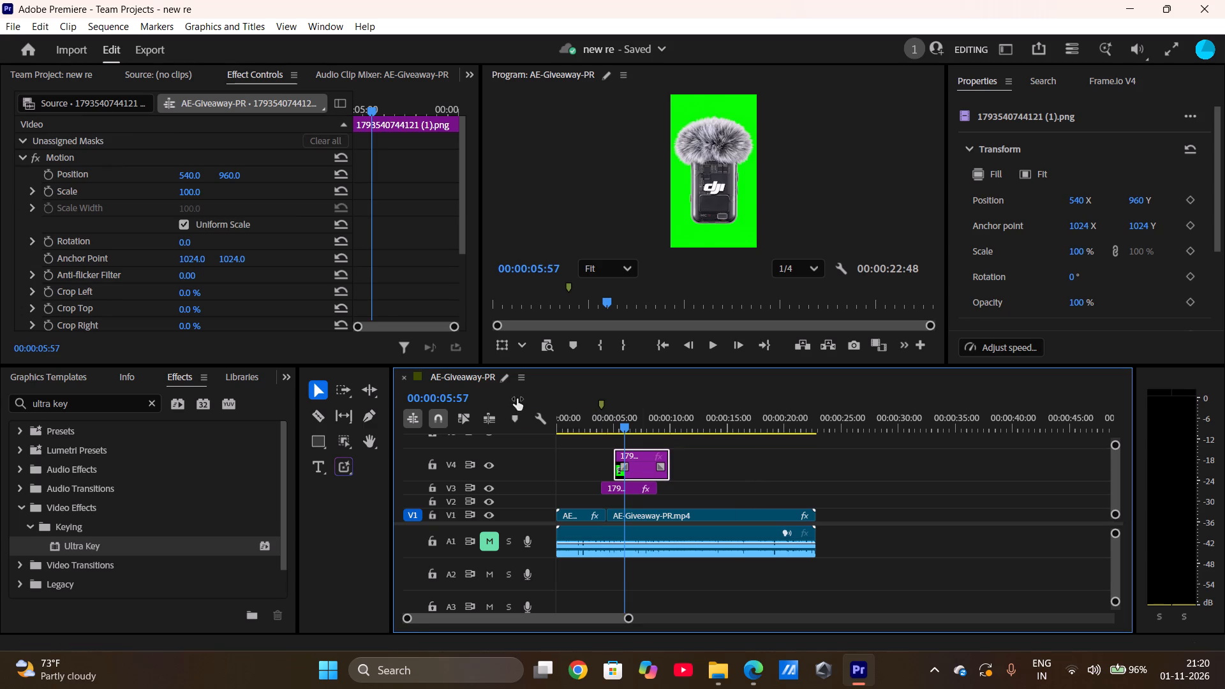
Copy the Ultra Key effect from the smartwatch clip on V3 and paste it onto the microphone clip on V4.
{"action": "scroll", "coordinate": [220, 228], "scroll_direction": "down", "scroll_amount": 3}
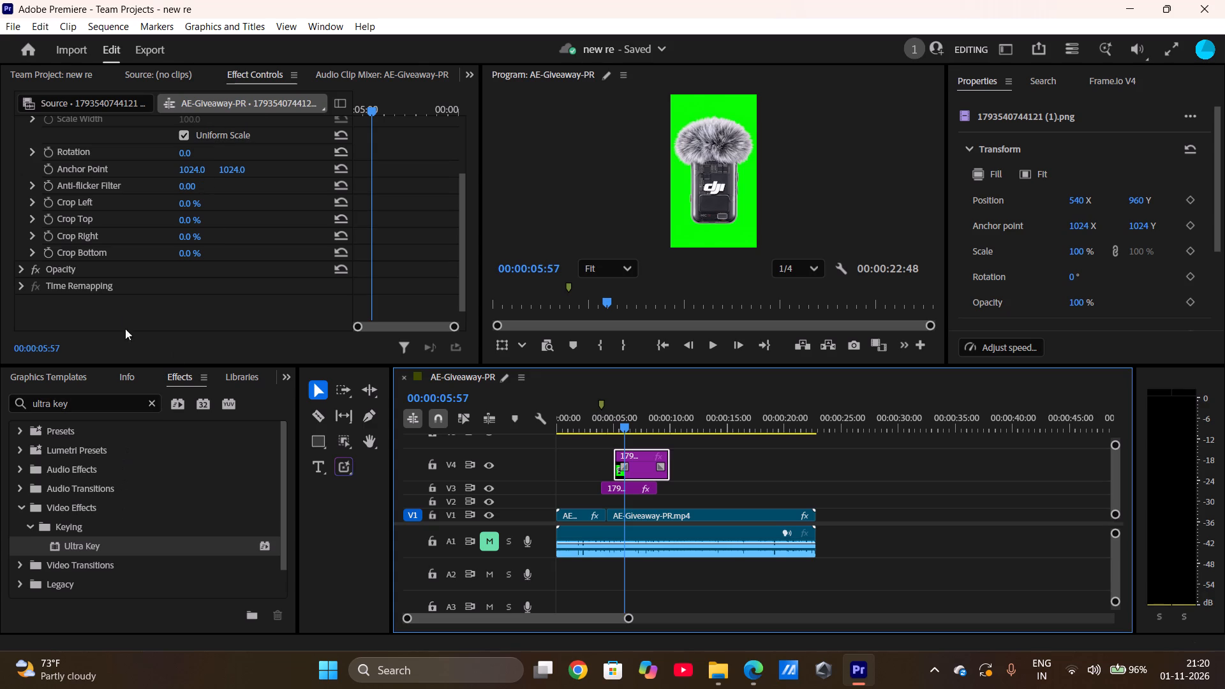
{"action": "left_click", "coordinate": [628, 488]}
{"action": "scroll", "coordinate": [215, 302], "scroll_direction": "down", "scroll_amount": 1}
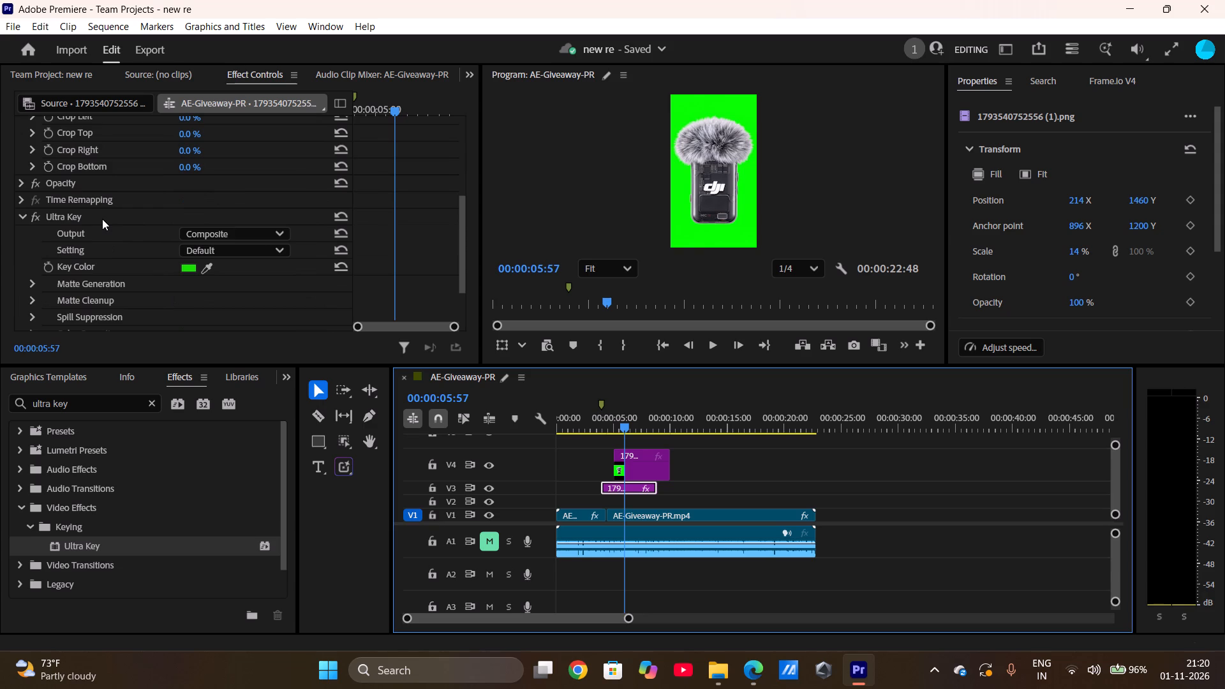
{"action": "right_click", "coordinate": [102, 219]}
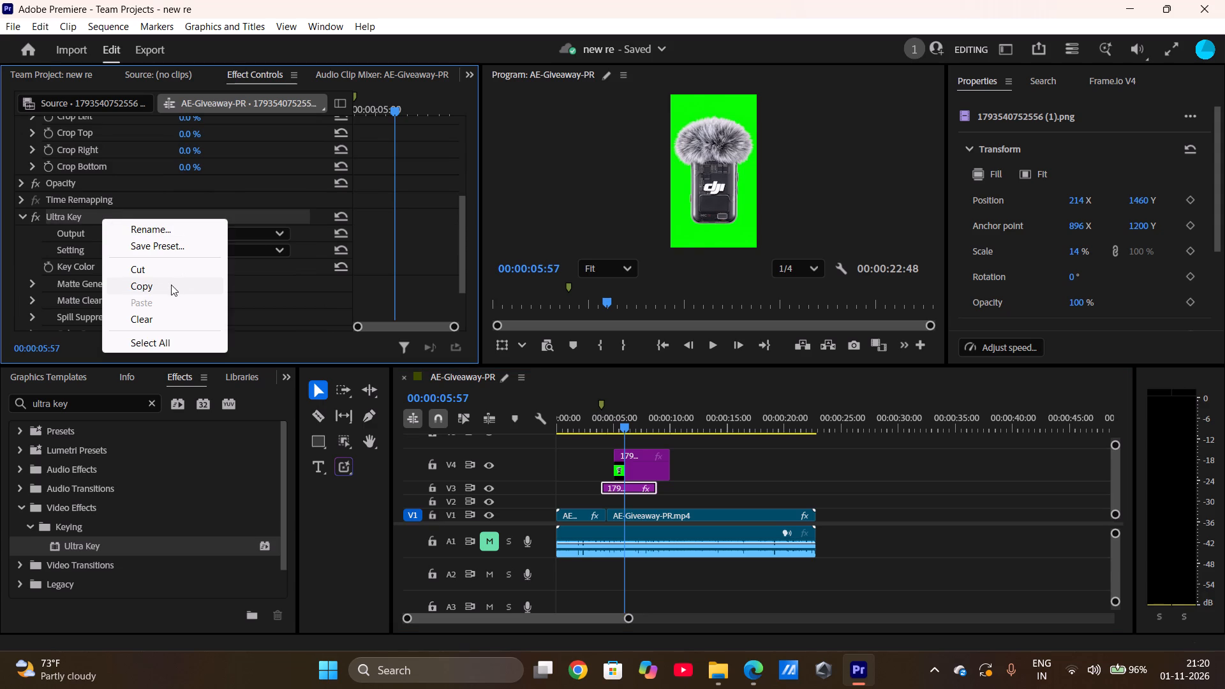
{"action": "left_click", "coordinate": [171, 285]}
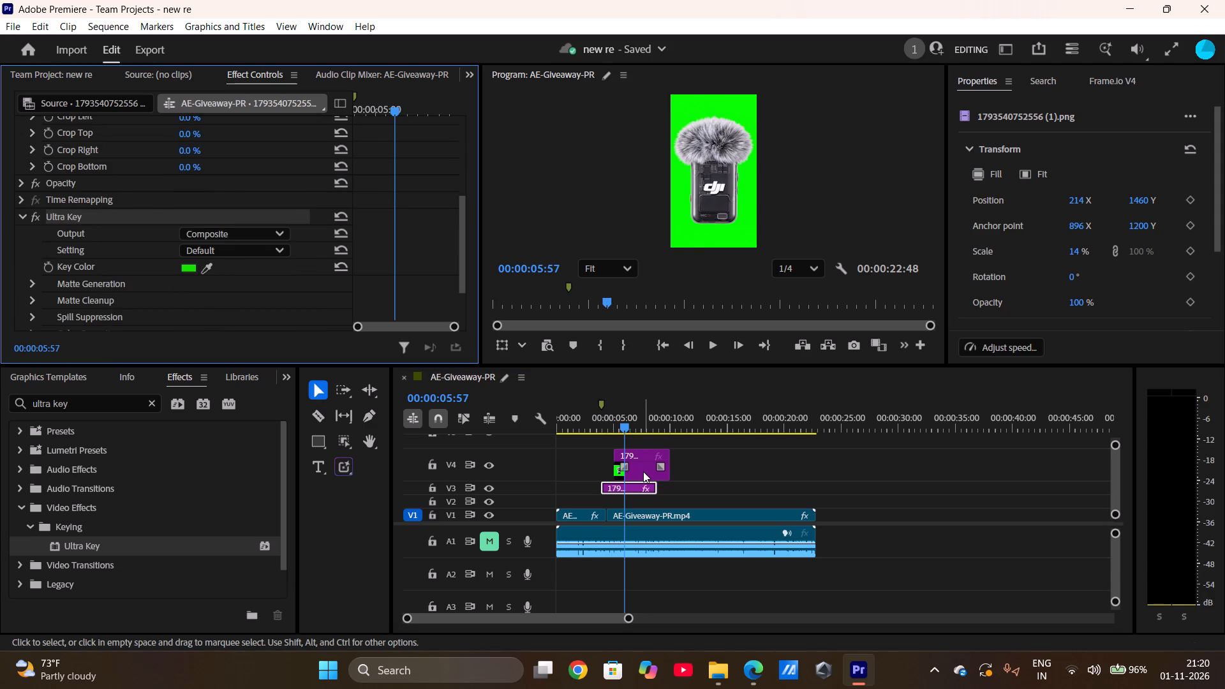
{"action": "left_click", "coordinate": [643, 471]}
{"action": "right_click", "coordinate": [643, 471]}
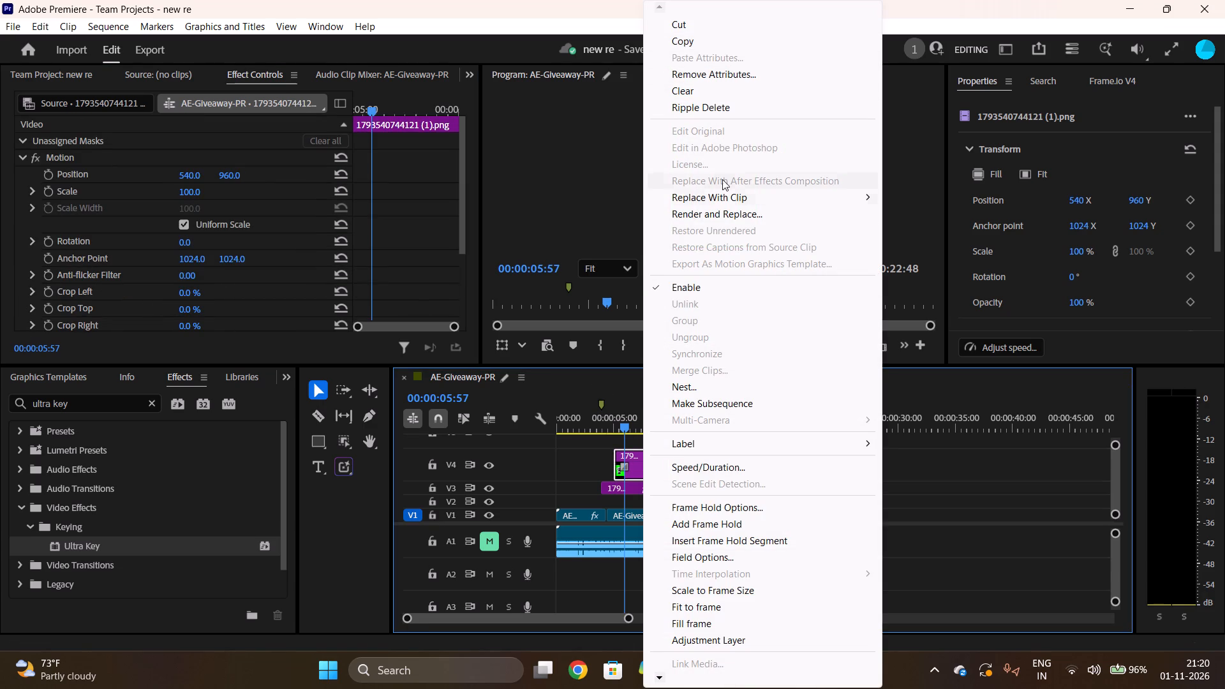
{"action": "left_click", "coordinate": [420, 273]}
{"action": "scroll", "coordinate": [329, 272], "scroll_direction": "down", "scroll_amount": 1}
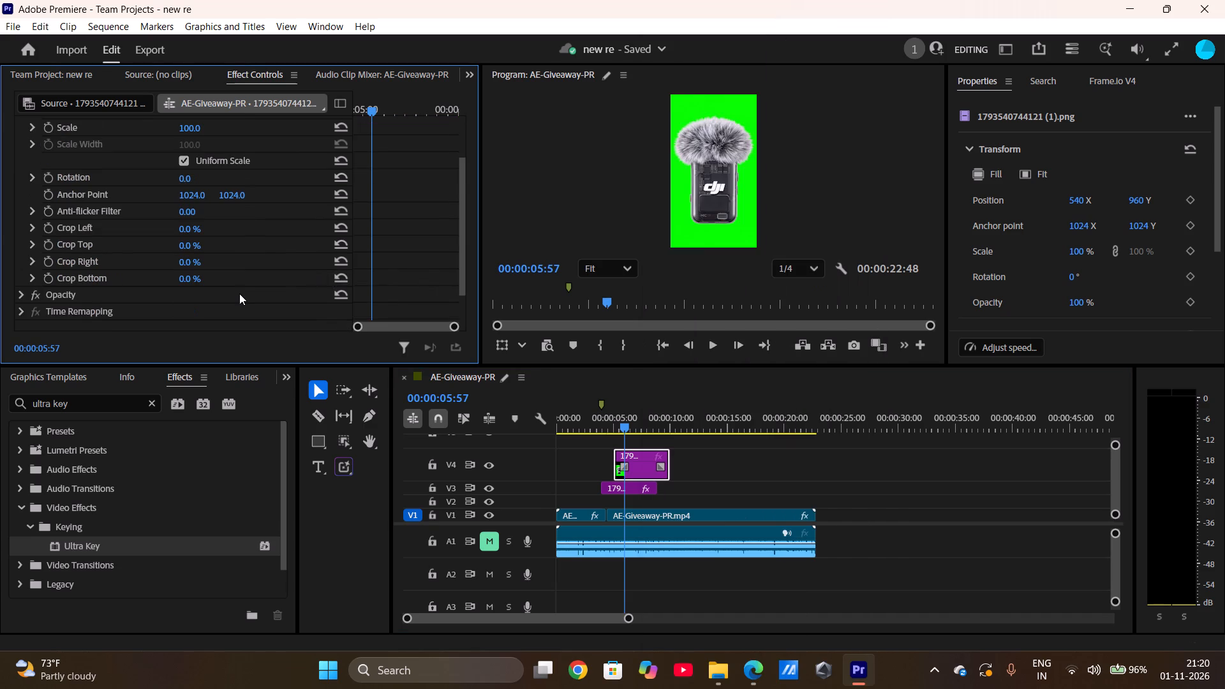
{"action": "left_click", "coordinate": [239, 293]}
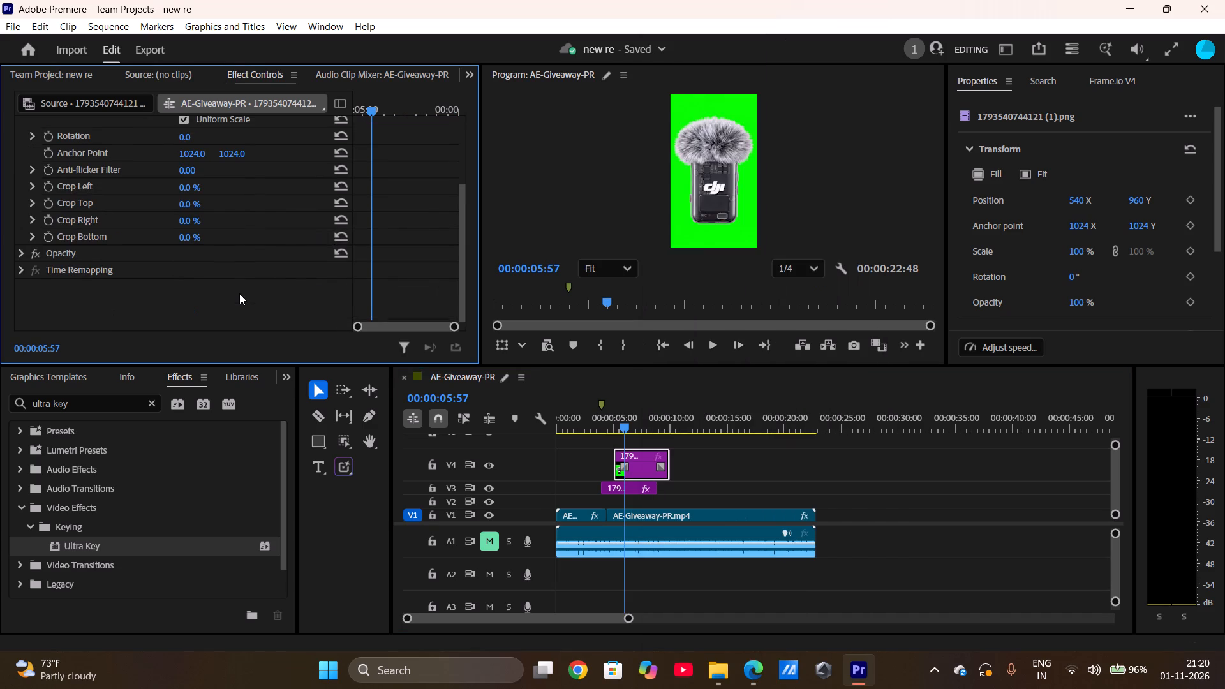
{"action": "right_click", "coordinate": [239, 293]}
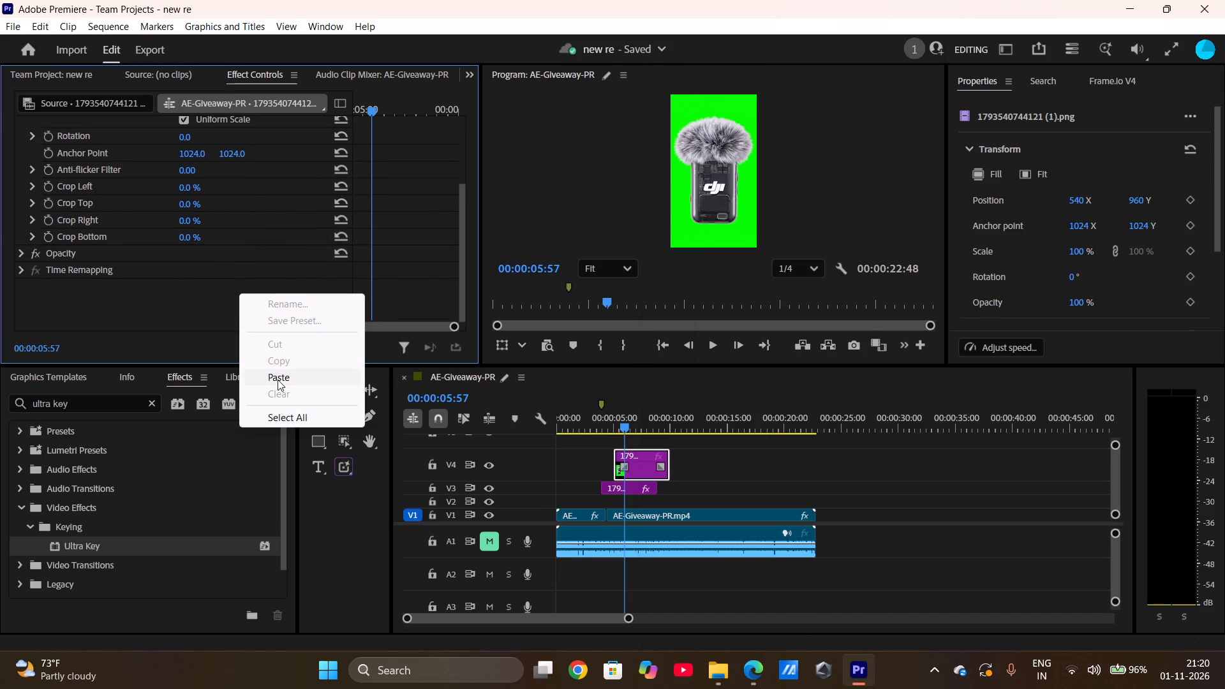
{"action": "left_click", "coordinate": [278, 382]}
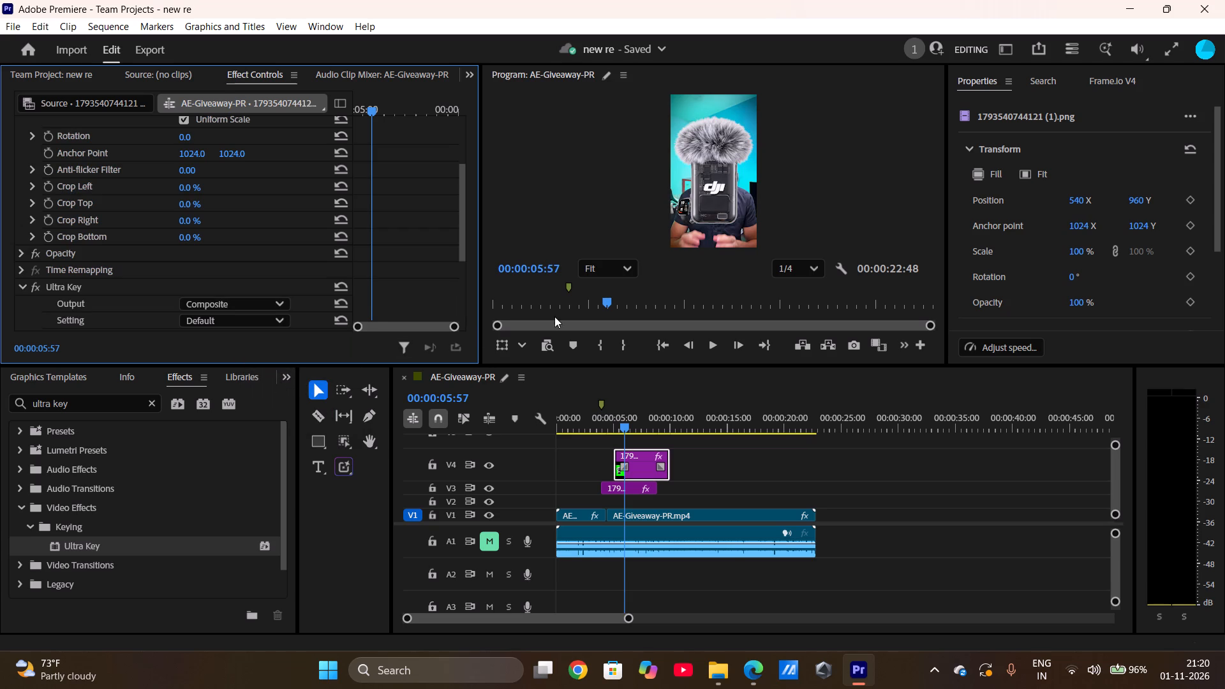
Scale the microphone clip on V4 to 22 and position it at 536, 1422 in front of the presenter's chest.
{"action": "left_click", "coordinate": [635, 455]}
{"action": "scroll", "coordinate": [216, 182], "scroll_direction": "up", "scroll_amount": 2}
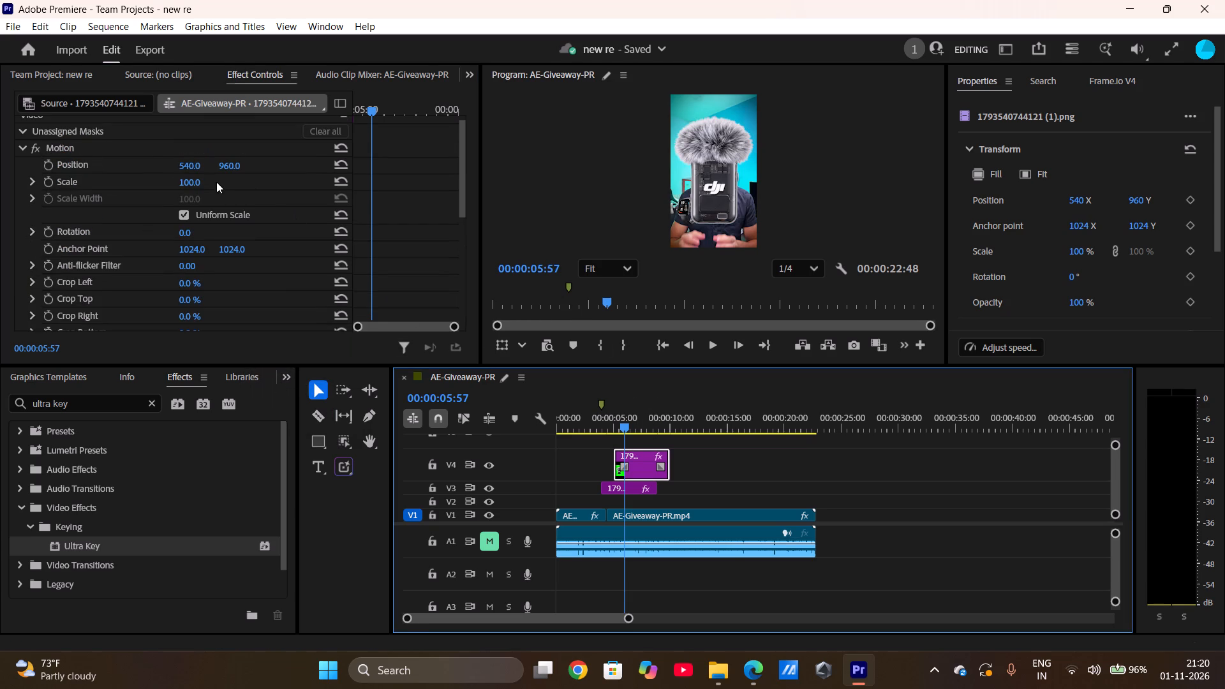
{"action": "left_click_drag", "start_coordinate": [187, 191], "coordinate": [158, 181]}
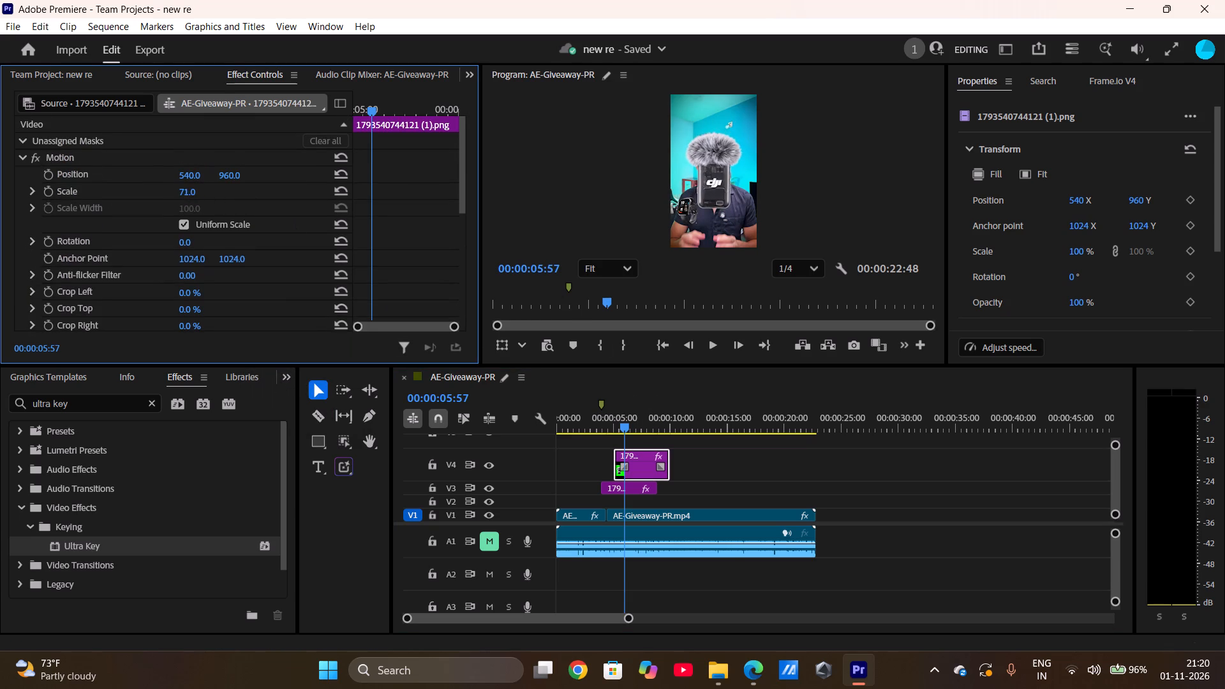
{"action": "left_click_drag", "start_coordinate": [158, 181], "coordinate": [117, 177]}
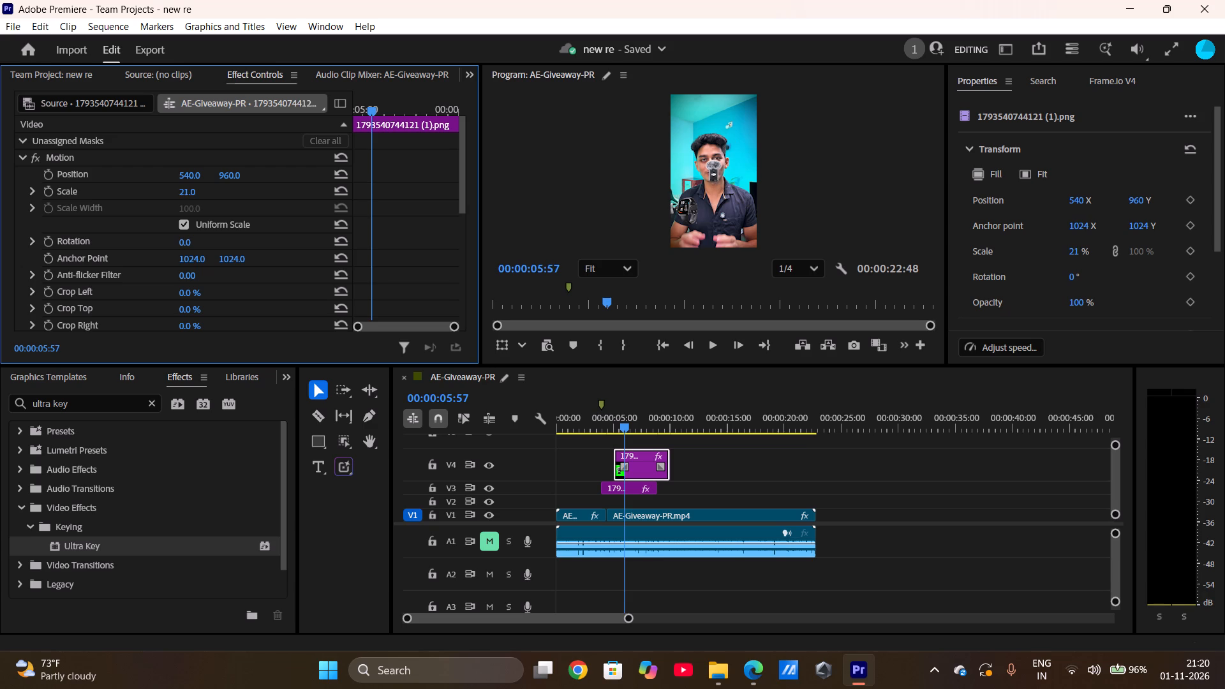
{"action": "left_click_drag", "start_coordinate": [117, 177], "coordinate": [132, 184]}
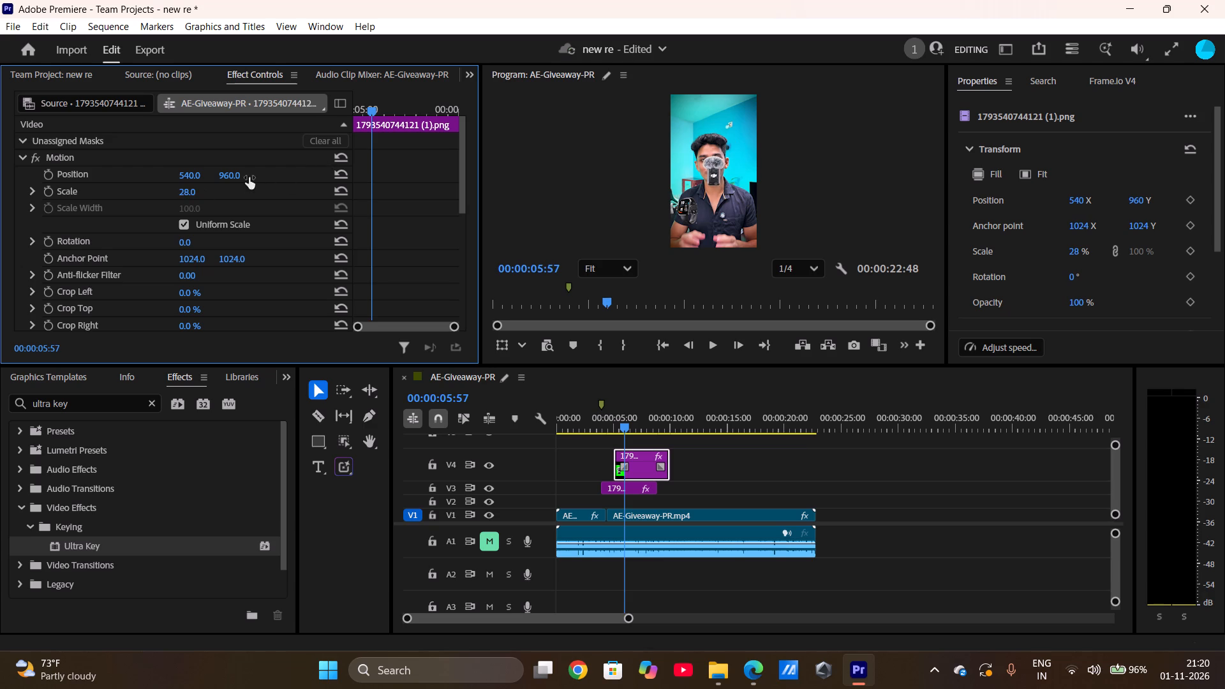
{"action": "left_click_drag", "start_coordinate": [228, 174], "coordinate": [367, 193]}
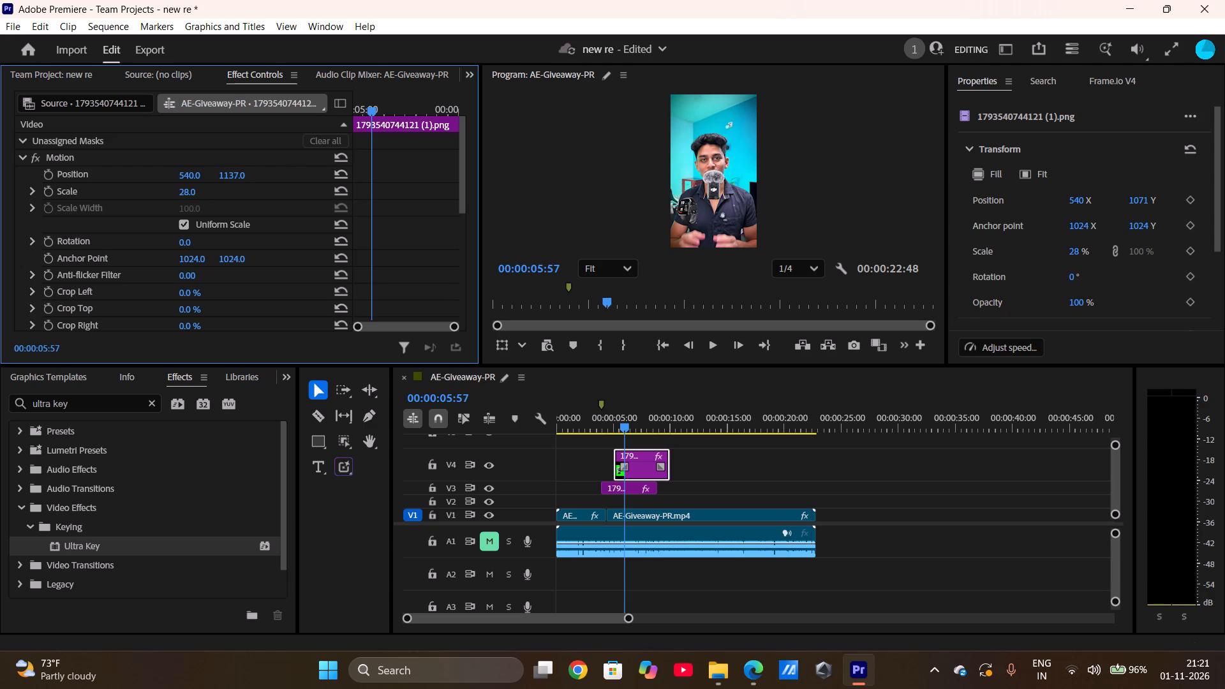
{"action": "left_click_drag", "start_coordinate": [367, 193], "coordinate": [551, 251]}
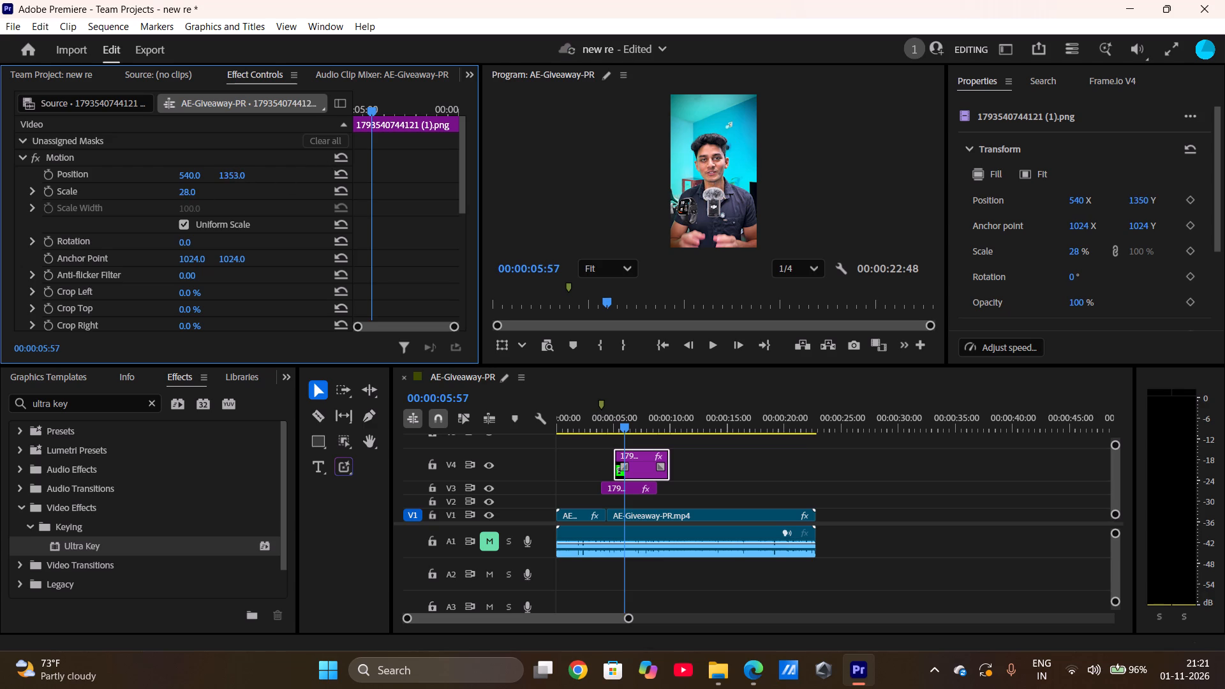
{"action": "left_click_drag", "start_coordinate": [551, 251], "coordinate": [577, 262]}
{"action": "left_click_drag", "start_coordinate": [194, 174], "coordinate": [156, 178]}
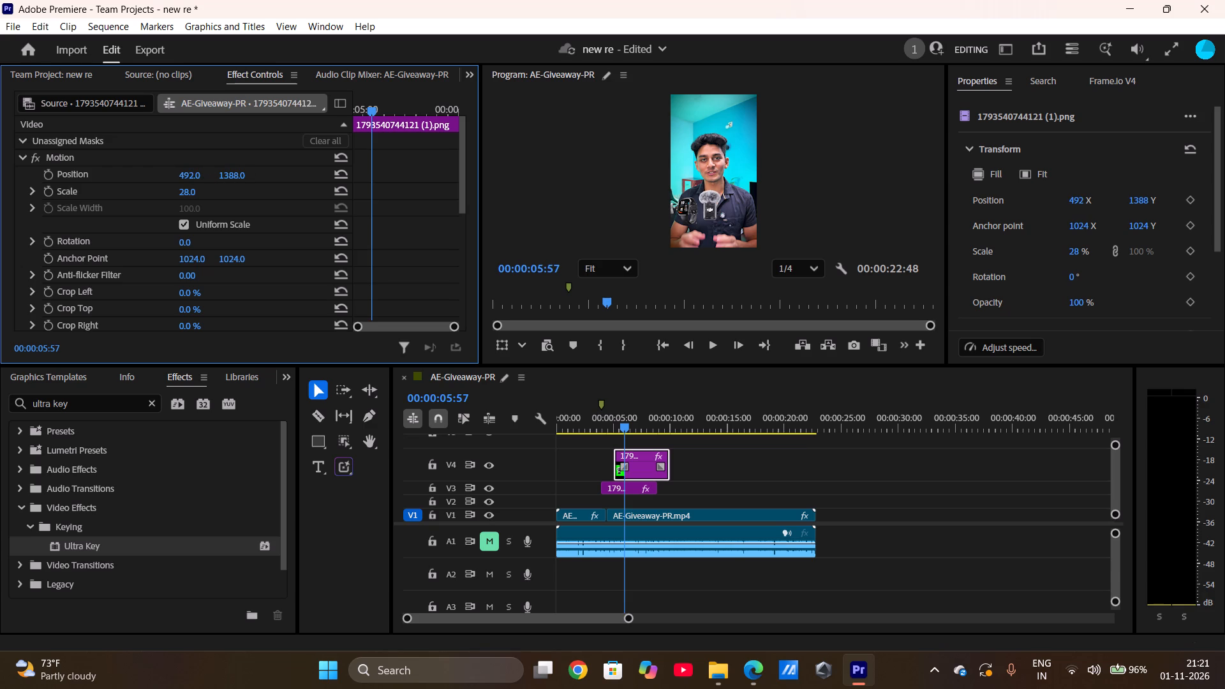
{"action": "left_click_drag", "start_coordinate": [156, 178], "coordinate": [156, 179]}
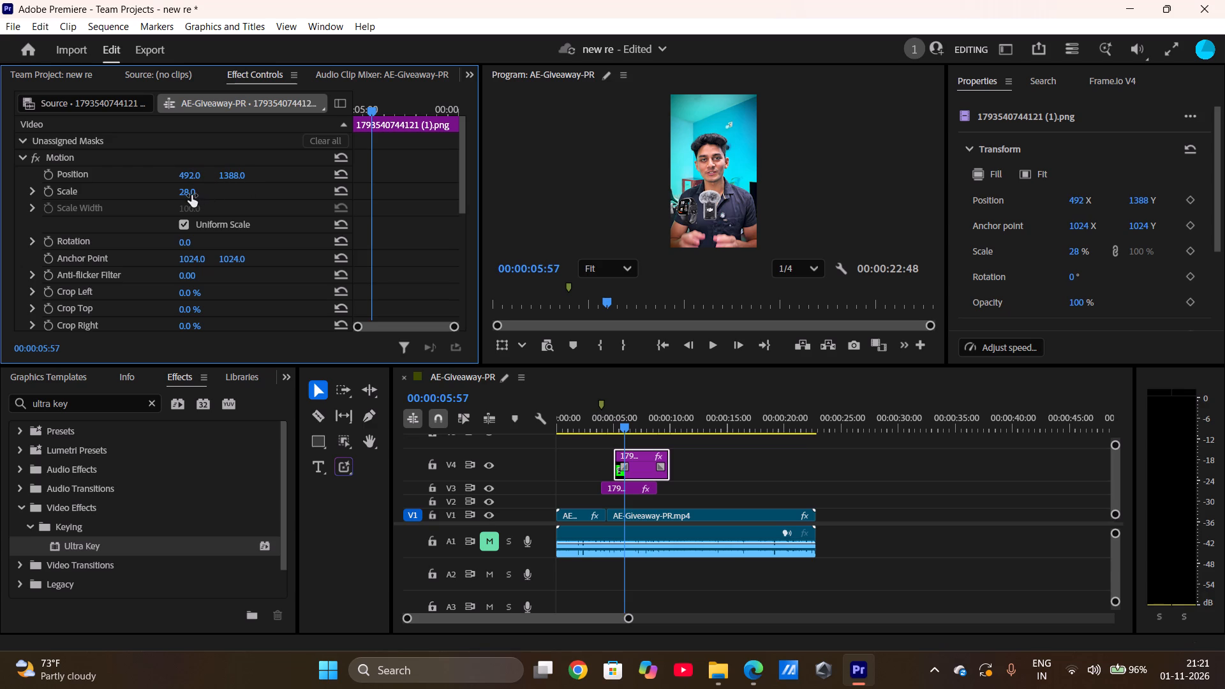
{"action": "left_click", "coordinate": [190, 195]}
{"action": "left_click_drag", "start_coordinate": [226, 175], "coordinate": [245, 178]}
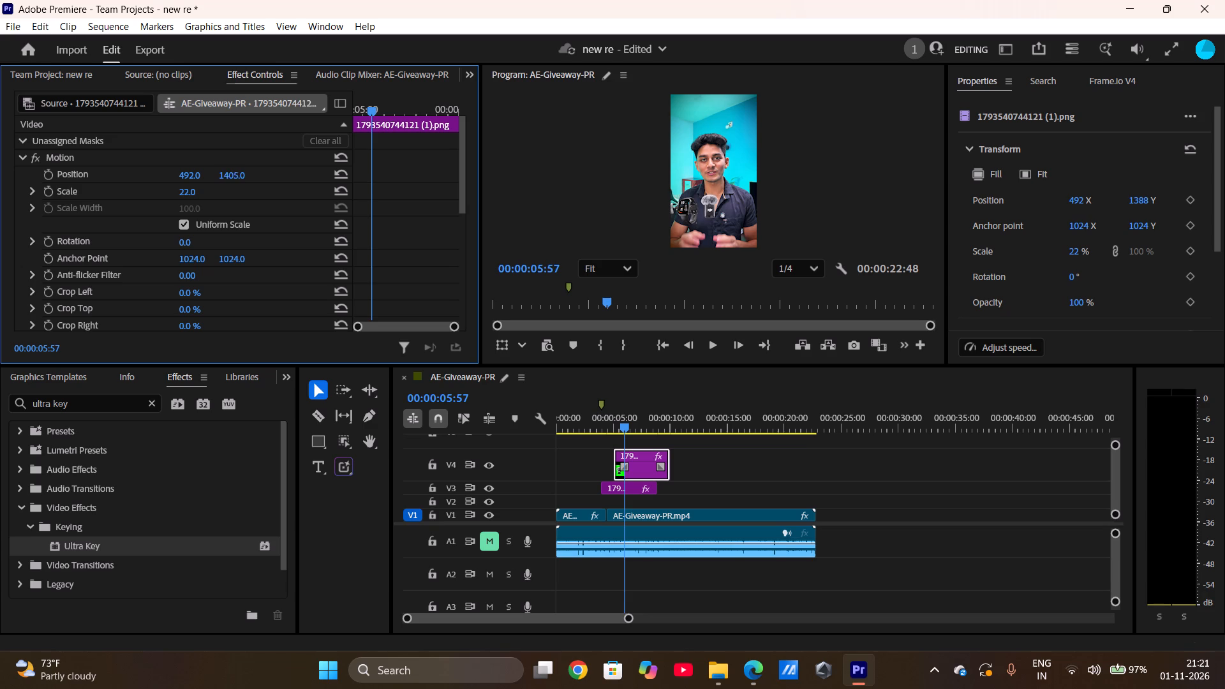
{"action": "left_click_drag", "start_coordinate": [245, 178], "coordinate": [260, 184]}
{"action": "left_click_drag", "start_coordinate": [186, 178], "coordinate": [222, 179]}
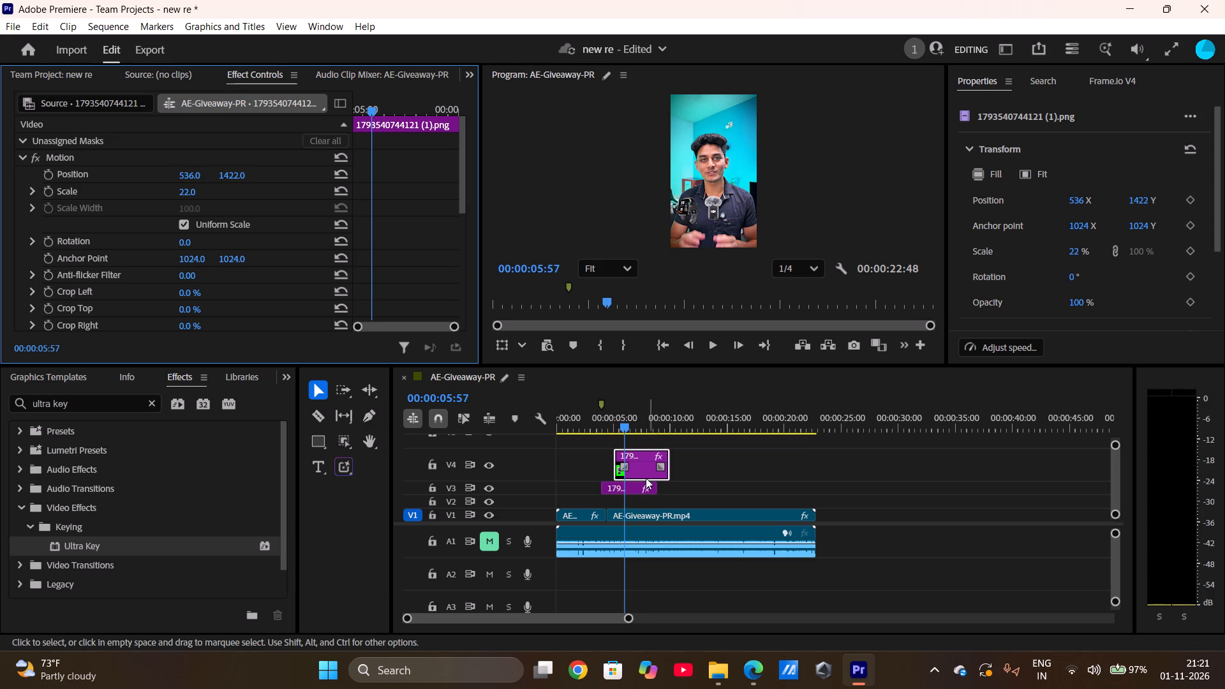
Reposition the smartwatch clip on V3 to 210, 1441.
{"action": "left_click", "coordinate": [636, 490]}
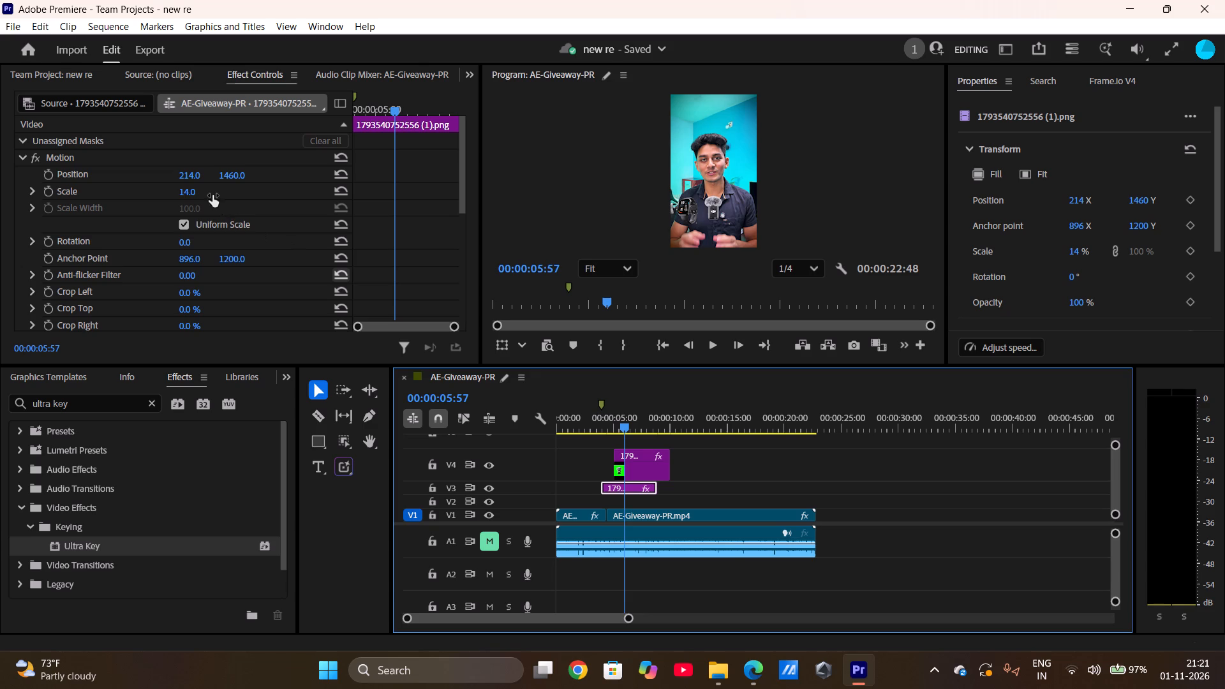
{"action": "left_click_drag", "start_coordinate": [189, 177], "coordinate": [205, 177]}
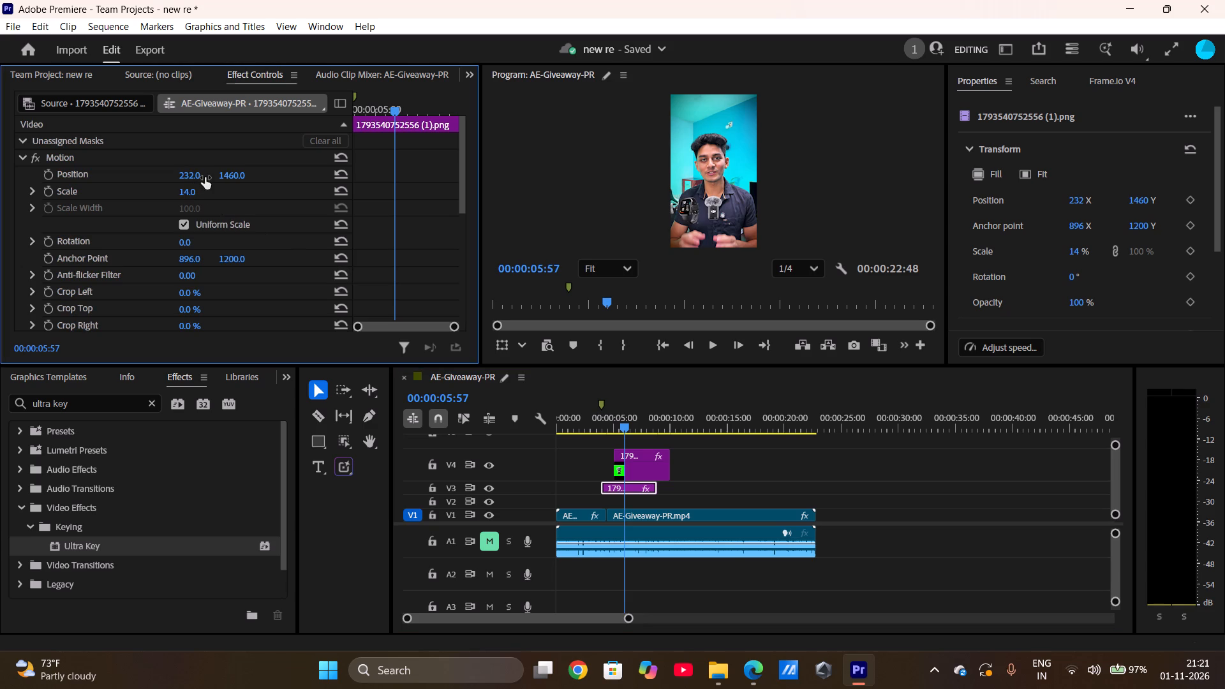
{"action": "left_click_drag", "start_coordinate": [235, 177], "coordinate": [223, 174]}
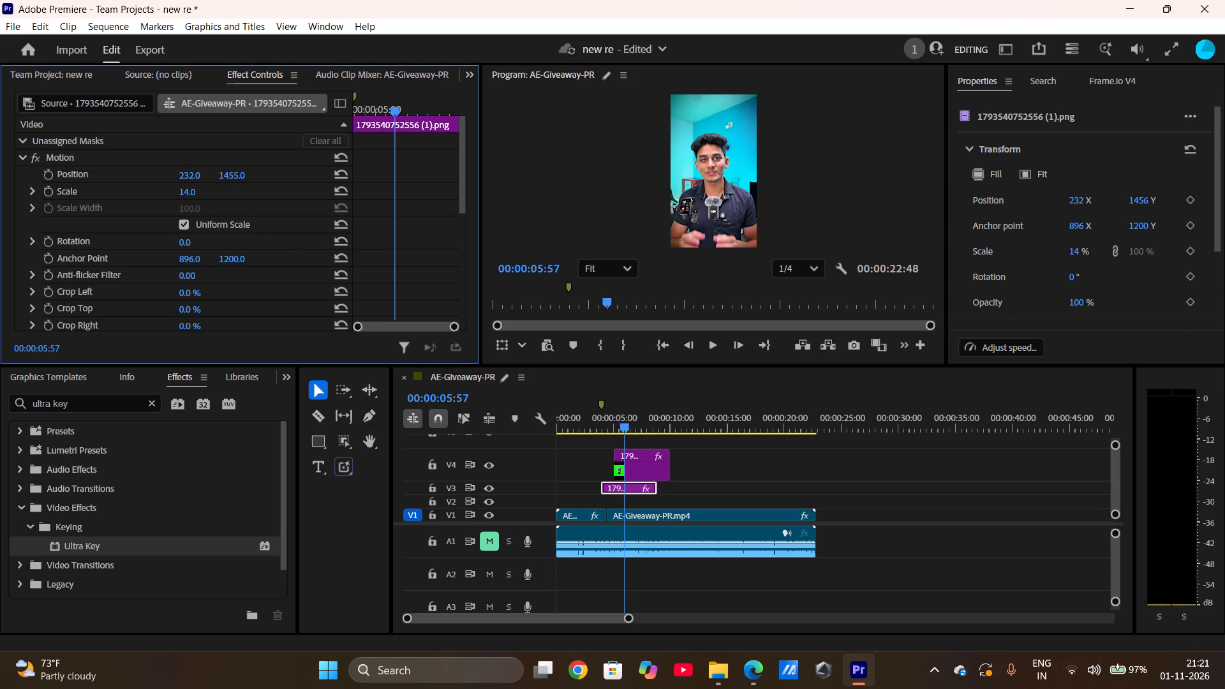
{"action": "left_click_drag", "start_coordinate": [223, 174], "coordinate": [213, 170]}
{"action": "left_click_drag", "start_coordinate": [188, 175], "coordinate": [166, 168]}
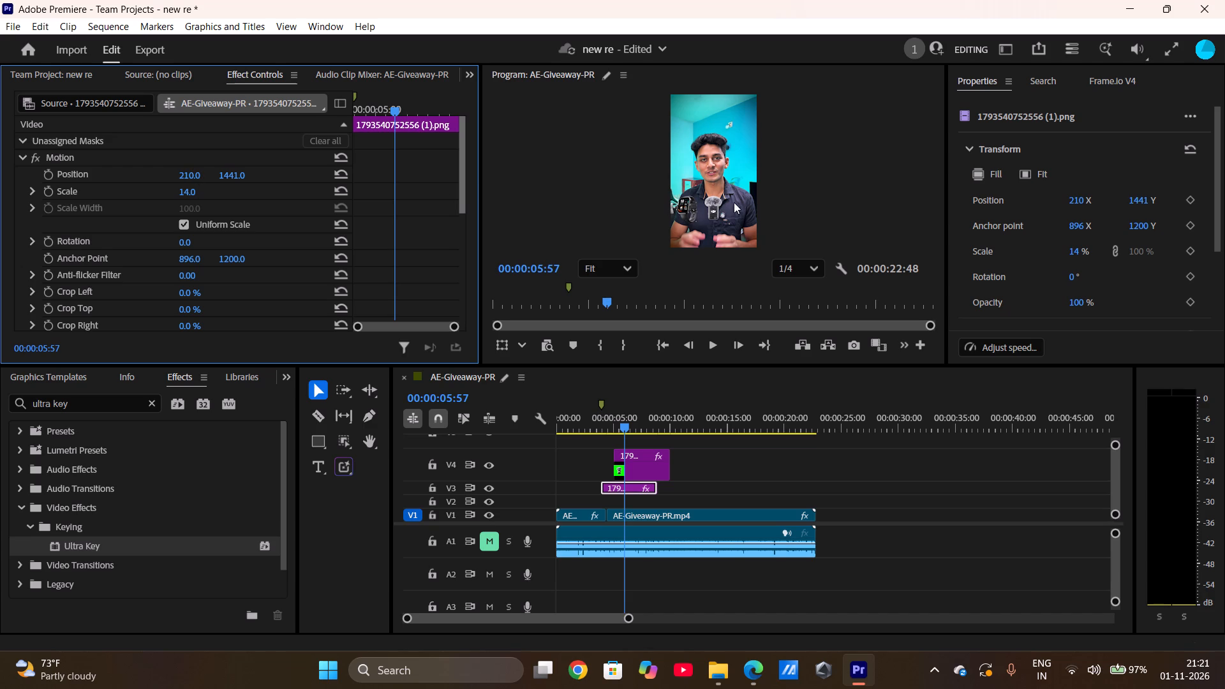
Set the scale of the microphone clip on V4 to 26.
{"action": "left_click", "coordinate": [646, 456]}
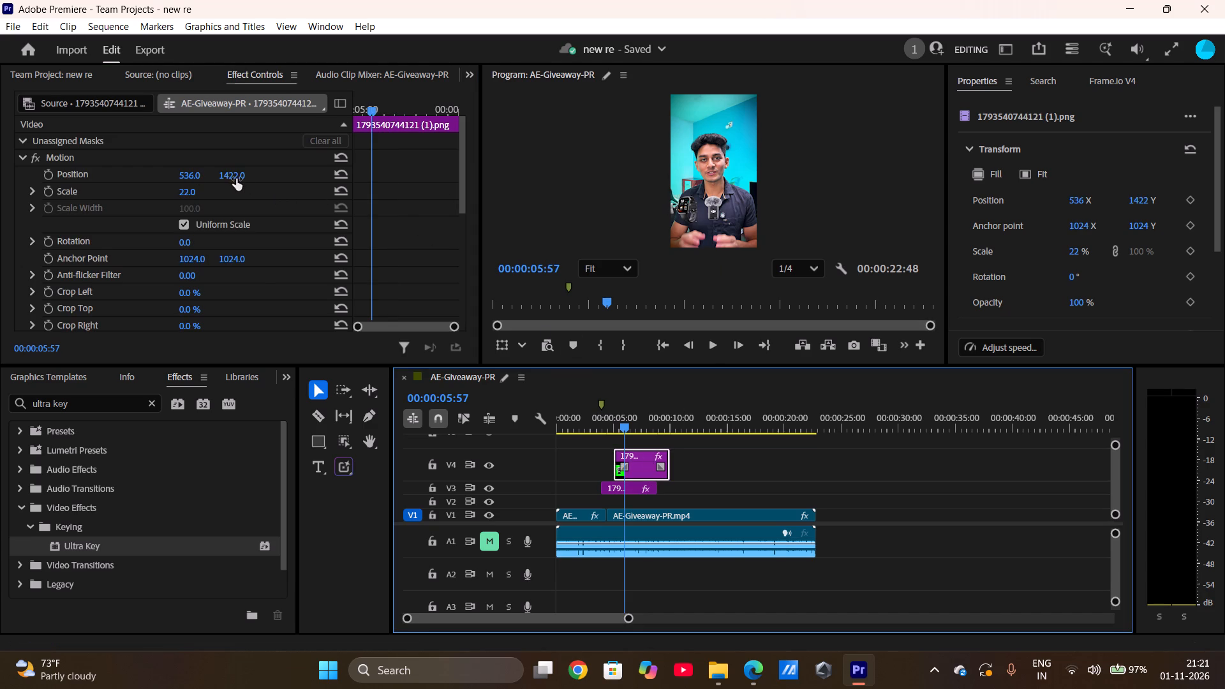
{"action": "left_click", "coordinate": [186, 189]}
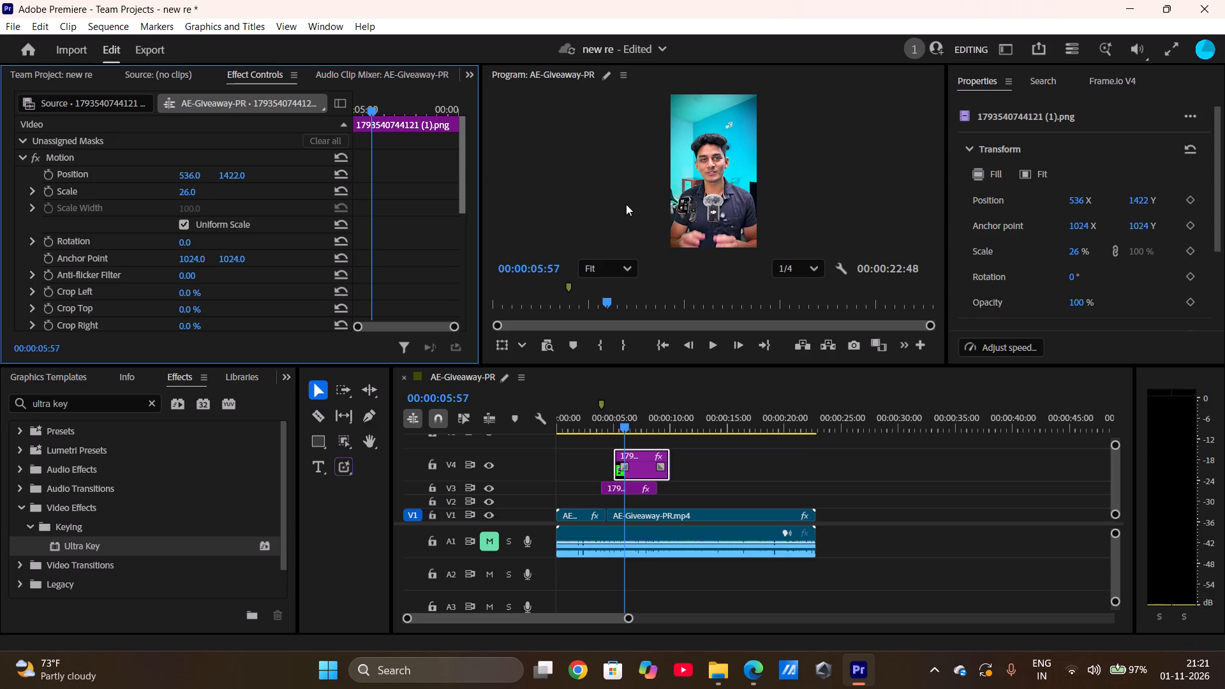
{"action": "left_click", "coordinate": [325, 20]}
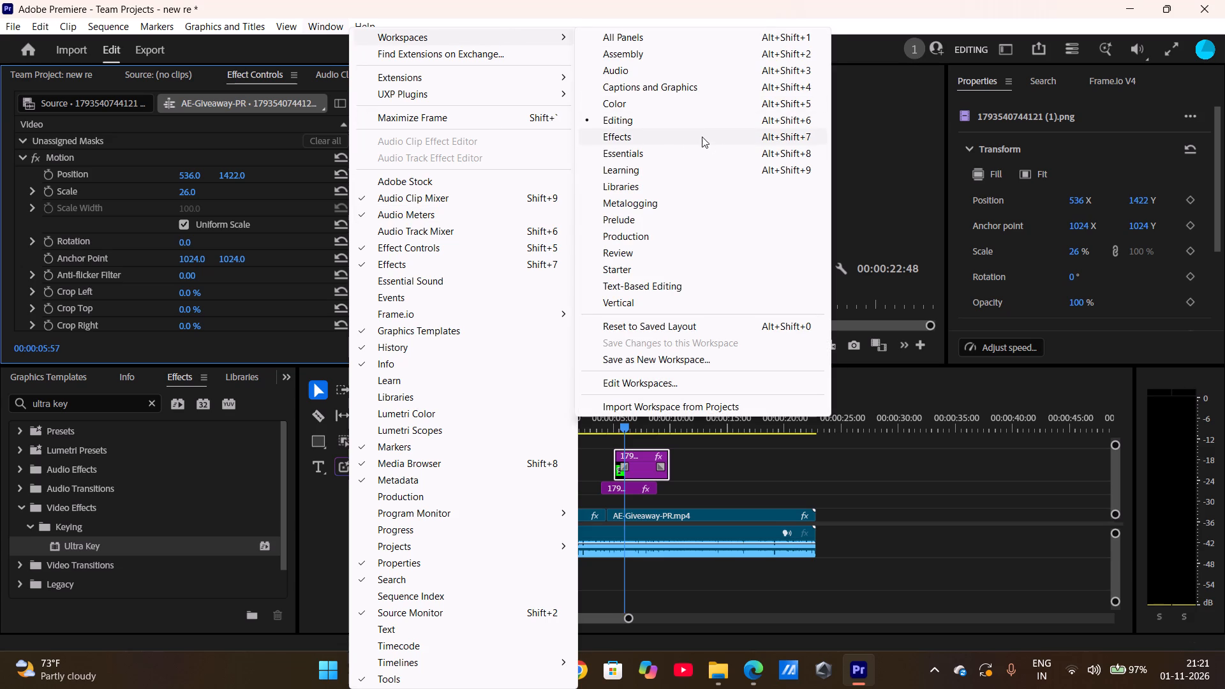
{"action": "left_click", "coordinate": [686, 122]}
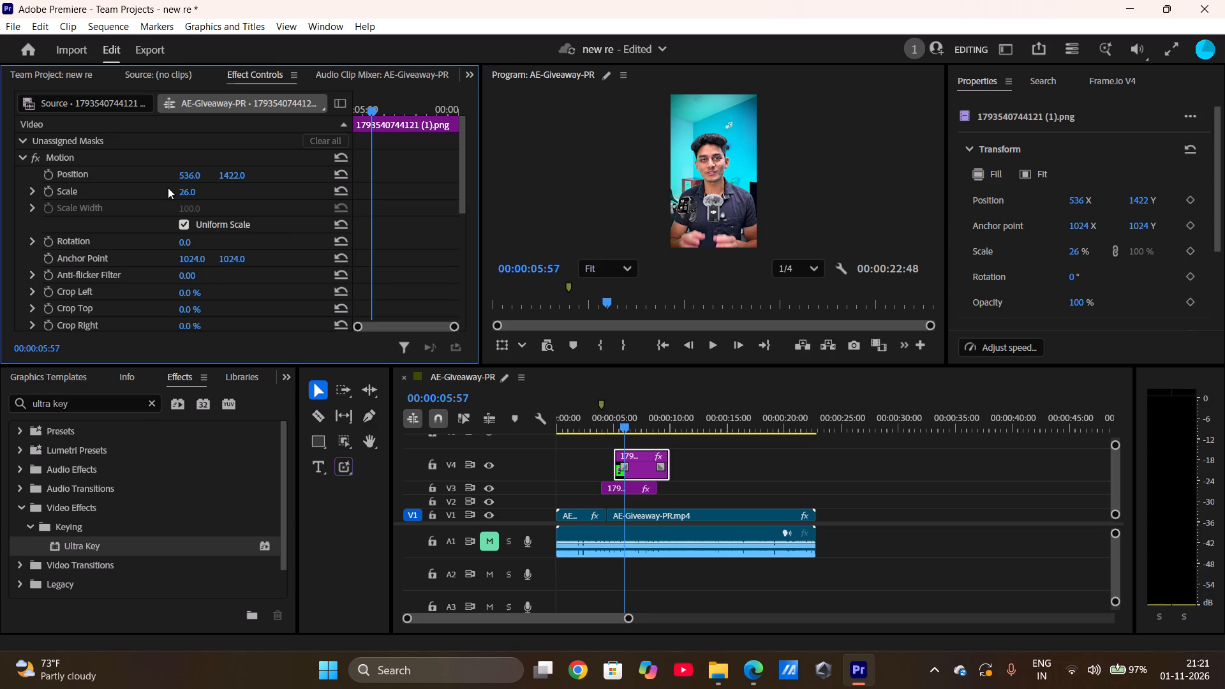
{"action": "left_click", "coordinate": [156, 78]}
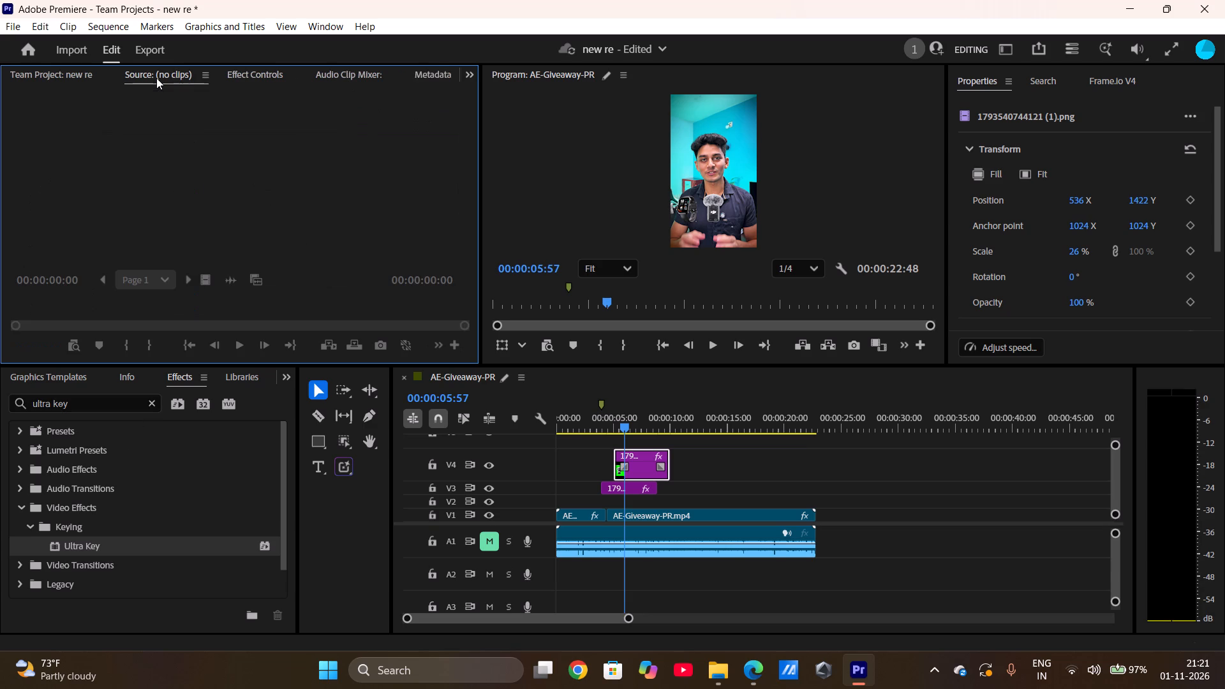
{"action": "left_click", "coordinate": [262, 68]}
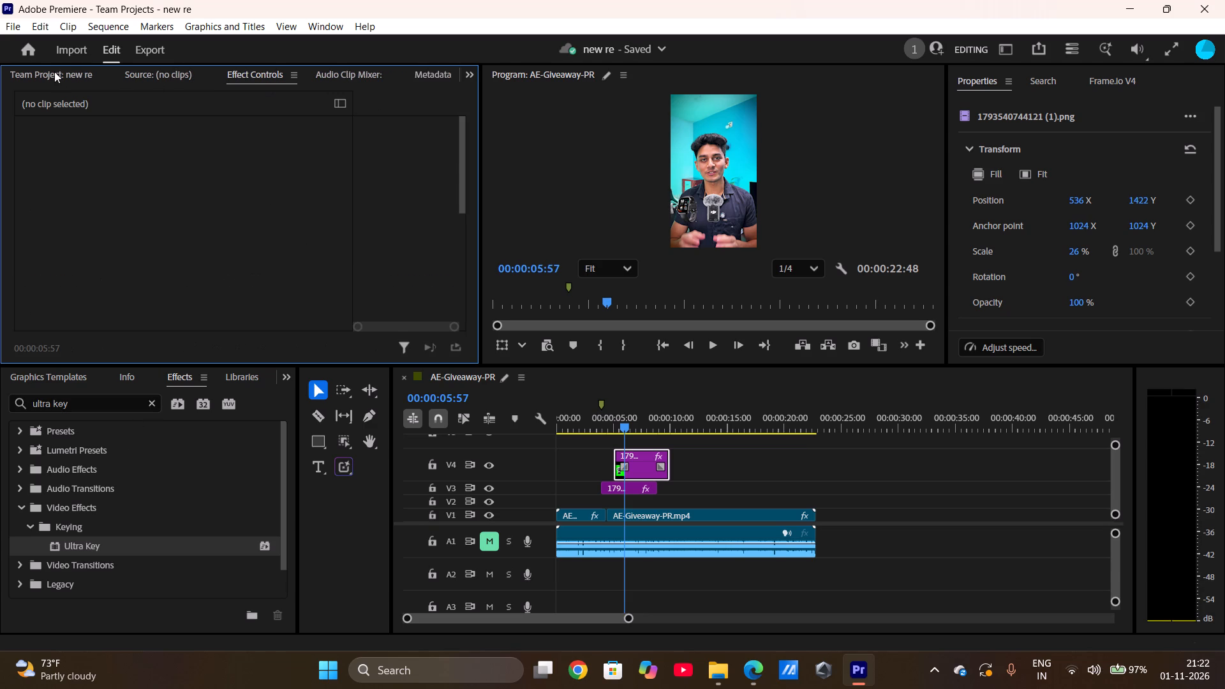
Place the green-screen headphones image on the track above V4, starting at the playhead at 00:00:05:57.
{"action": "left_click", "coordinate": [54, 71]}
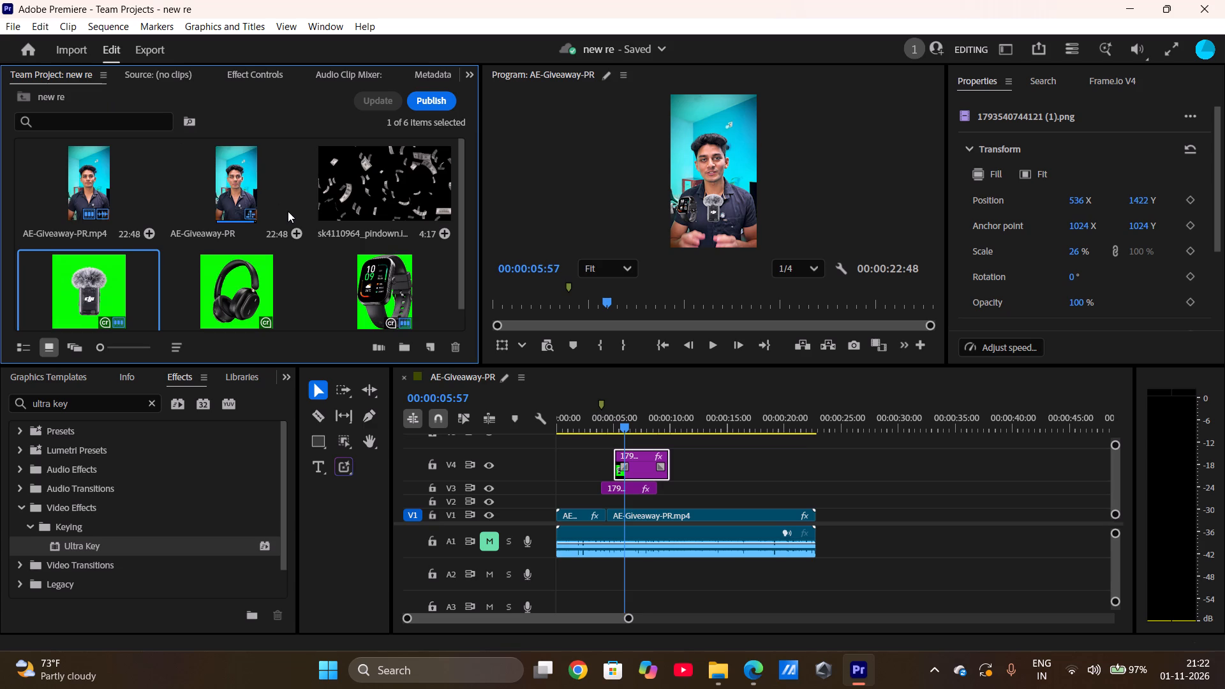
{"action": "left_click", "coordinate": [237, 288]}
{"action": "left_click_drag", "start_coordinate": [237, 288], "coordinate": [236, 288]}
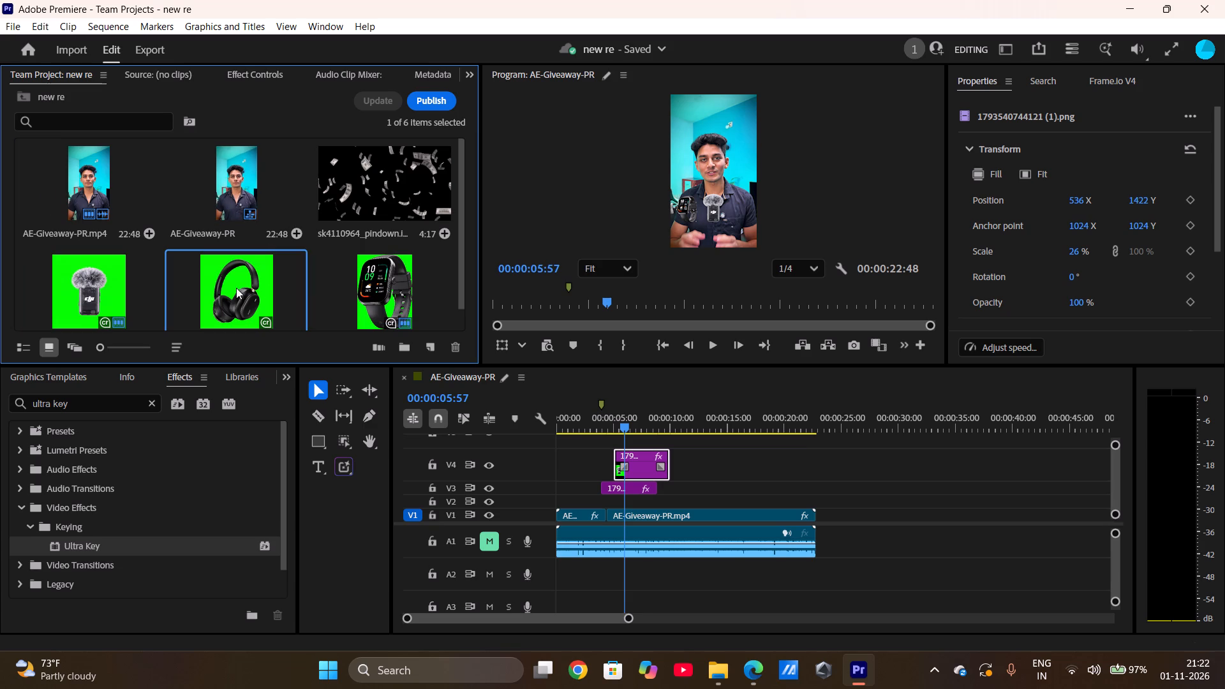
{"action": "left_click_drag", "start_coordinate": [236, 288], "coordinate": [634, 443]}
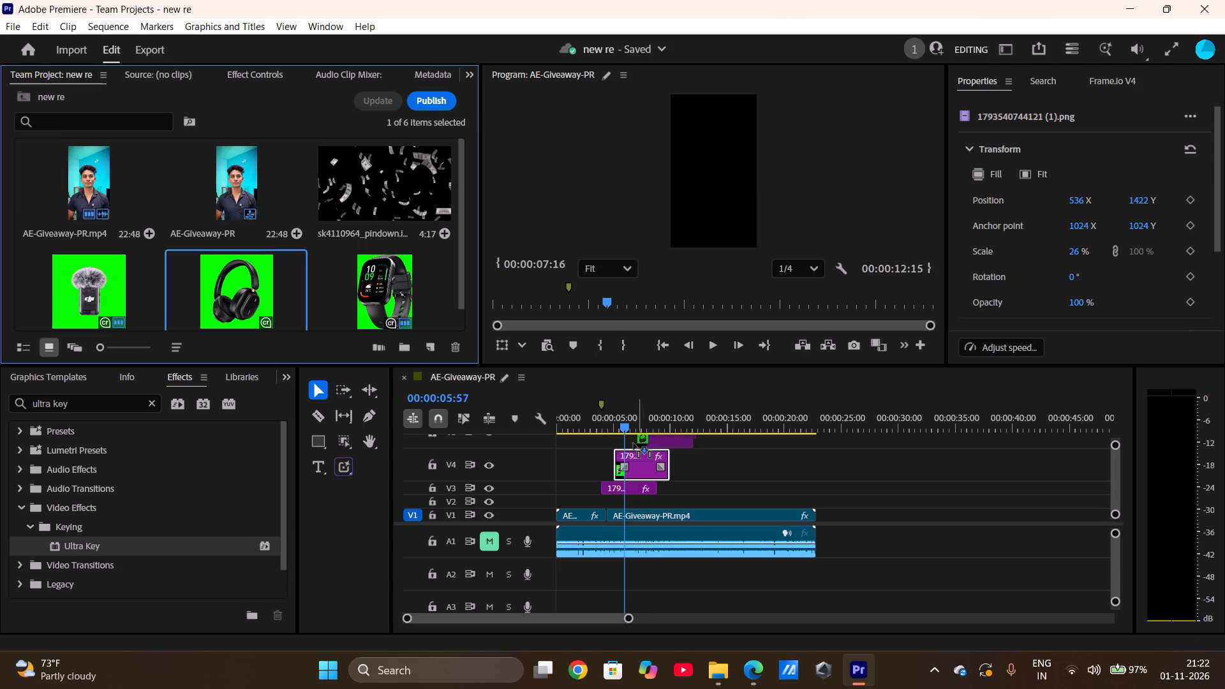
{"action": "left_click_drag", "start_coordinate": [634, 443], "coordinate": [630, 443]}
Park the playhead at 00:00:07:33 and paste the copied Ultra Key effect onto the headphones clip above V4.
{"action": "left_click", "coordinate": [725, 204]}
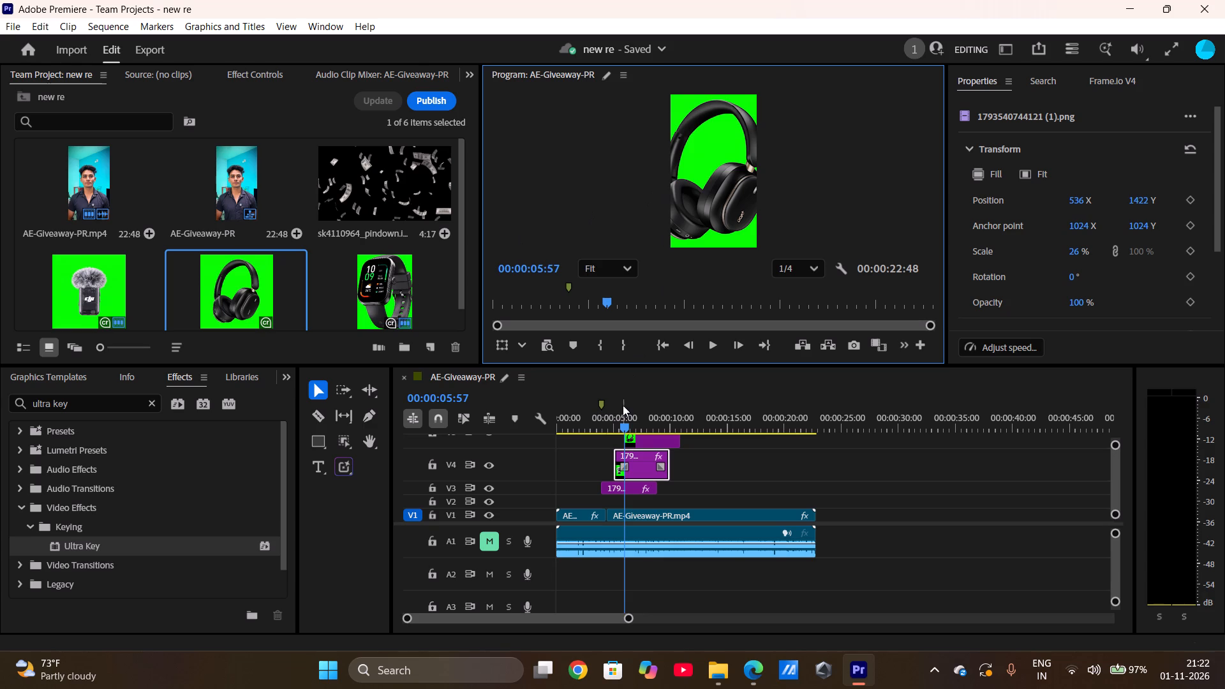
{"action": "left_click", "coordinate": [628, 482]}
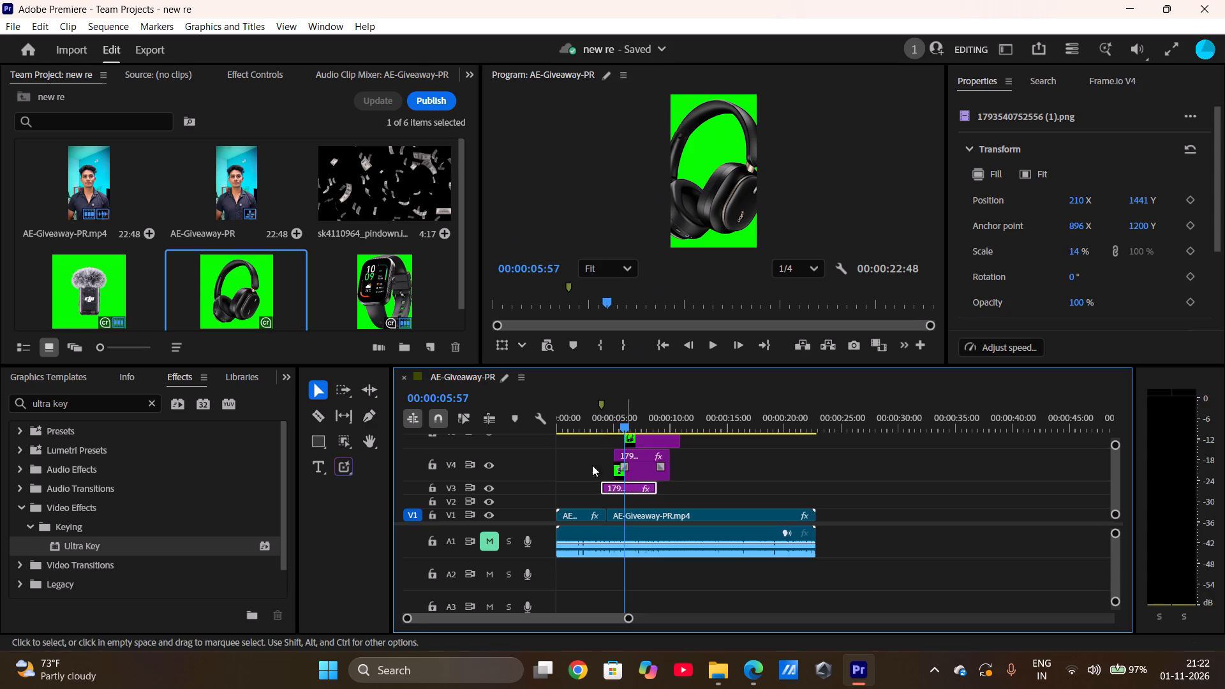
{"action": "left_click", "coordinate": [262, 75]}
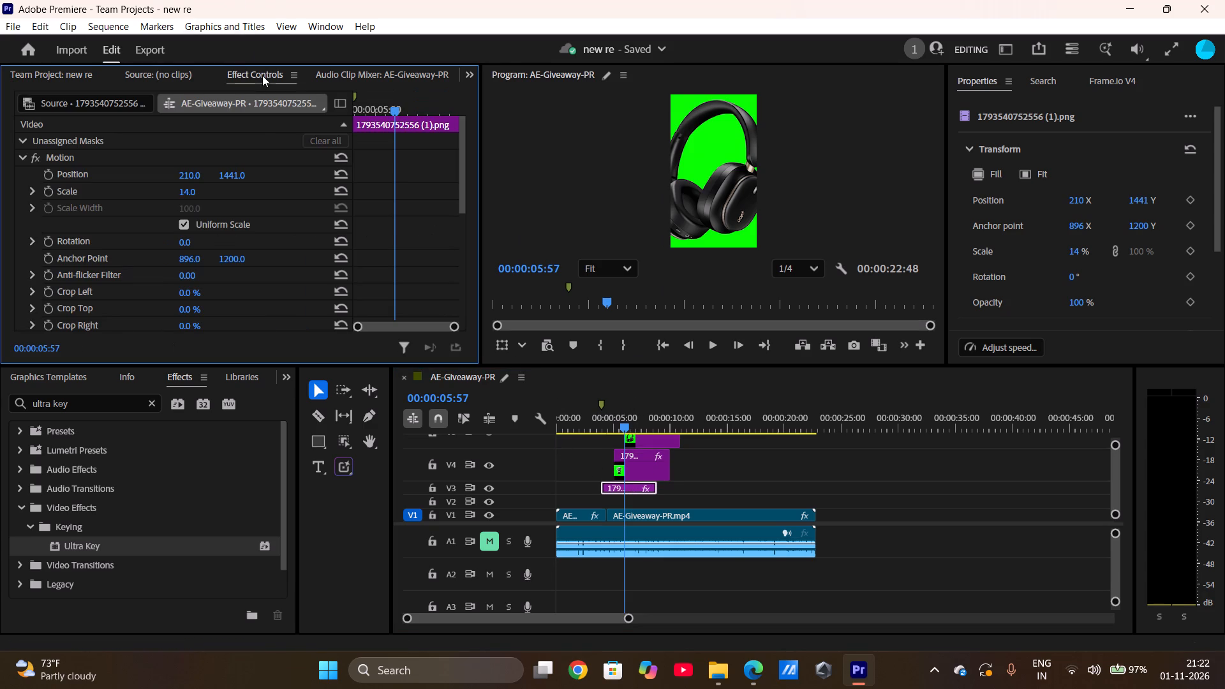
{"action": "left_click", "coordinate": [678, 151]}
{"action": "left_click", "coordinate": [645, 431]}
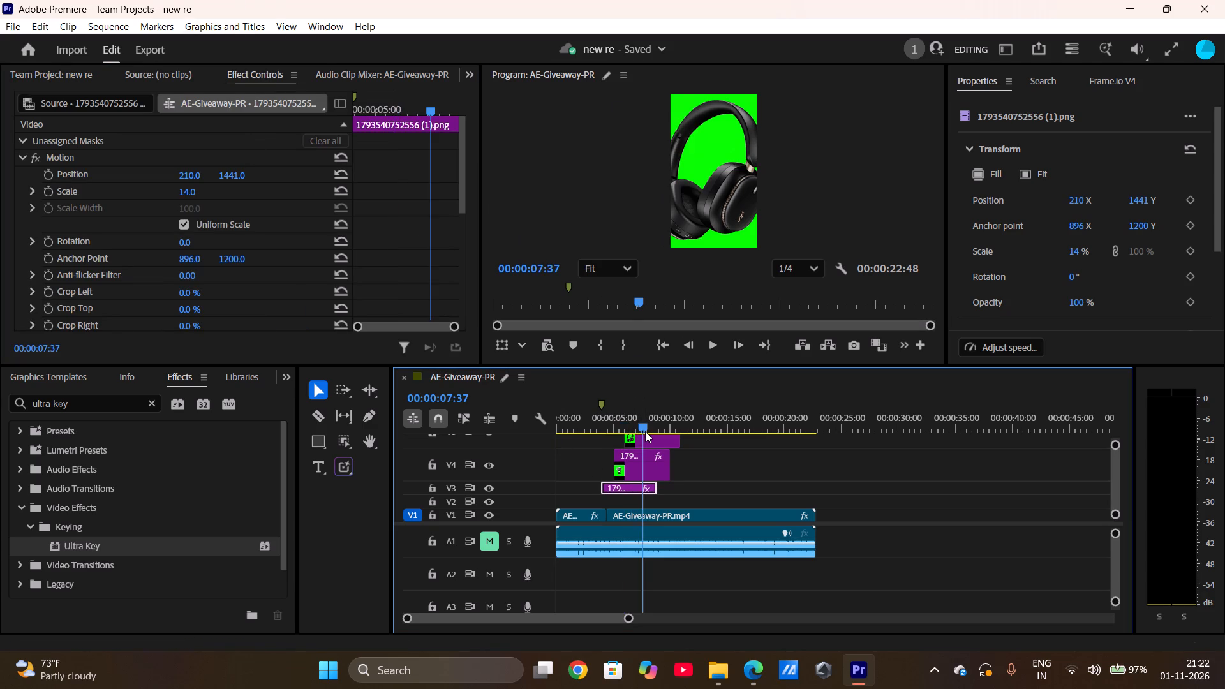
{"action": "left_click", "coordinate": [644, 438]}
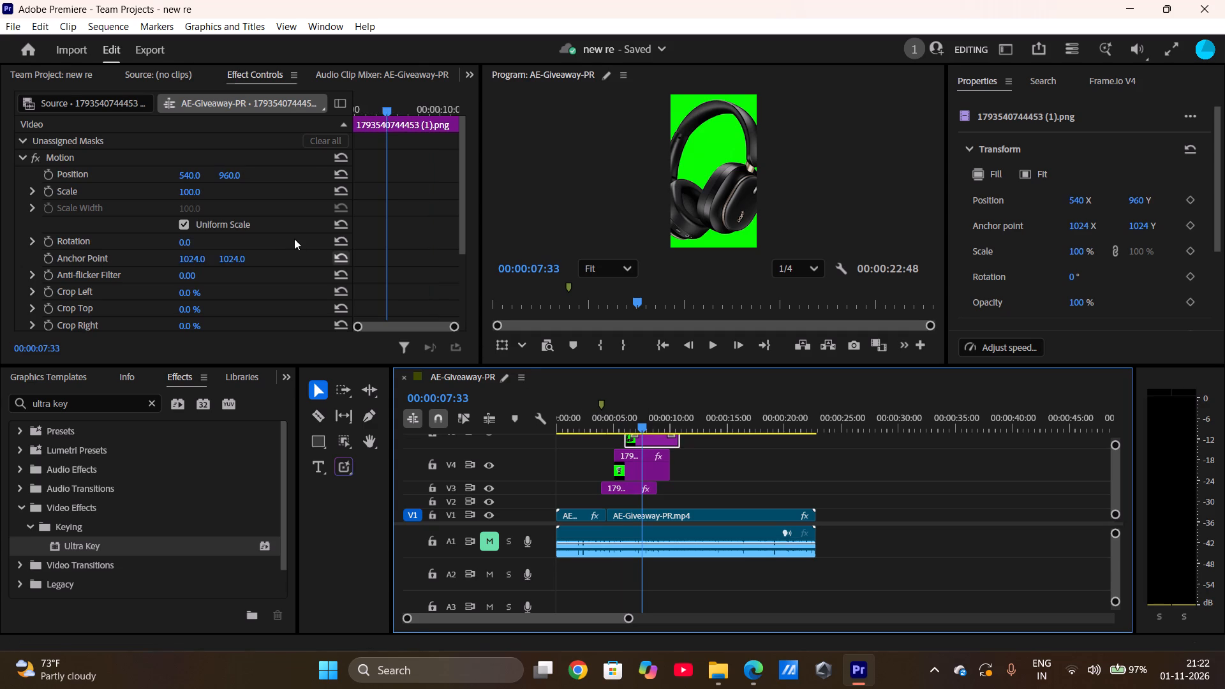
{"action": "scroll", "coordinate": [163, 228], "scroll_direction": "down", "scroll_amount": 3}
{"action": "right_click", "coordinate": [208, 324]}
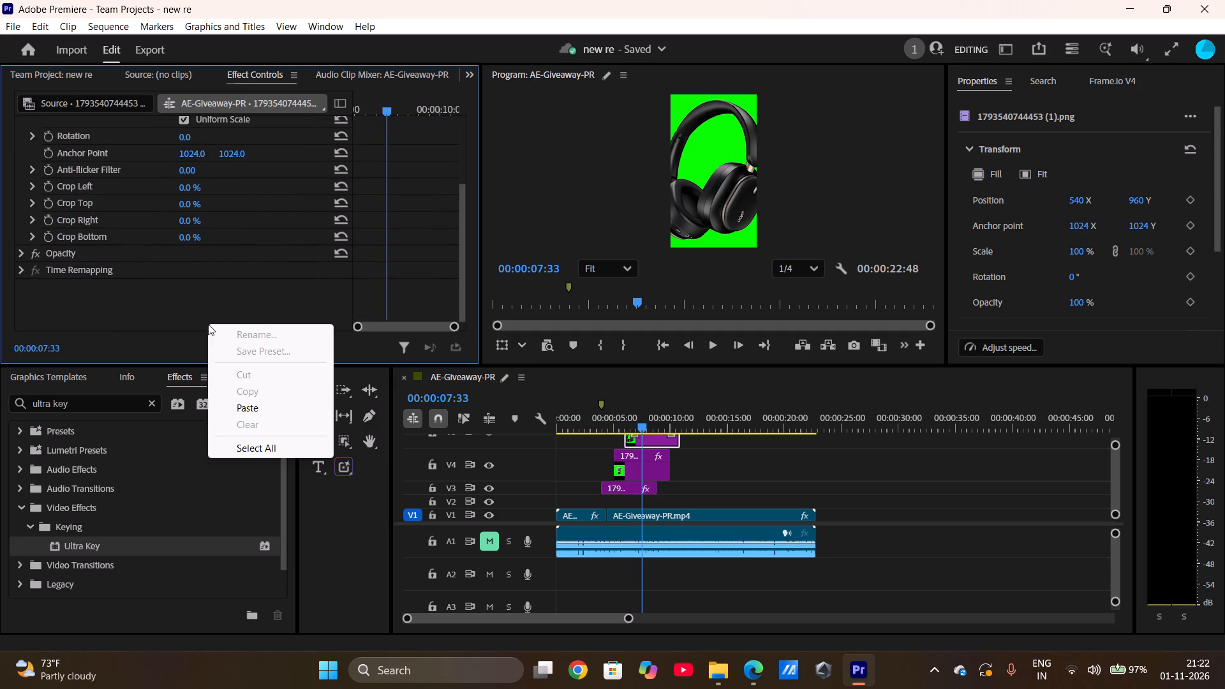
{"action": "left_click", "coordinate": [252, 407]}
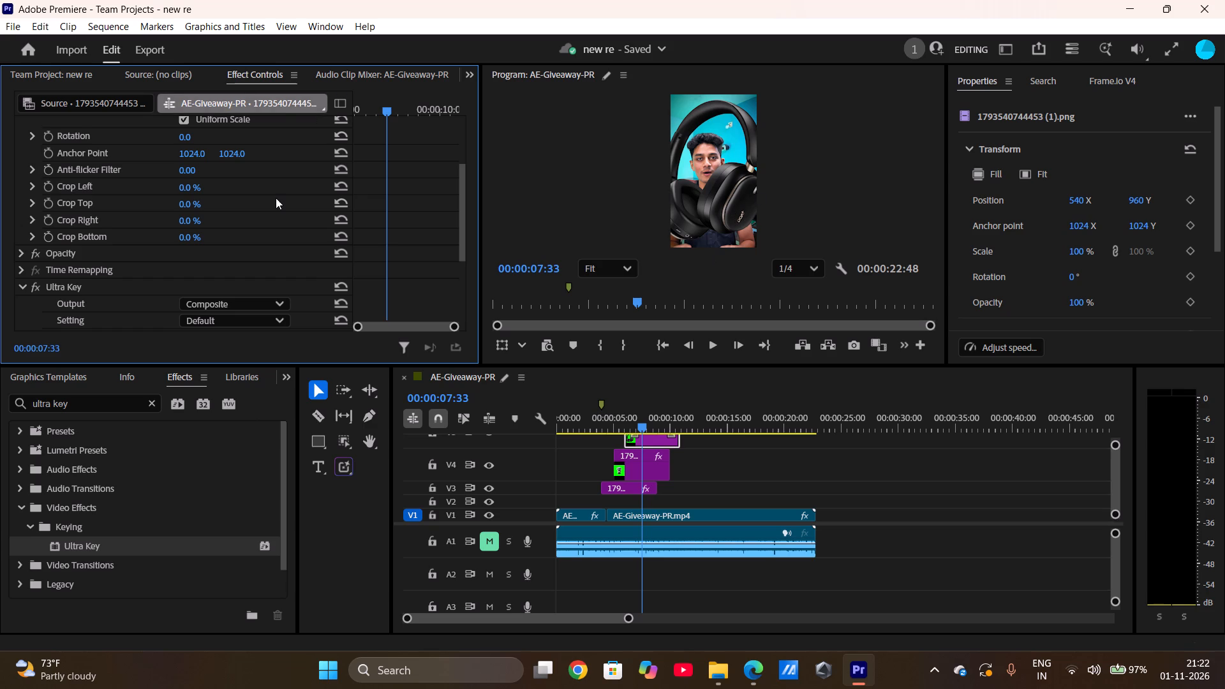
Scale the headphones clip above V4 down to 25 and move it to position 873, 1397.
{"action": "scroll", "coordinate": [276, 198], "scroll_direction": "up", "scroll_amount": 1}
{"action": "left_click_drag", "start_coordinate": [223, 177], "coordinate": [288, 177]}
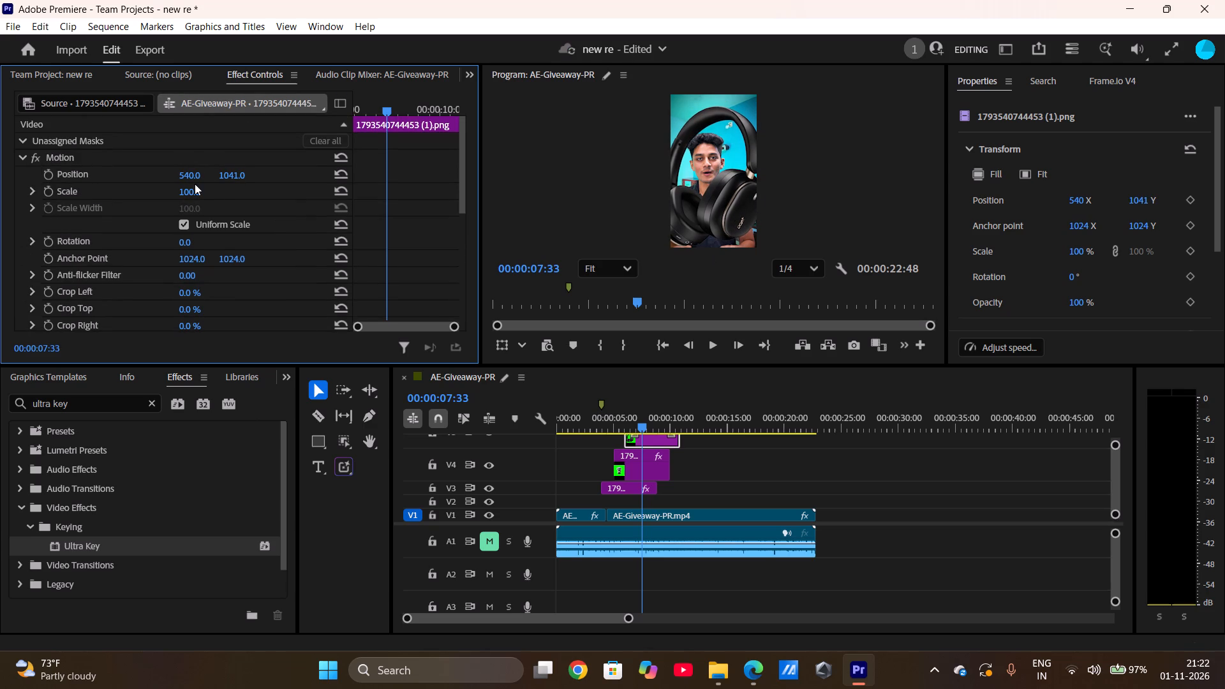
{"action": "left_click_drag", "start_coordinate": [195, 193], "coordinate": [137, 185]}
{"action": "left_click_drag", "start_coordinate": [223, 175], "coordinate": [272, 177]}
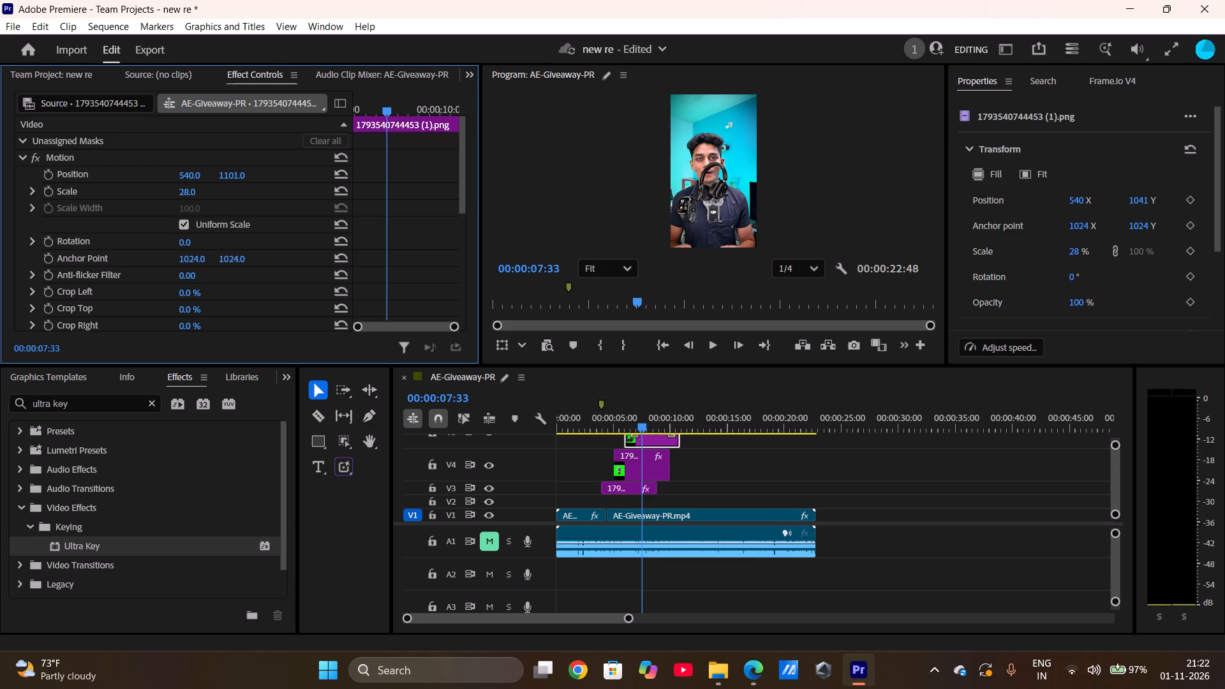
{"action": "left_click_drag", "start_coordinate": [272, 177], "coordinate": [498, 235]}
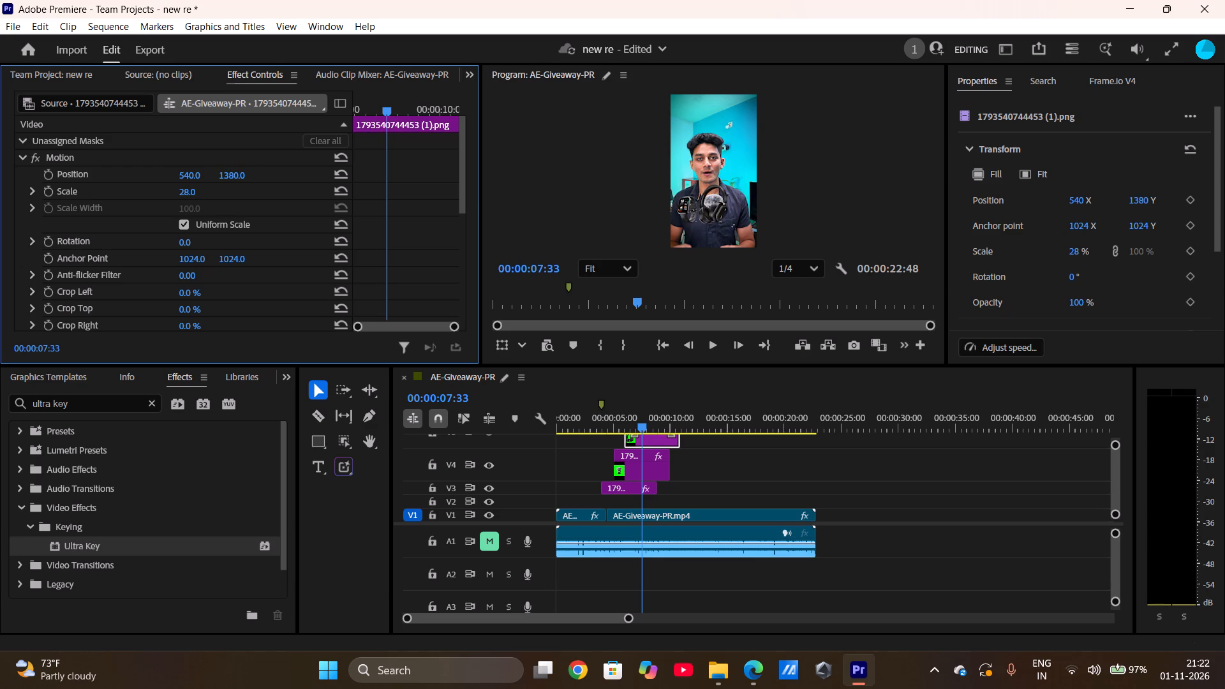
{"action": "left_click_drag", "start_coordinate": [498, 235], "coordinate": [609, 245]}
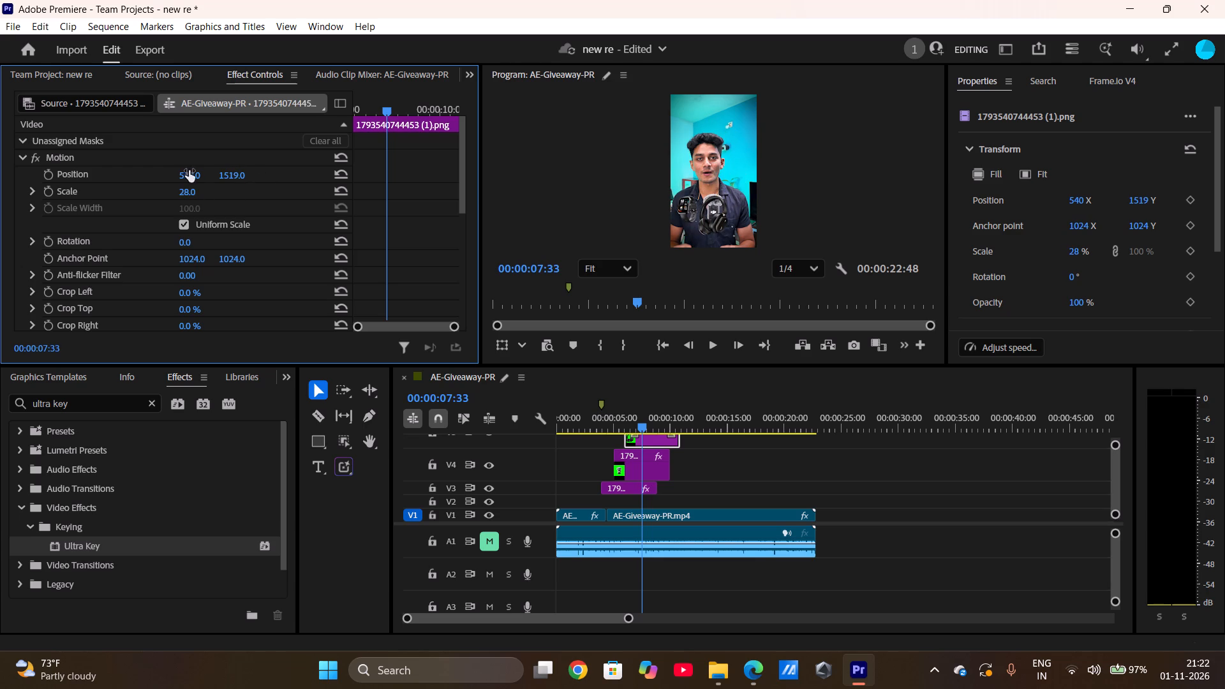
{"action": "left_click_drag", "start_coordinate": [192, 170], "coordinate": [330, 174]}
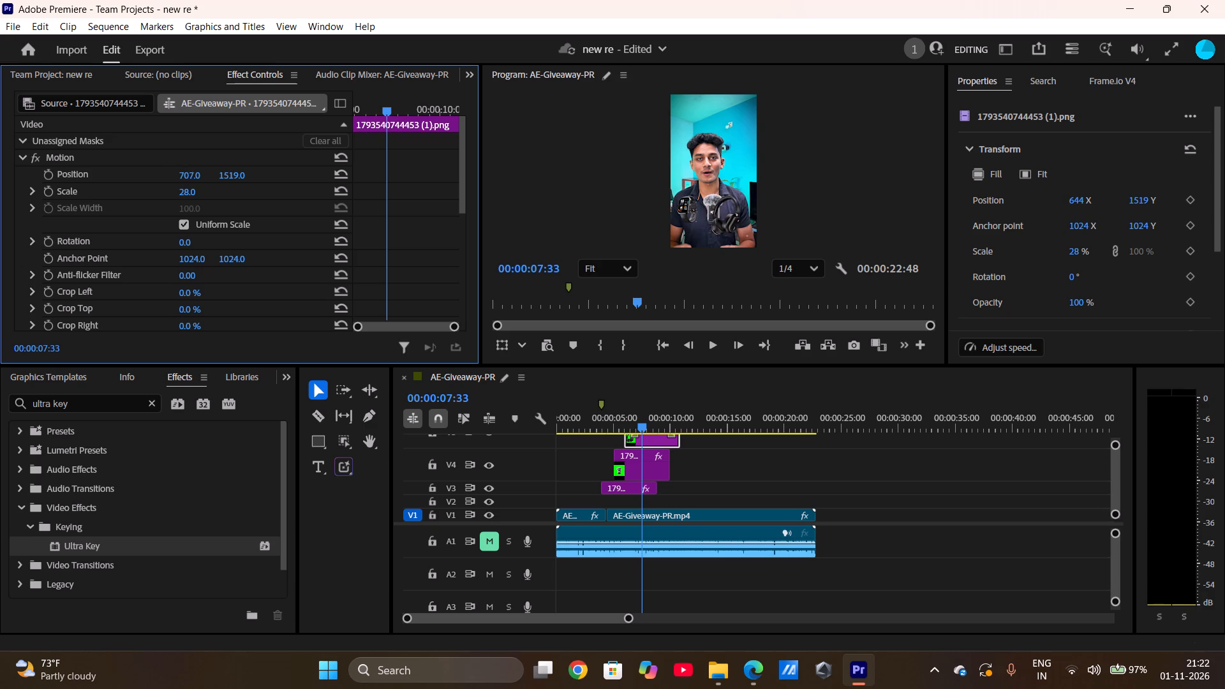
{"action": "left_click_drag", "start_coordinate": [330, 174], "coordinate": [459, 188]}
{"action": "left_click_drag", "start_coordinate": [237, 178], "coordinate": [205, 178]}
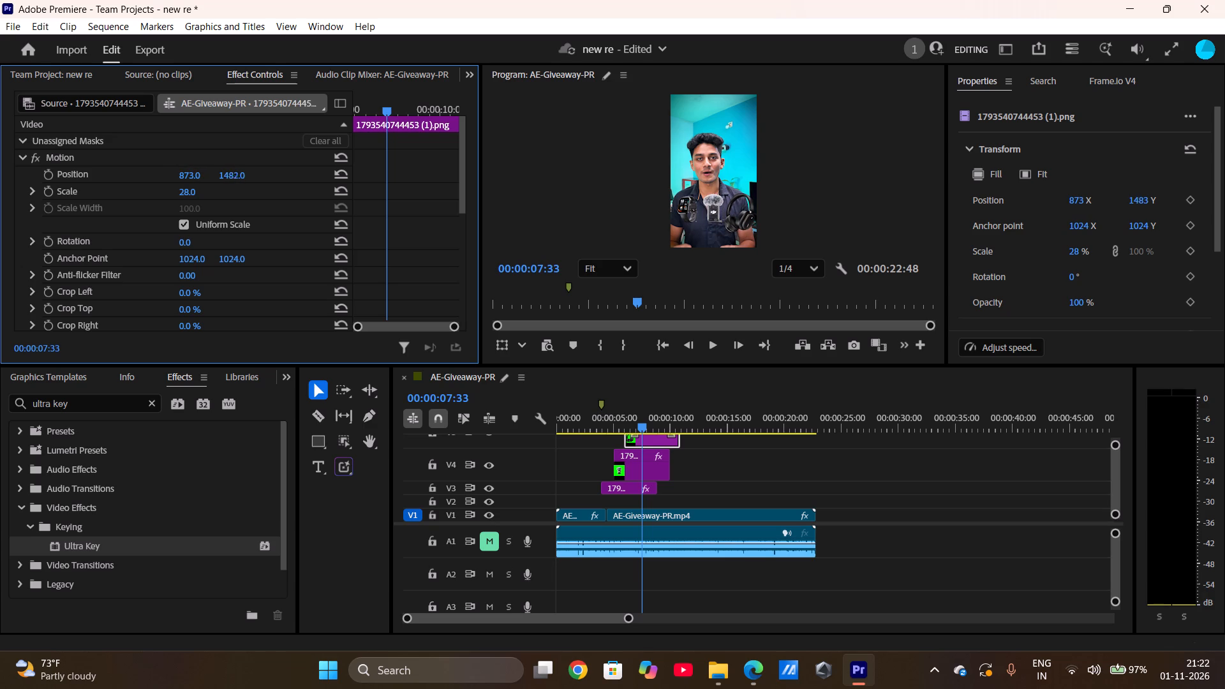
{"action": "left_click_drag", "start_coordinate": [205, 178], "coordinate": [137, 181]}
{"action": "left_click", "coordinate": [186, 194]}
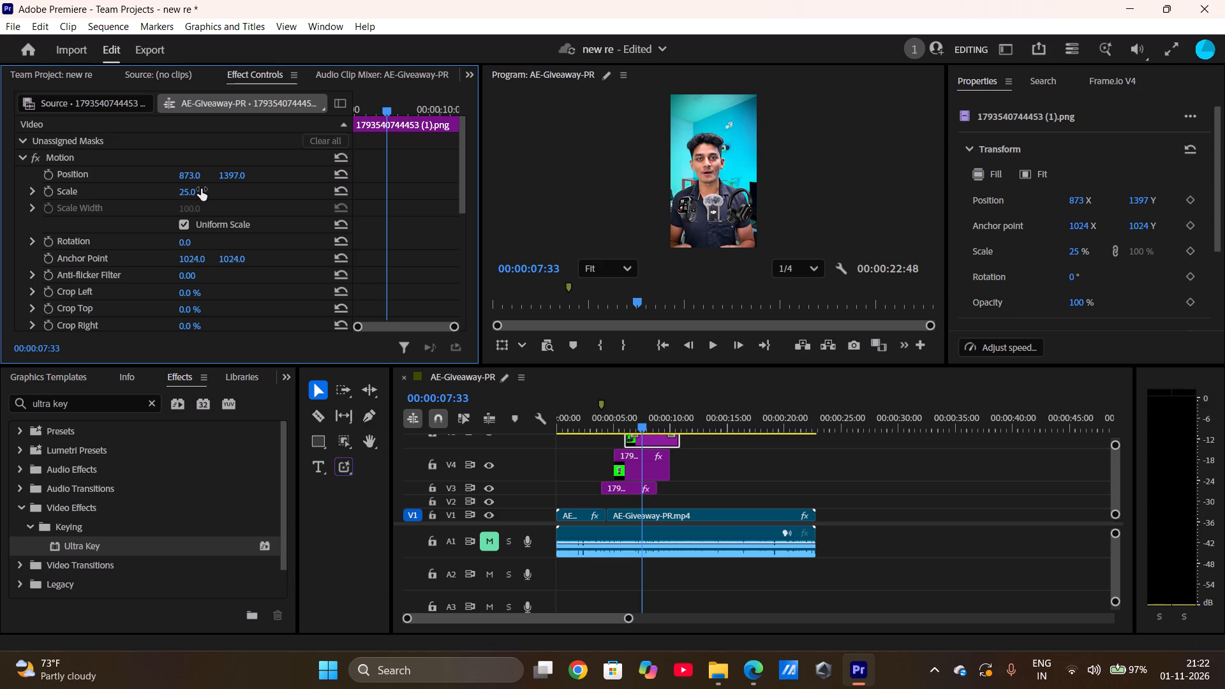
Set the scale of the microphone clip on V4 to 29.
{"action": "left_click", "coordinate": [648, 451]}
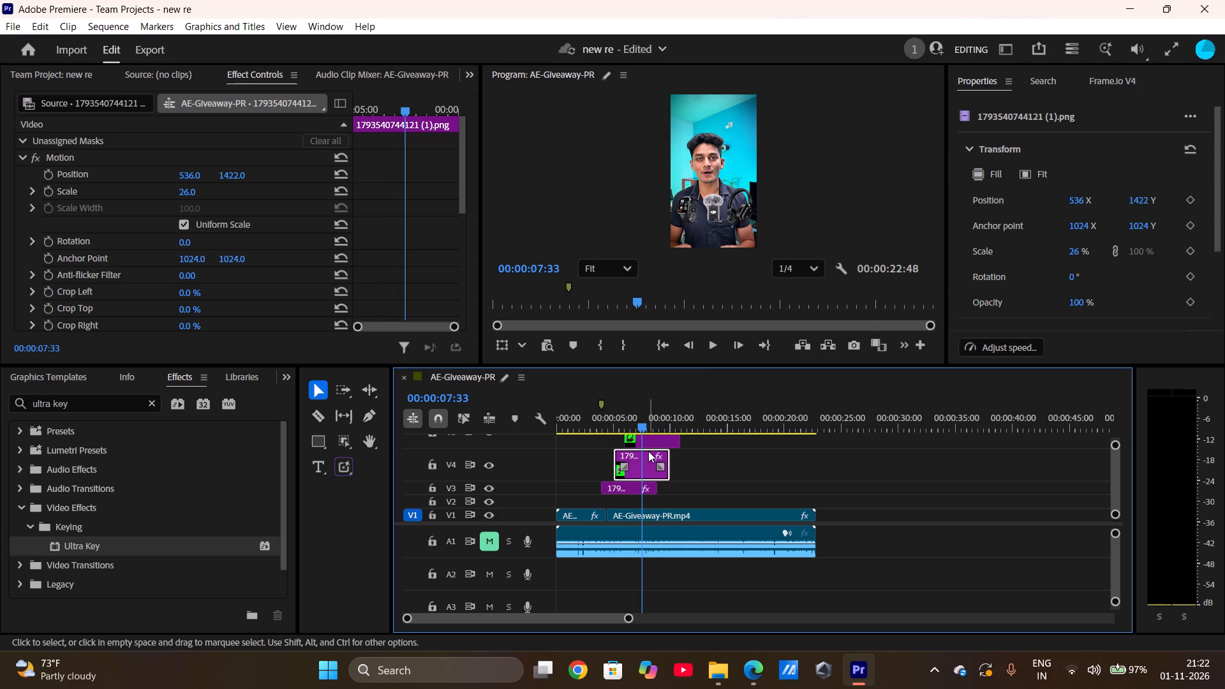
{"action": "left_click", "coordinate": [188, 193]}
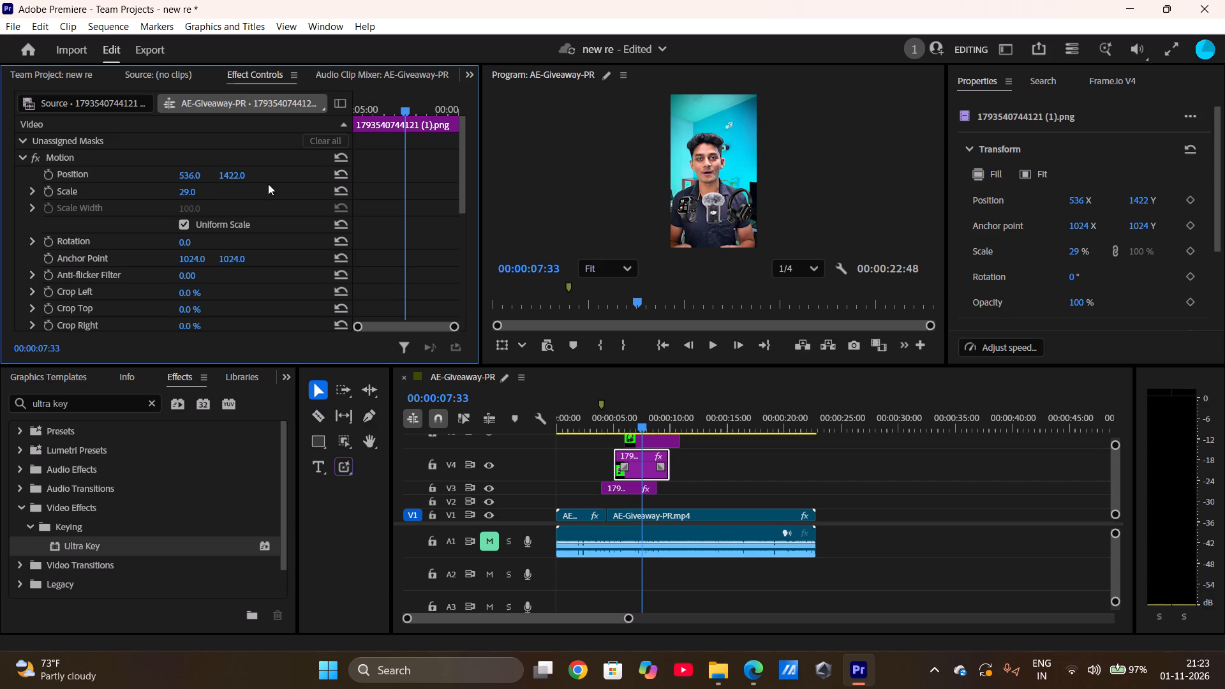
Enlarge the smartwatch clip on V3 to a scale of 17 and set its horizontal position to 177.
{"action": "left_click", "coordinate": [627, 491]}
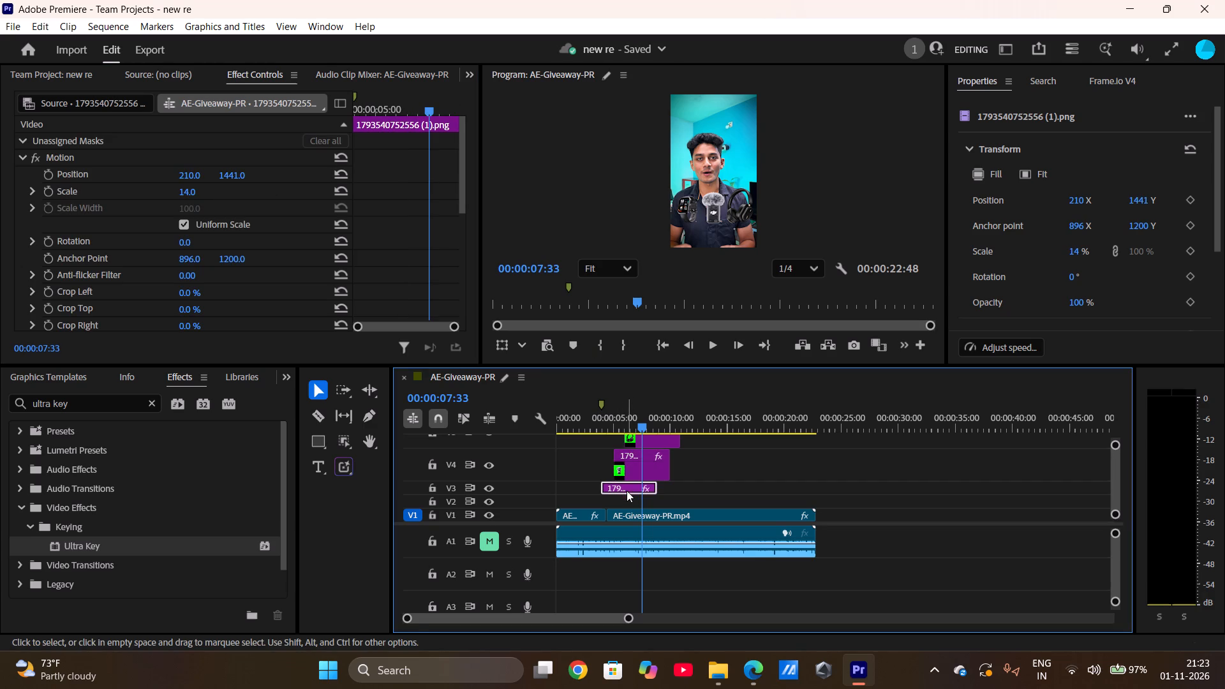
{"action": "left_click_drag", "start_coordinate": [184, 191], "coordinate": [188, 191]}
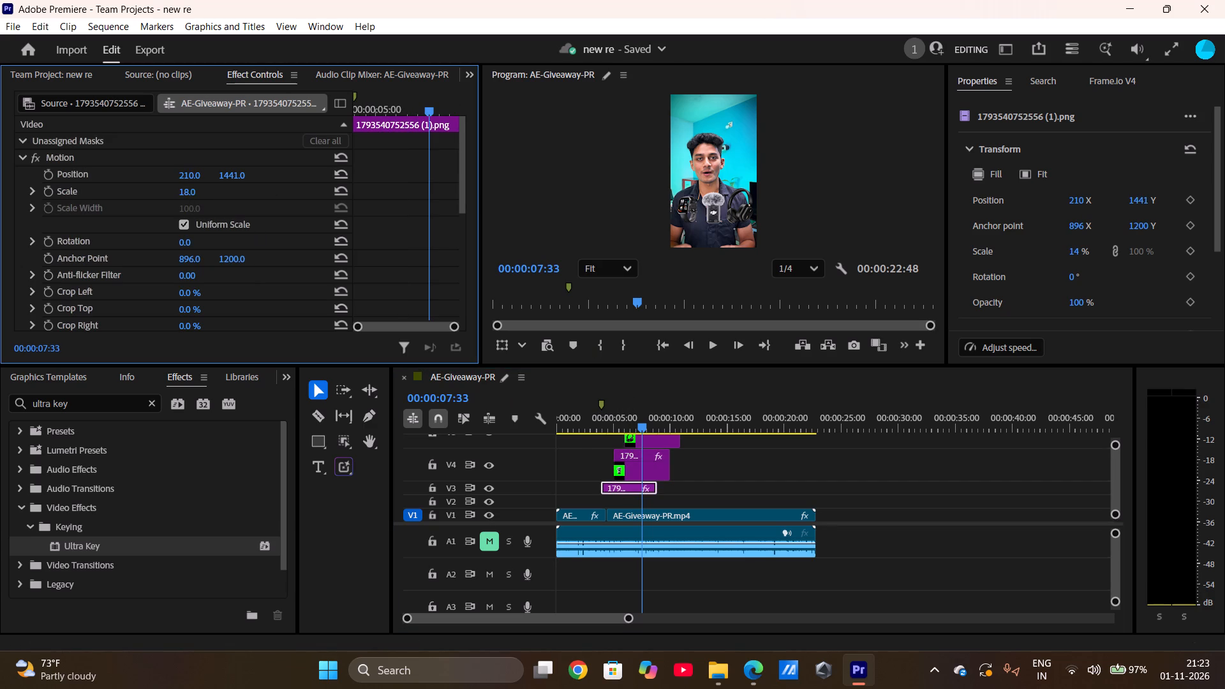
{"action": "left_click_drag", "start_coordinate": [188, 191], "coordinate": [191, 193]}
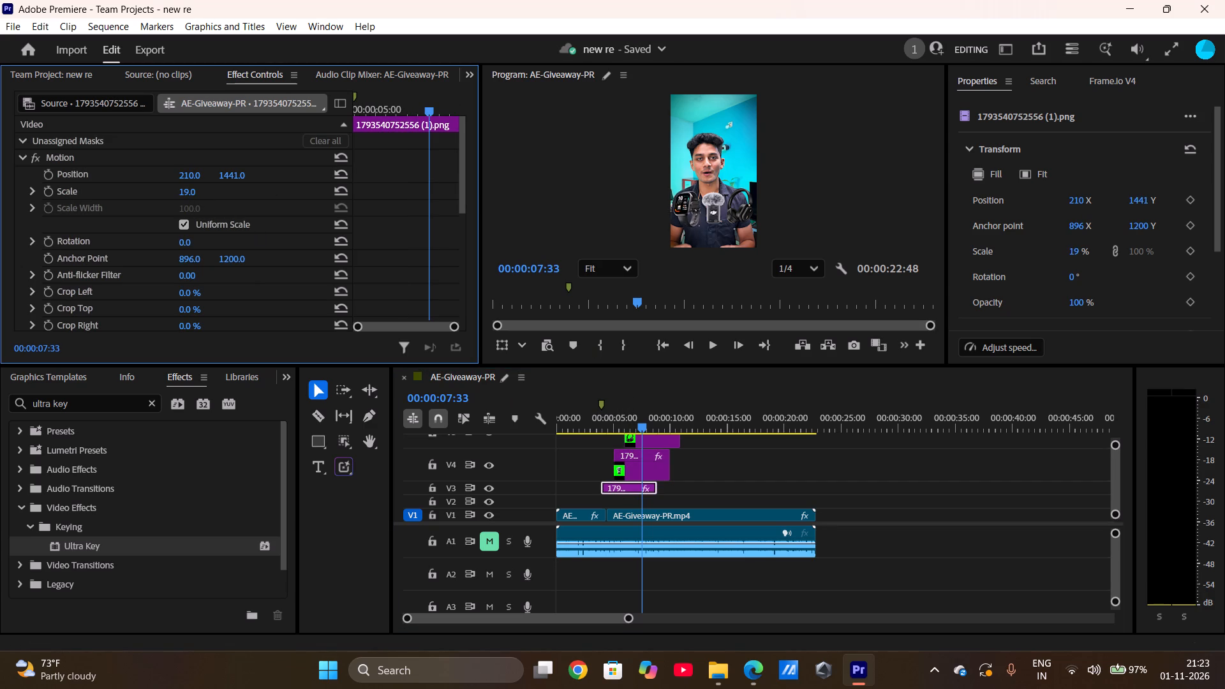
{"action": "left_click_drag", "start_coordinate": [191, 193], "coordinate": [190, 195]}
{"action": "left_click_drag", "start_coordinate": [190, 195], "coordinate": [190, 195]}
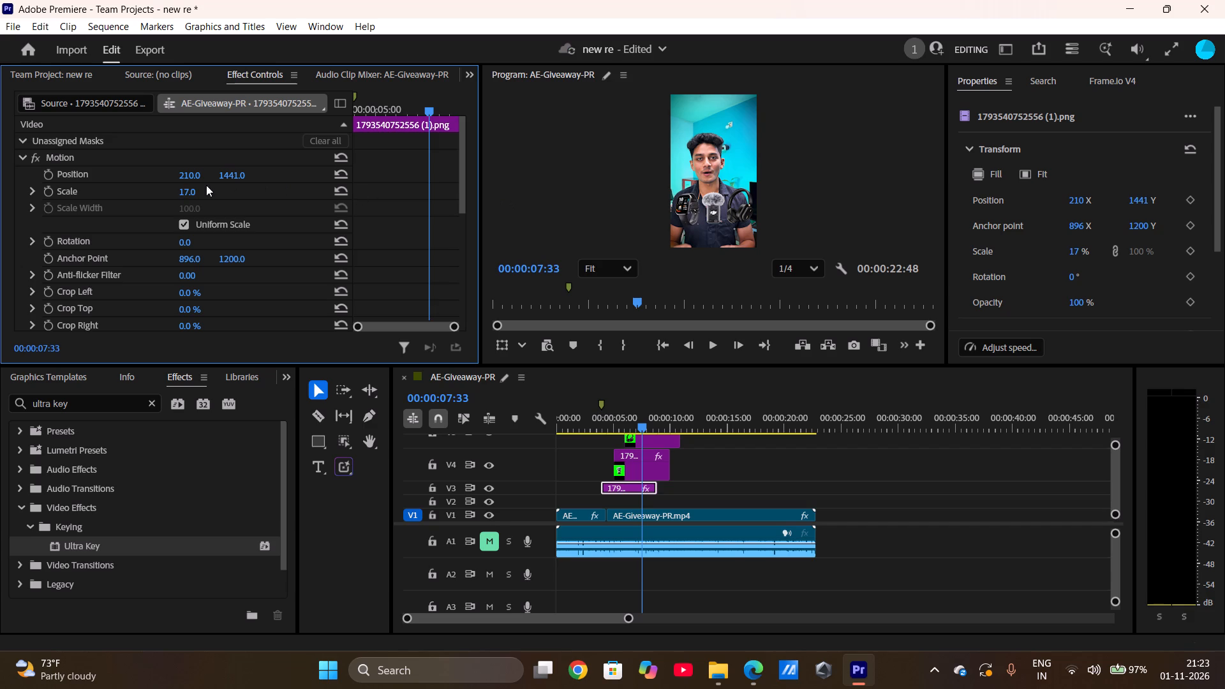
{"action": "left_click_drag", "start_coordinate": [189, 177], "coordinate": [179, 177]}
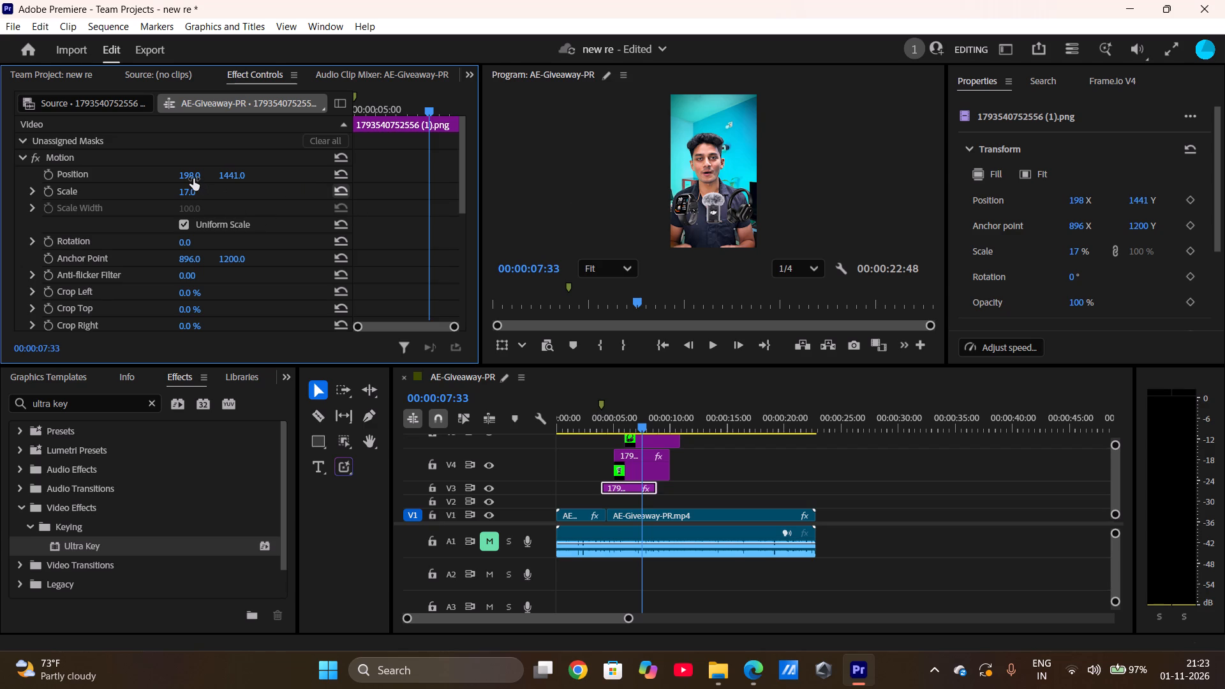
{"action": "left_click_drag", "start_coordinate": [190, 178], "coordinate": [169, 175]}
Reposition the headphones clip above V4 to 901, 1414.
{"action": "left_click", "coordinate": [651, 434]}
{"action": "left_click", "coordinate": [651, 443]}
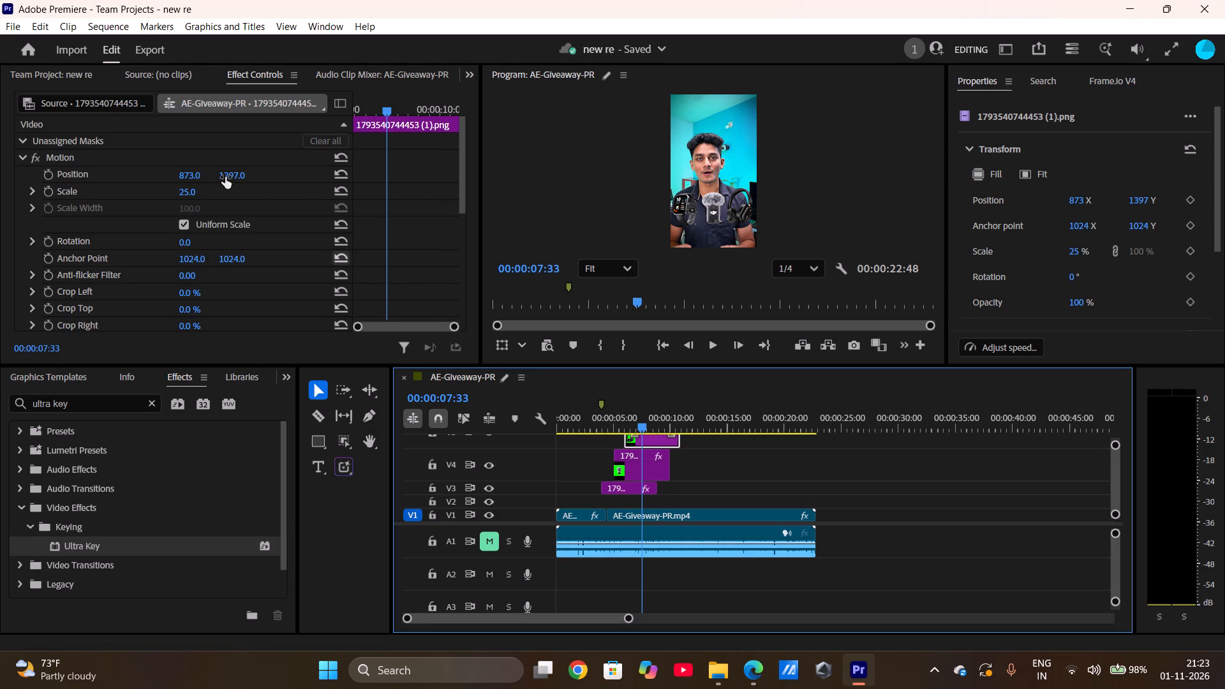
{"action": "left_click_drag", "start_coordinate": [225, 177], "coordinate": [253, 179]}
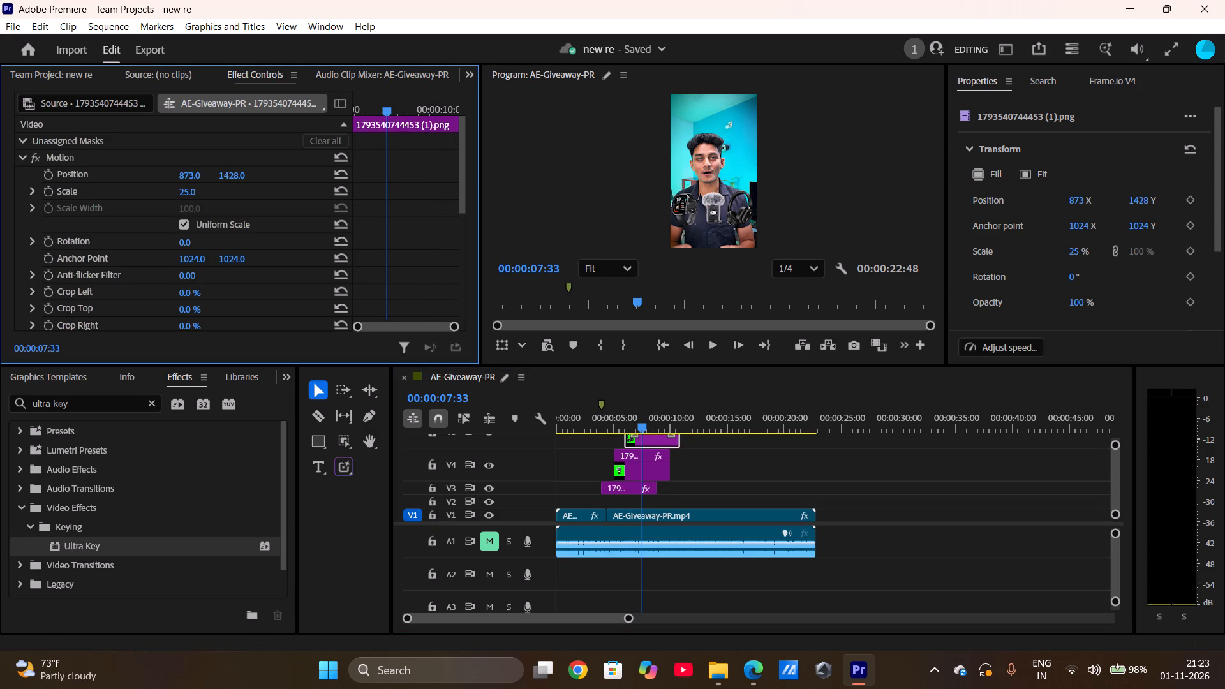
{"action": "left_click_drag", "start_coordinate": [253, 179], "coordinate": [242, 180]}
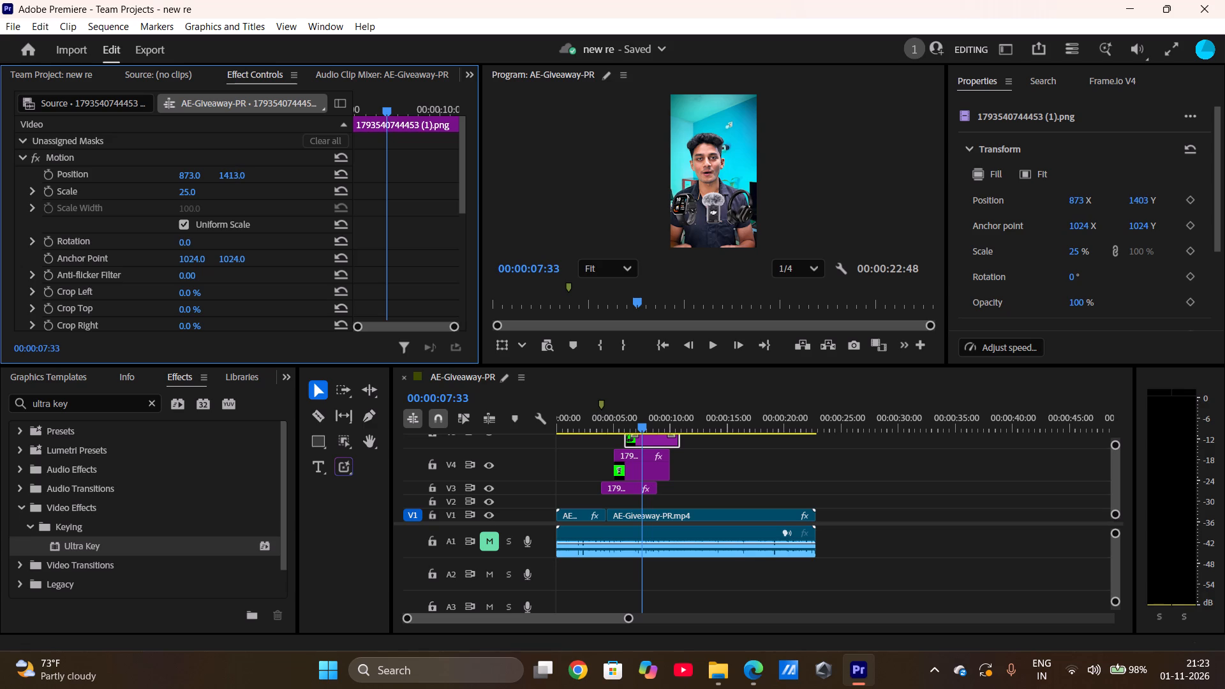
{"action": "left_click_drag", "start_coordinate": [242, 180], "coordinate": [243, 180]}
{"action": "left_click_drag", "start_coordinate": [193, 174], "coordinate": [216, 175]}
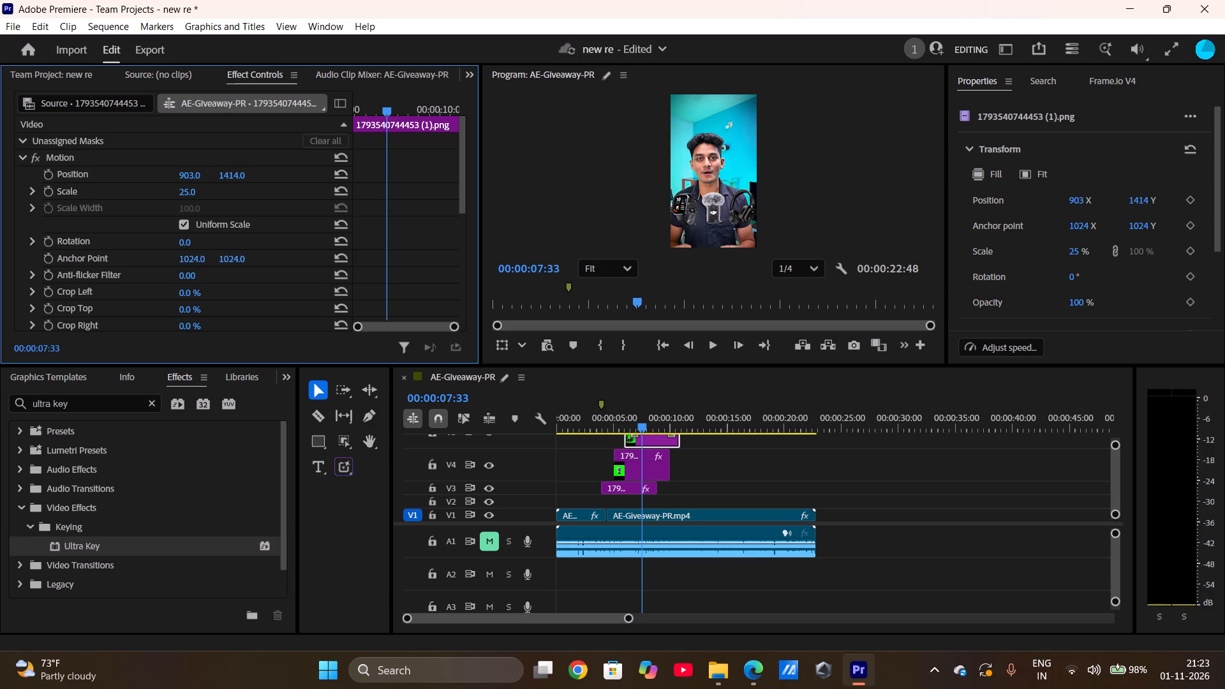
{"action": "left_click_drag", "start_coordinate": [216, 175], "coordinate": [216, 176]}
{"action": "left_click_drag", "start_coordinate": [216, 176], "coordinate": [218, 184]}
{"action": "left_click_drag", "start_coordinate": [218, 184], "coordinate": [215, 179]}
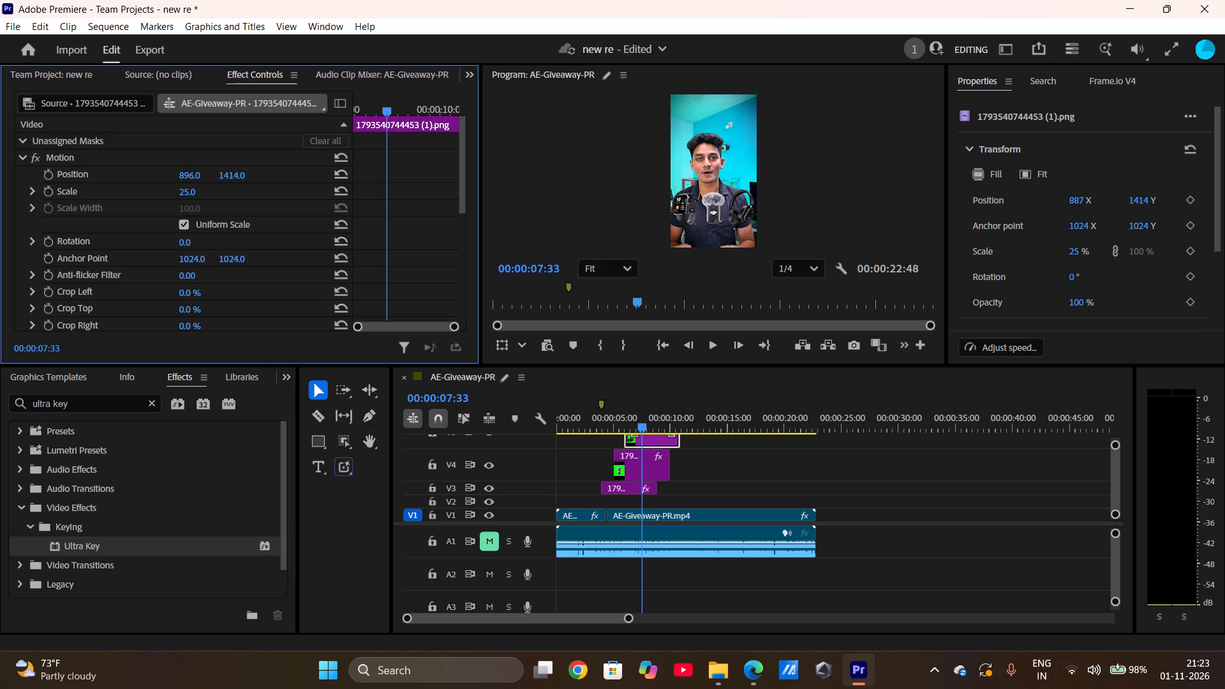
{"action": "left_click_drag", "start_coordinate": [215, 179], "coordinate": [218, 179]}
Play the sequence from its start to review the smartwatch, microphone and headphones overlays.
{"action": "left_click", "coordinate": [670, 344]}
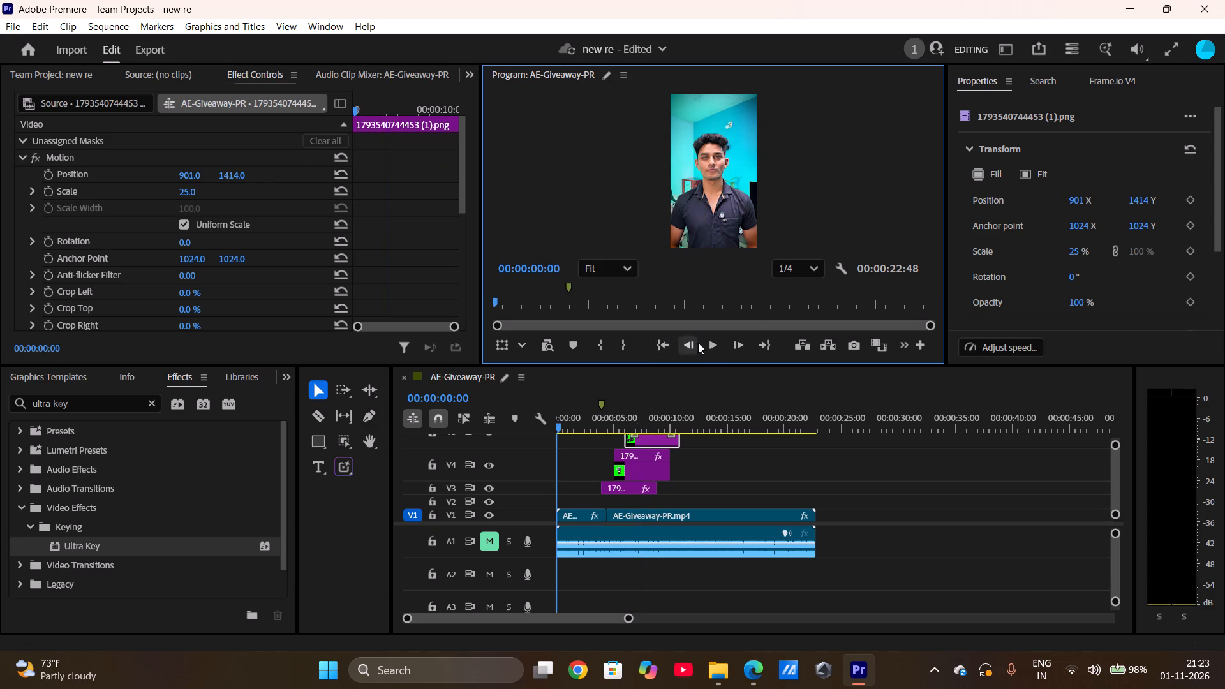
{"action": "left_click", "coordinate": [715, 347]}
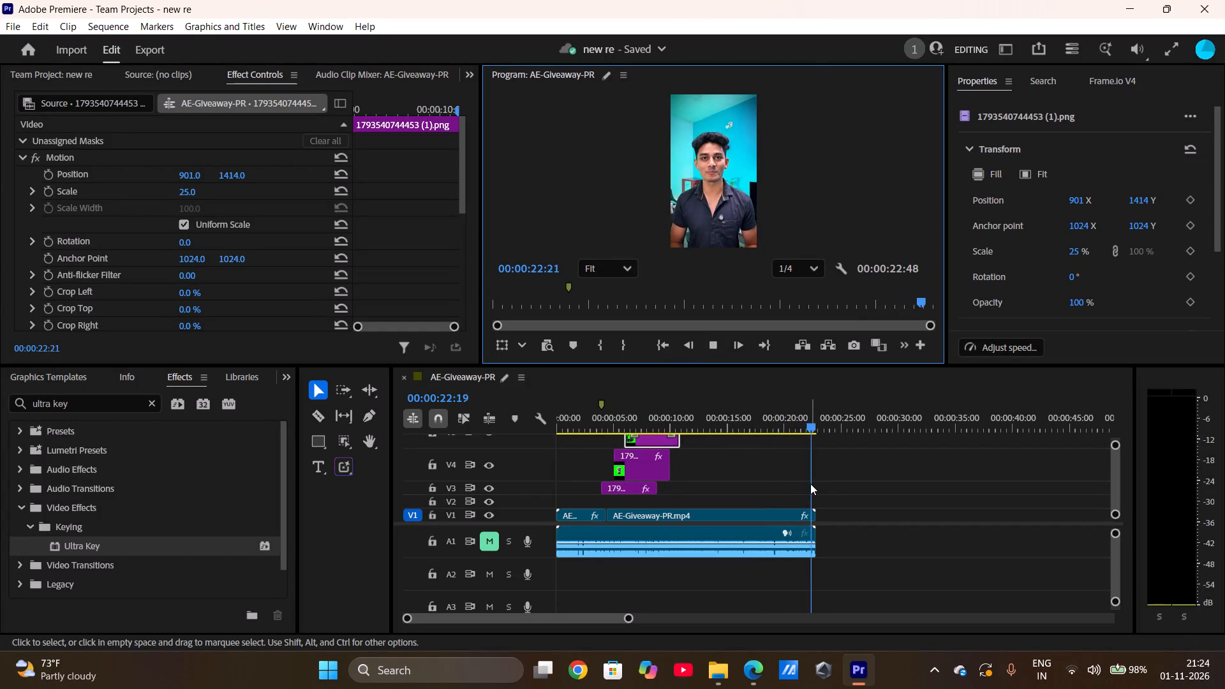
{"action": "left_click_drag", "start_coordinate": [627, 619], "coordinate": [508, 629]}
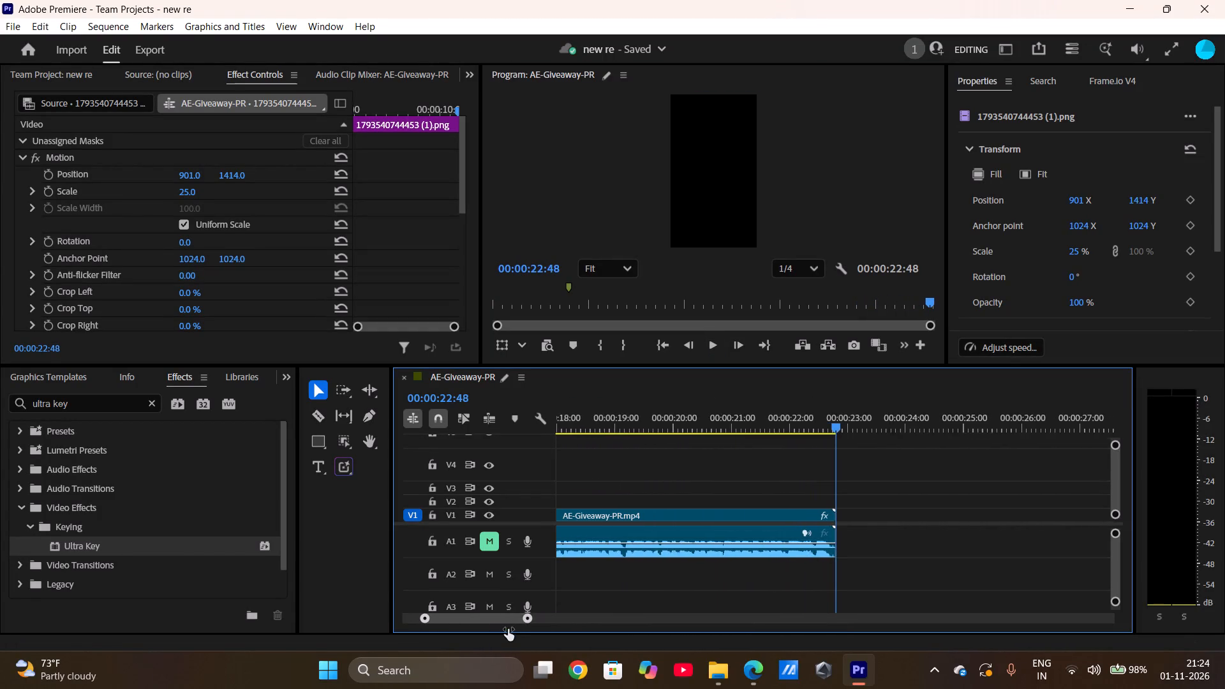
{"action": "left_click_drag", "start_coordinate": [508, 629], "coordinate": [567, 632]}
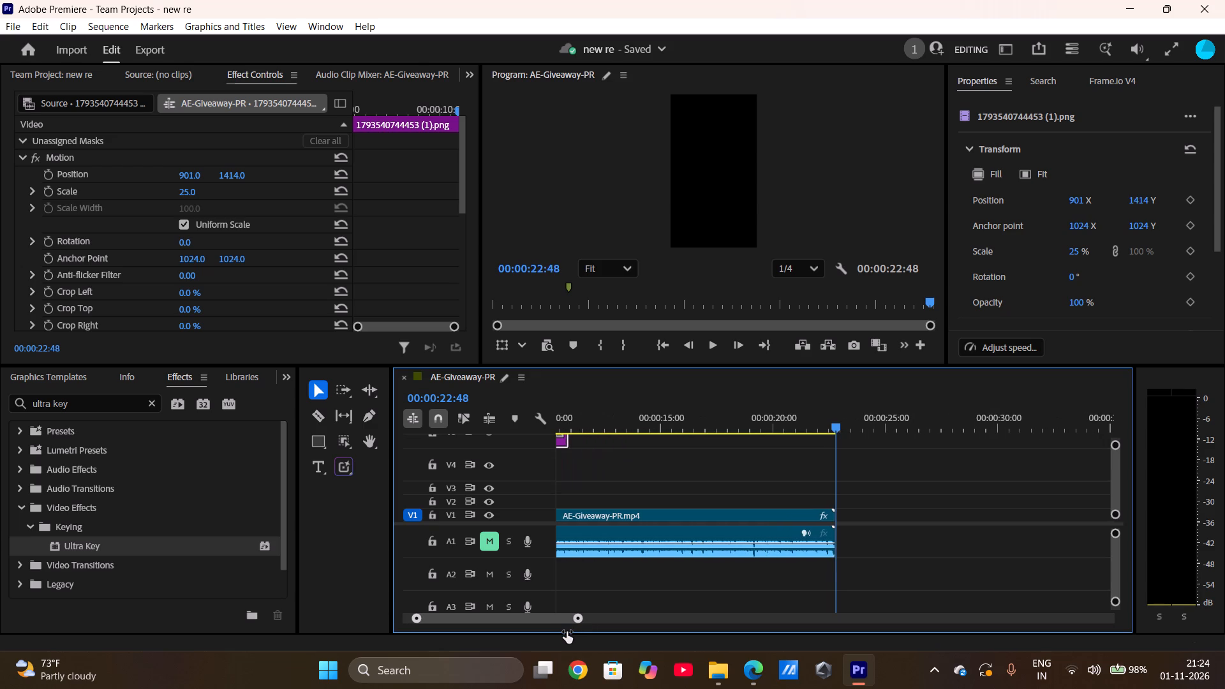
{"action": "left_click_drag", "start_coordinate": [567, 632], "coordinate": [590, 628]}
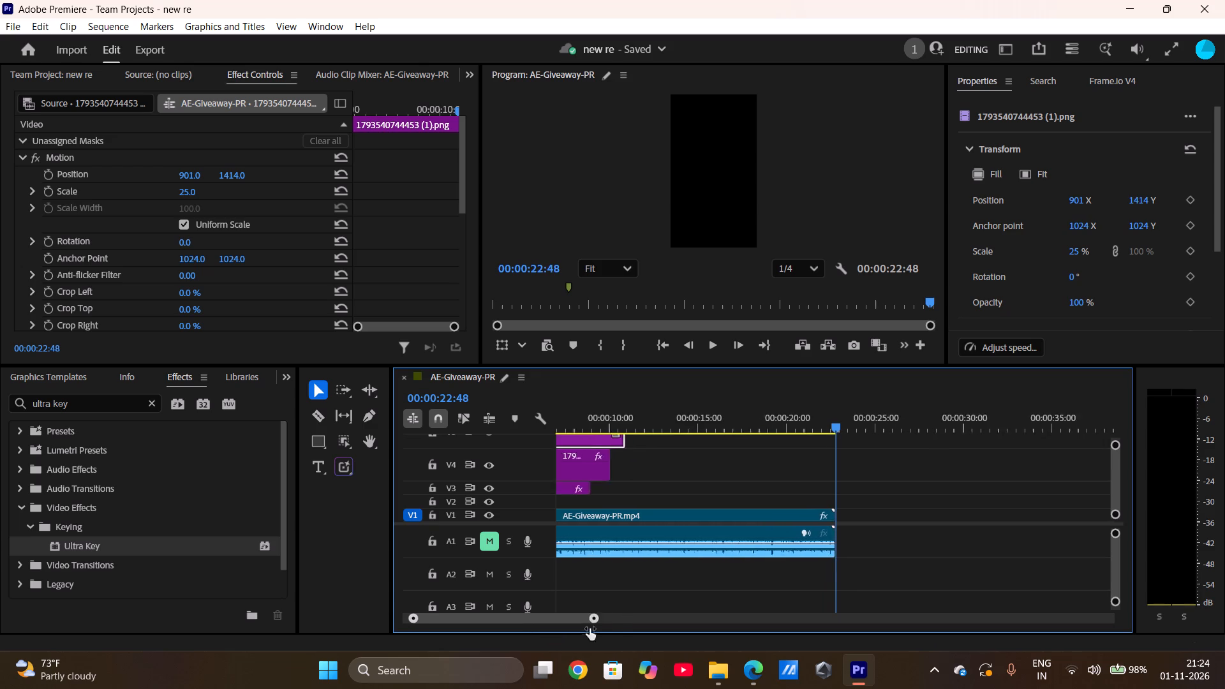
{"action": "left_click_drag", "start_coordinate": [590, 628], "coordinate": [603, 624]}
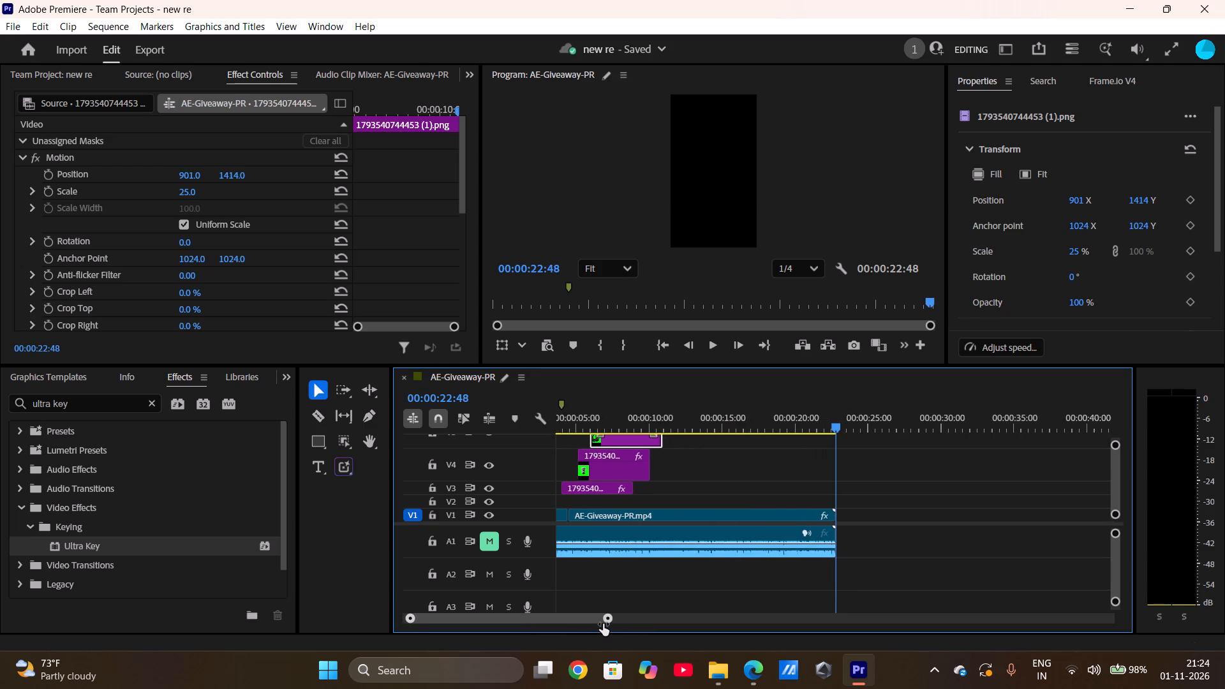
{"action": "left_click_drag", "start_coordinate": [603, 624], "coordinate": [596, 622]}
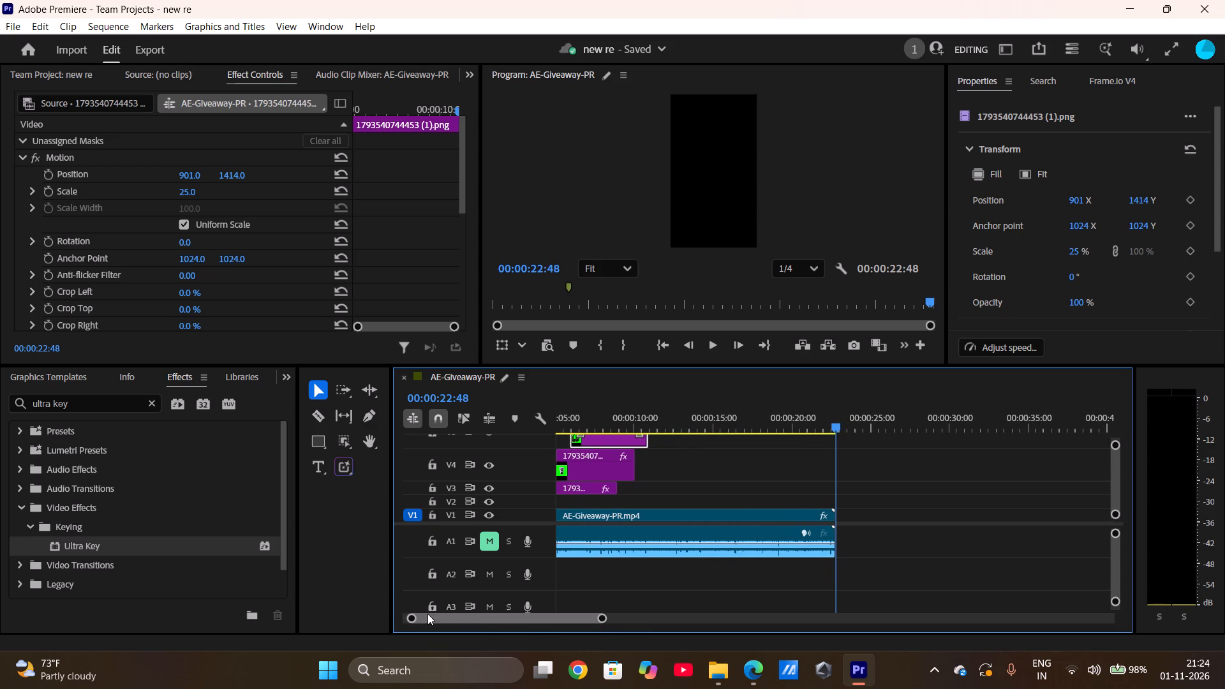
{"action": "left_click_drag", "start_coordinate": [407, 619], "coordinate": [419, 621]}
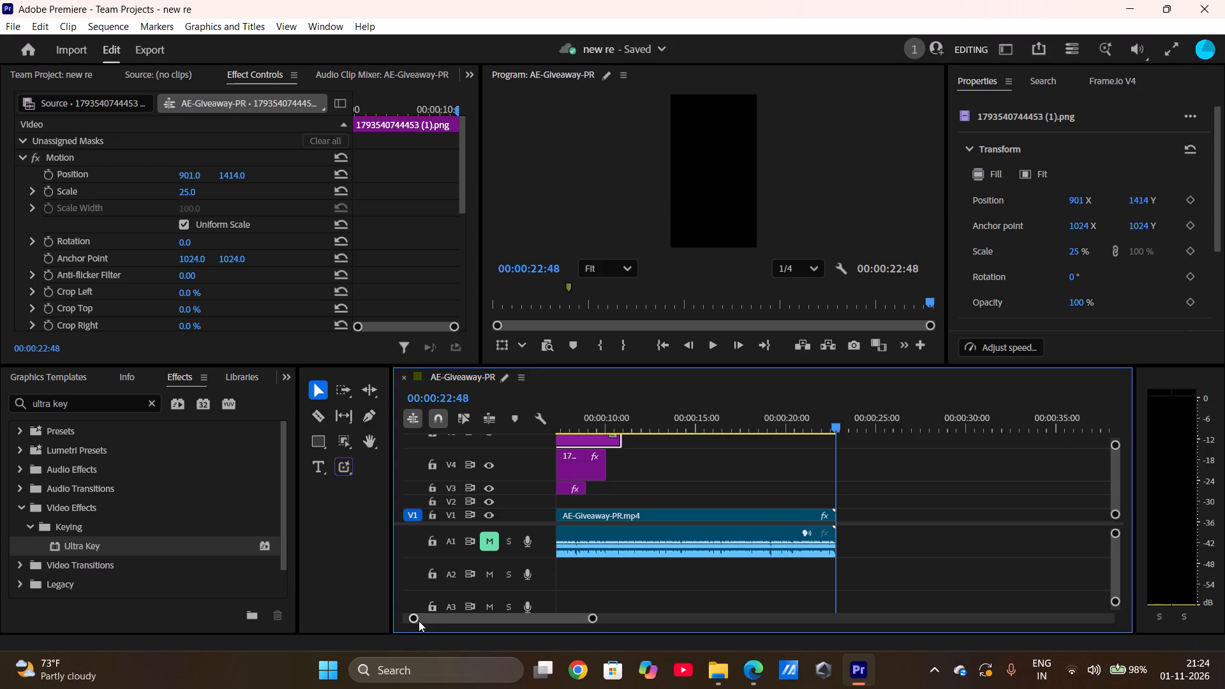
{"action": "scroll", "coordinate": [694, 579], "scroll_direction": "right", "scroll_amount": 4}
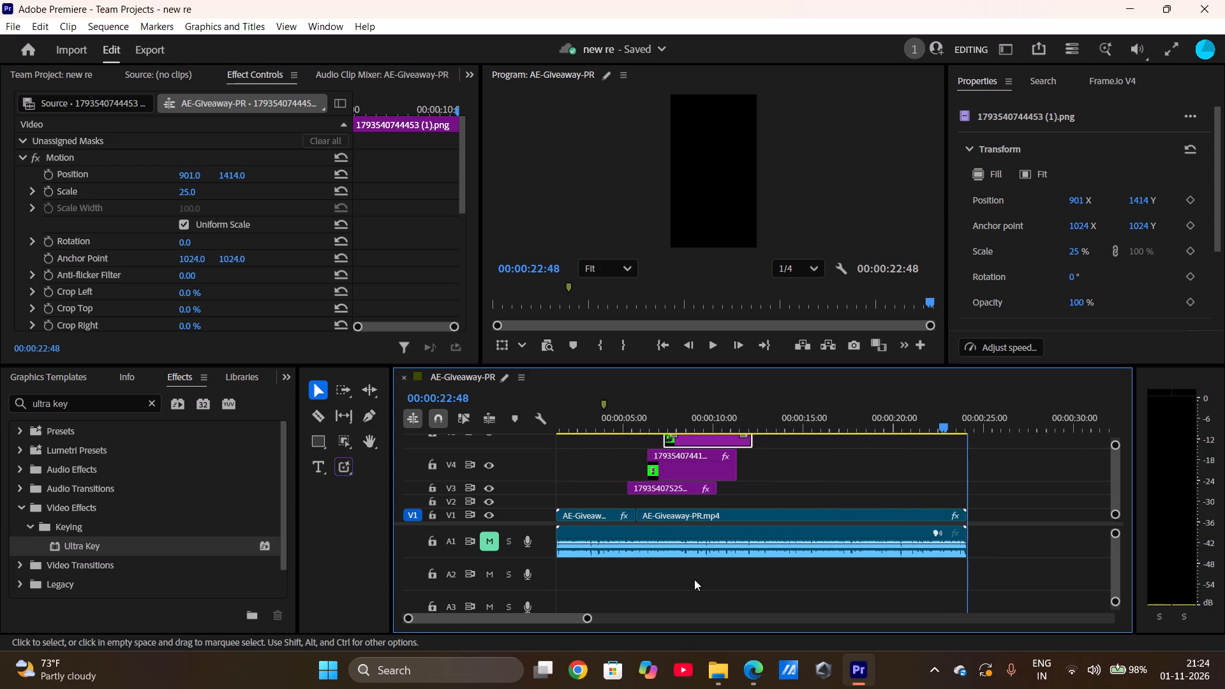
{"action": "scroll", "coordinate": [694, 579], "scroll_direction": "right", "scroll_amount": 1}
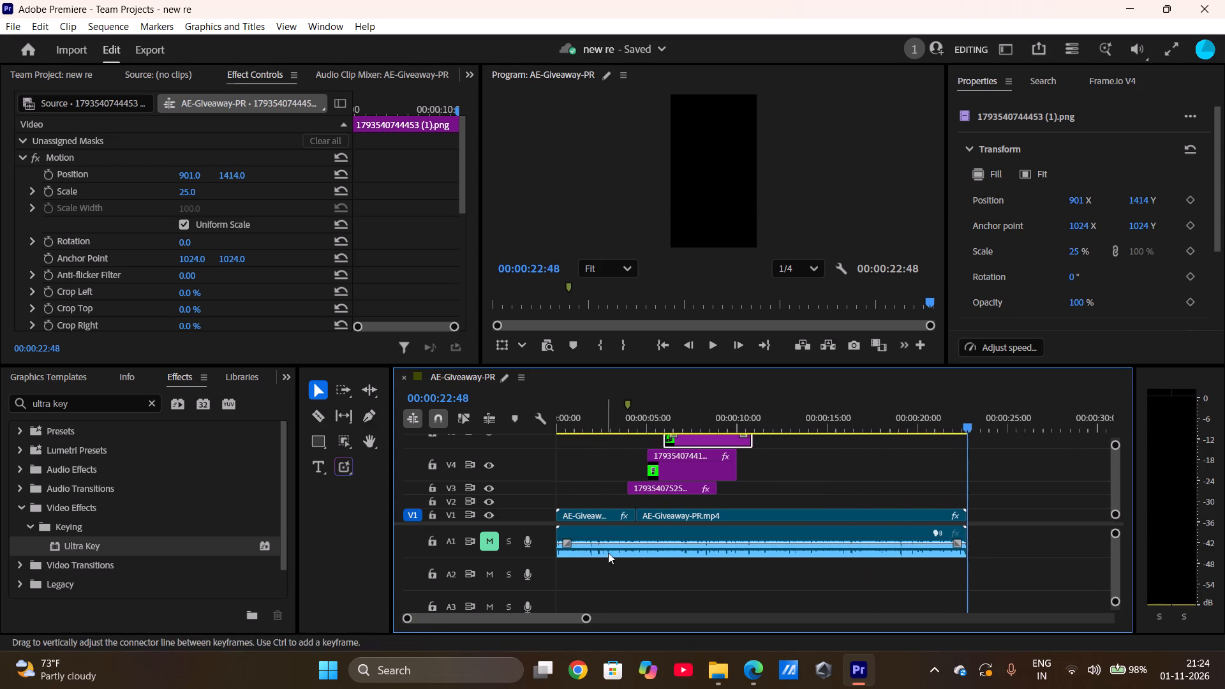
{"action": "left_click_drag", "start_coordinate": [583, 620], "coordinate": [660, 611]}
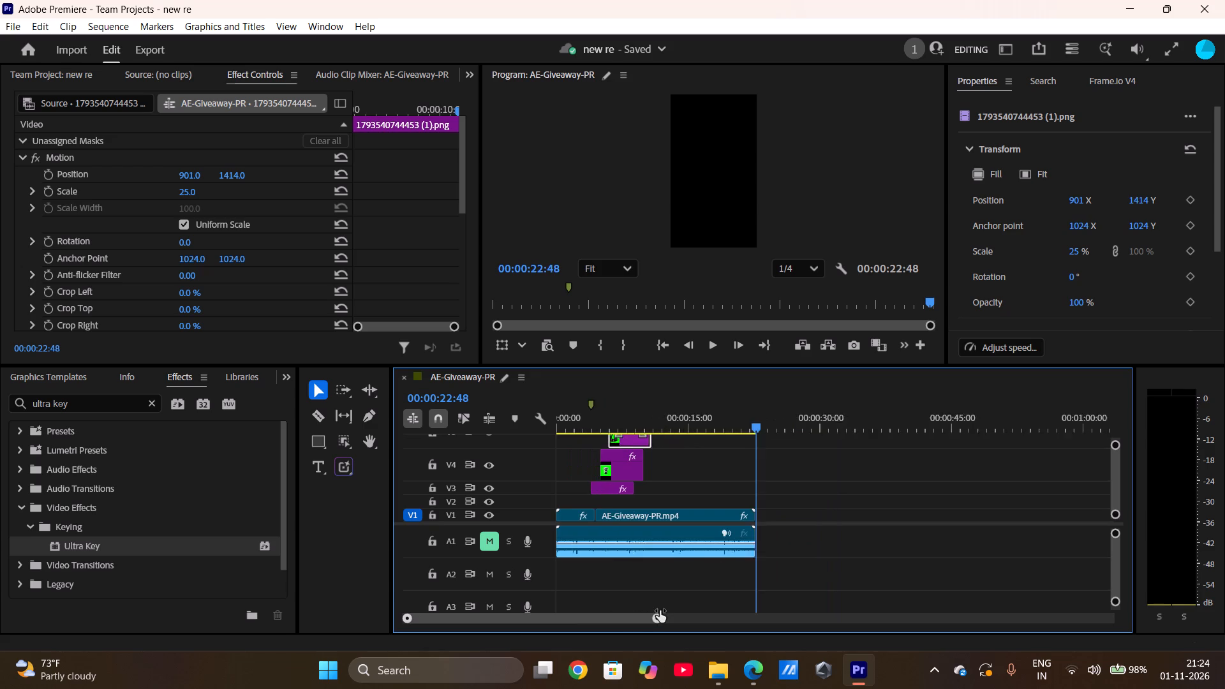
Move the smartwatch, microphone and headphones clips earlier so they start staggered at about 00:00:01:45, 00:00:02:05 and 00:00:02:30.
{"action": "left_click_drag", "start_coordinate": [660, 611], "coordinate": [463, 625]}
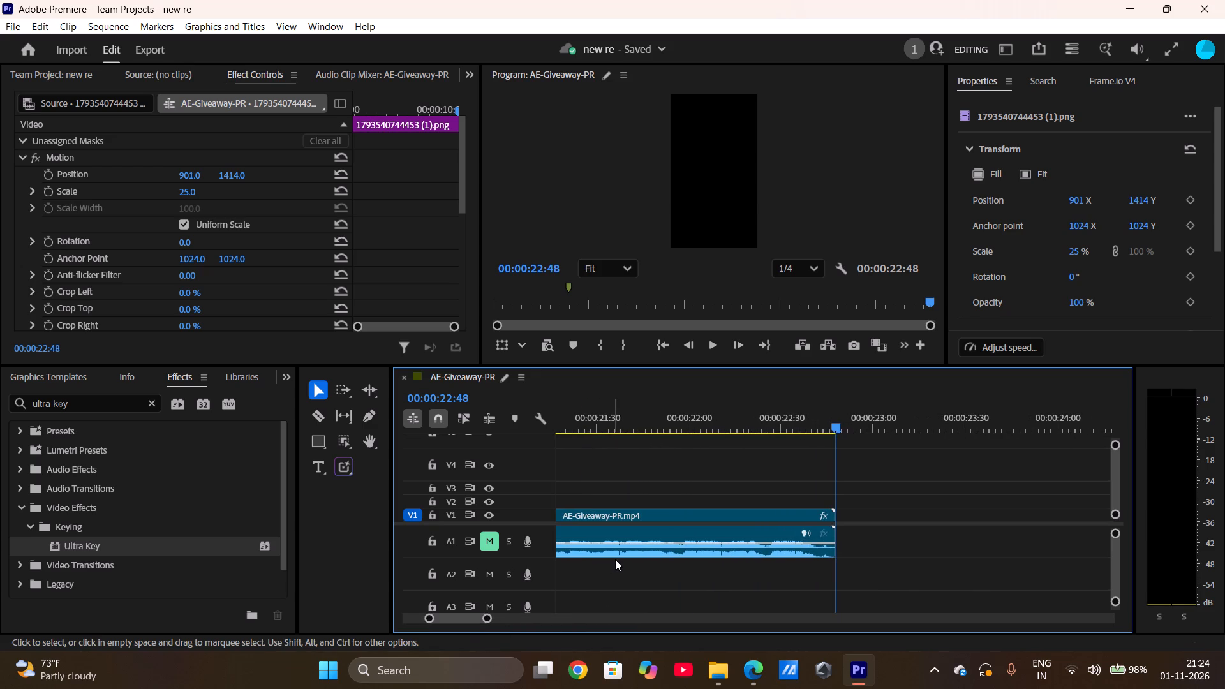
{"action": "scroll", "coordinate": [615, 559], "scroll_direction": "right", "scroll_amount": 18}
{"action": "scroll", "coordinate": [615, 559], "scroll_direction": "right", "scroll_amount": 3}
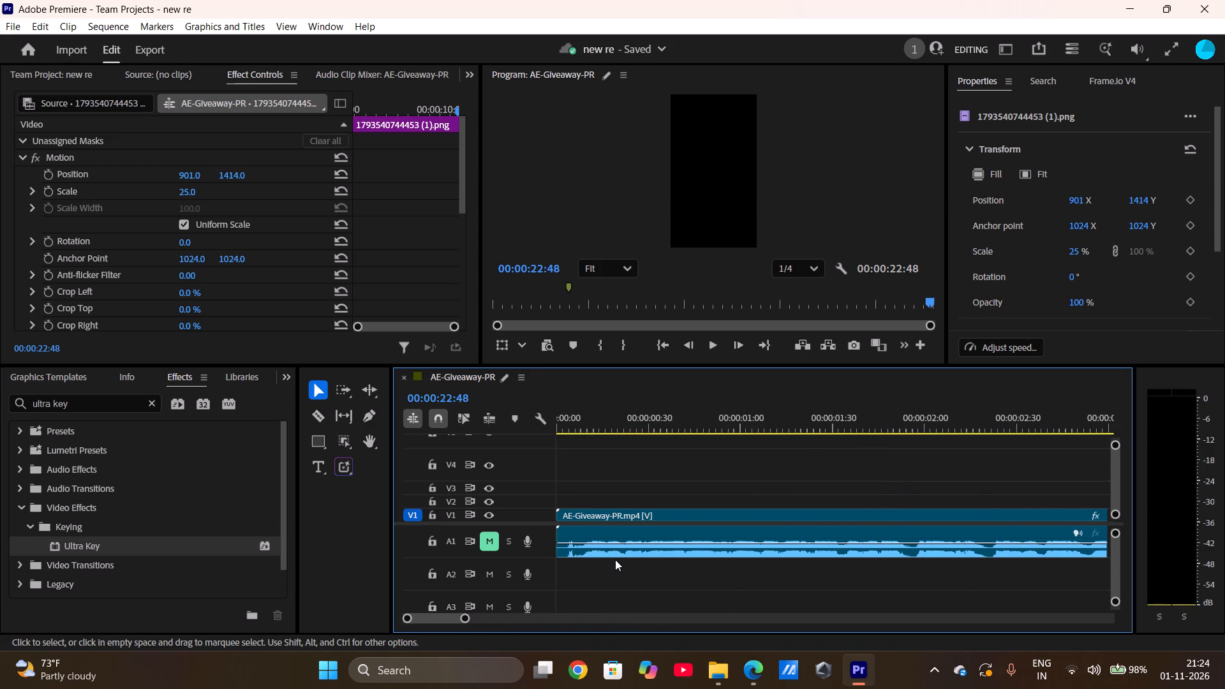
{"action": "left_click_drag", "start_coordinate": [463, 620], "coordinate": [505, 619]}
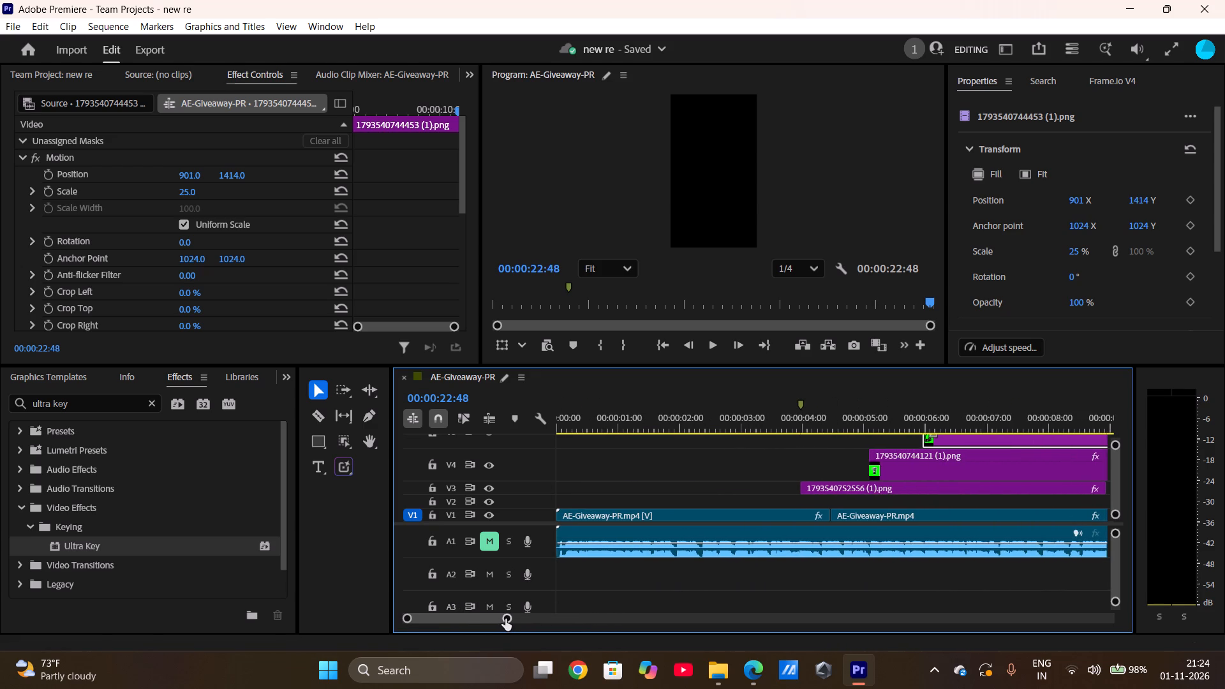
{"action": "left_click", "coordinate": [891, 494]}
{"action": "left_click_drag", "start_coordinate": [891, 494], "coordinate": [871, 498]}
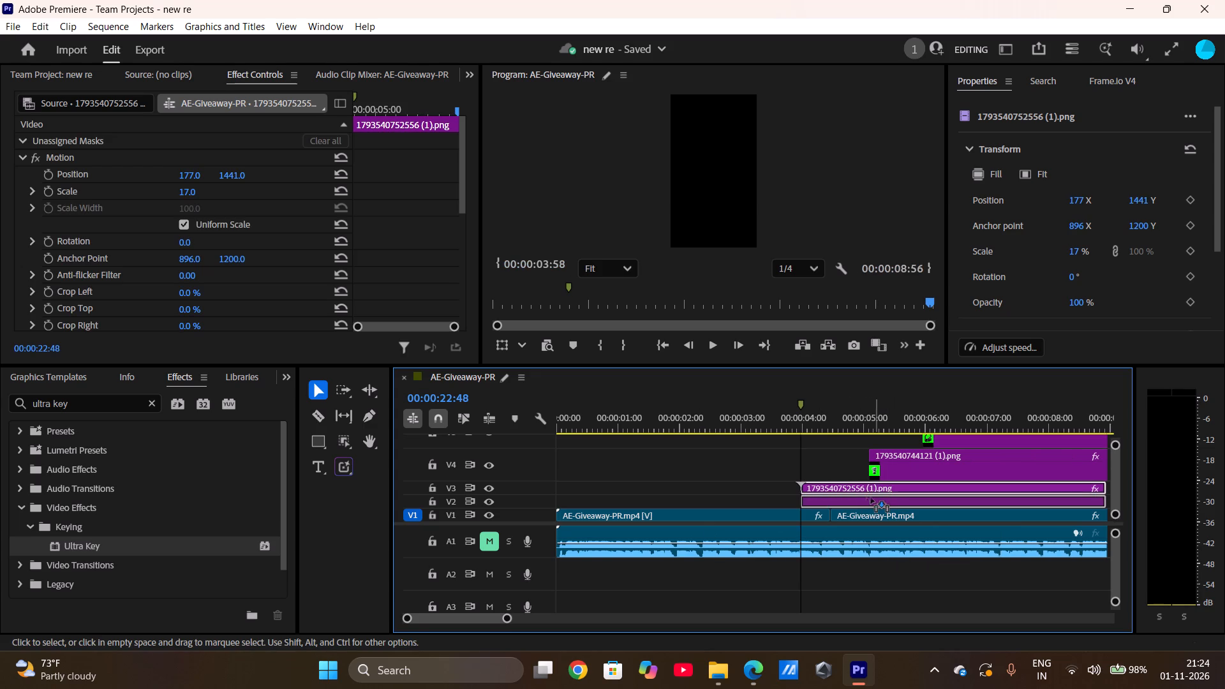
{"action": "left_click_drag", "start_coordinate": [871, 498], "coordinate": [863, 498]}
{"action": "left_click_drag", "start_coordinate": [872, 497], "coordinate": [838, 498]}
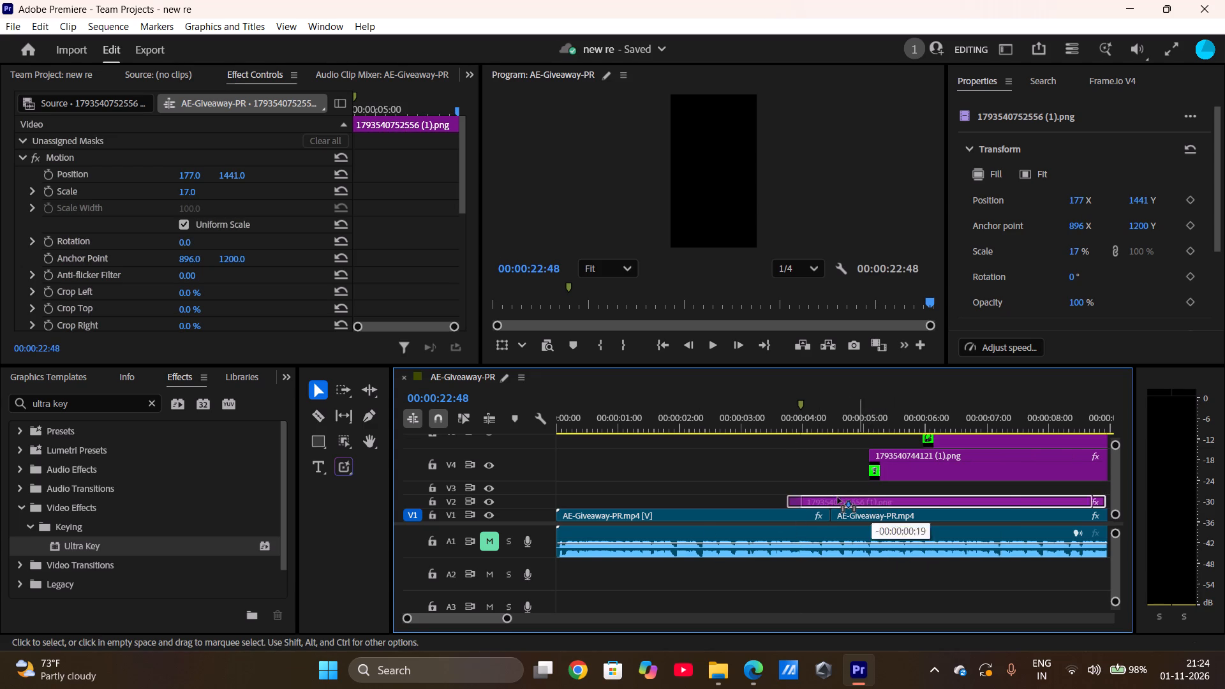
{"action": "left_click_drag", "start_coordinate": [838, 498], "coordinate": [735, 492]}
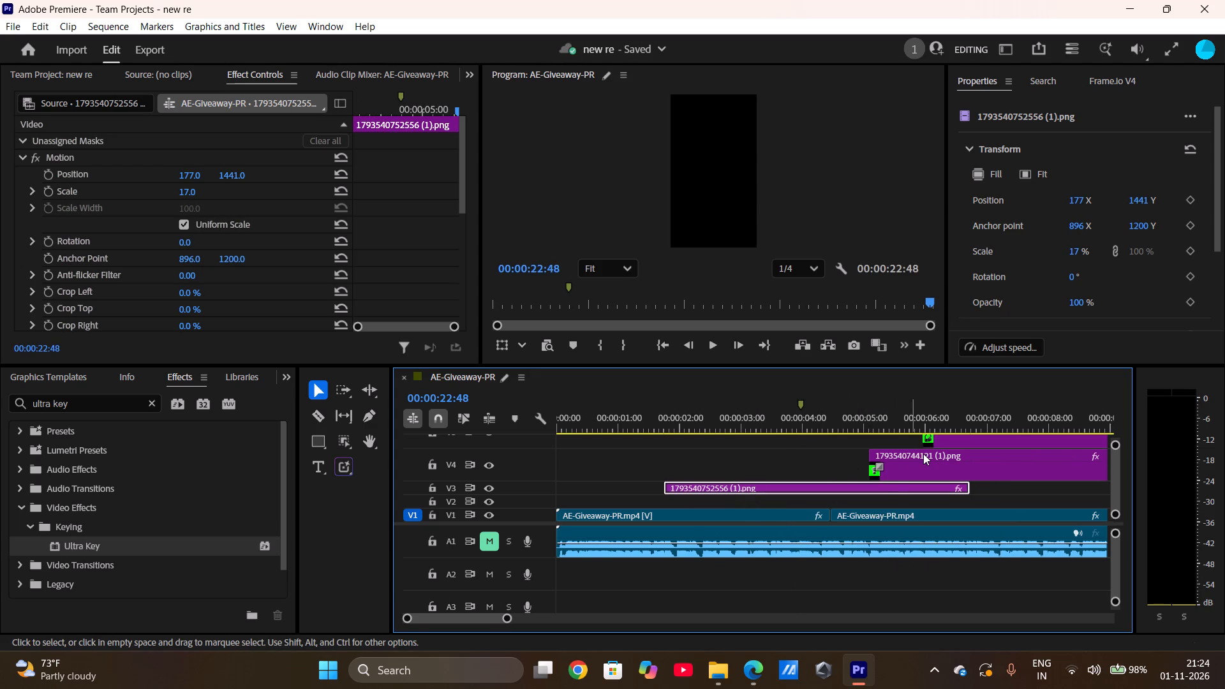
{"action": "left_click_drag", "start_coordinate": [913, 461], "coordinate": [729, 476]}
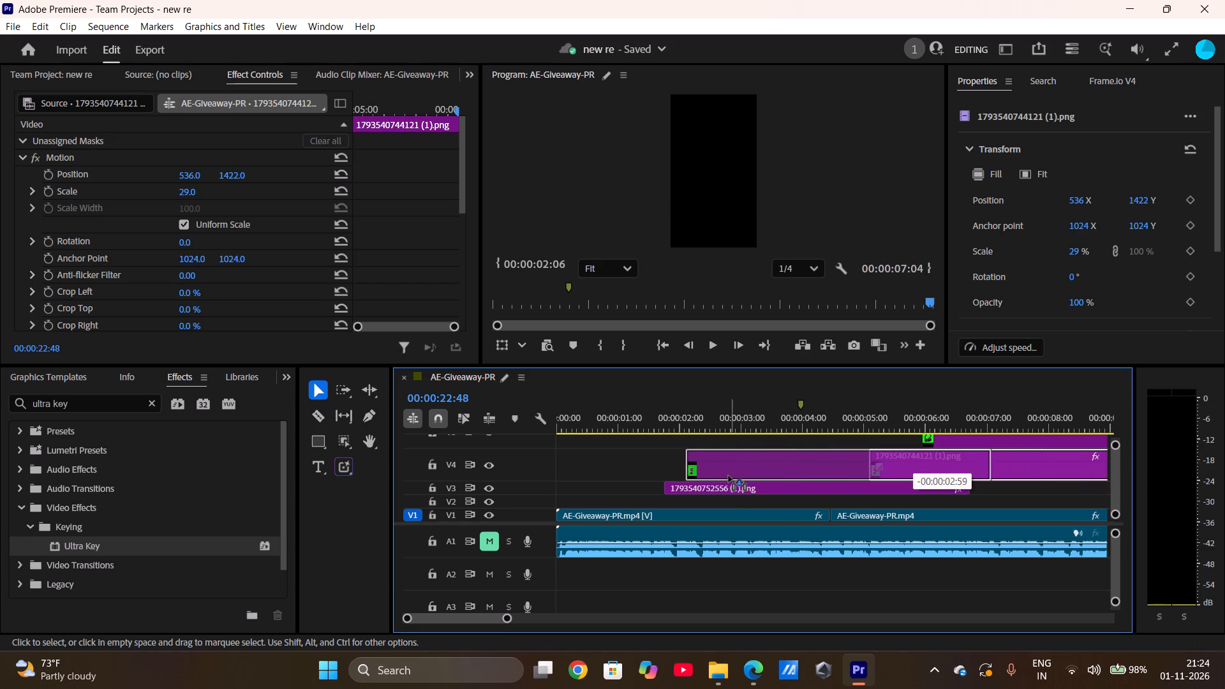
{"action": "left_click_drag", "start_coordinate": [729, 476], "coordinate": [728, 476]}
{"action": "left_click_drag", "start_coordinate": [947, 445], "coordinate": [927, 445]}
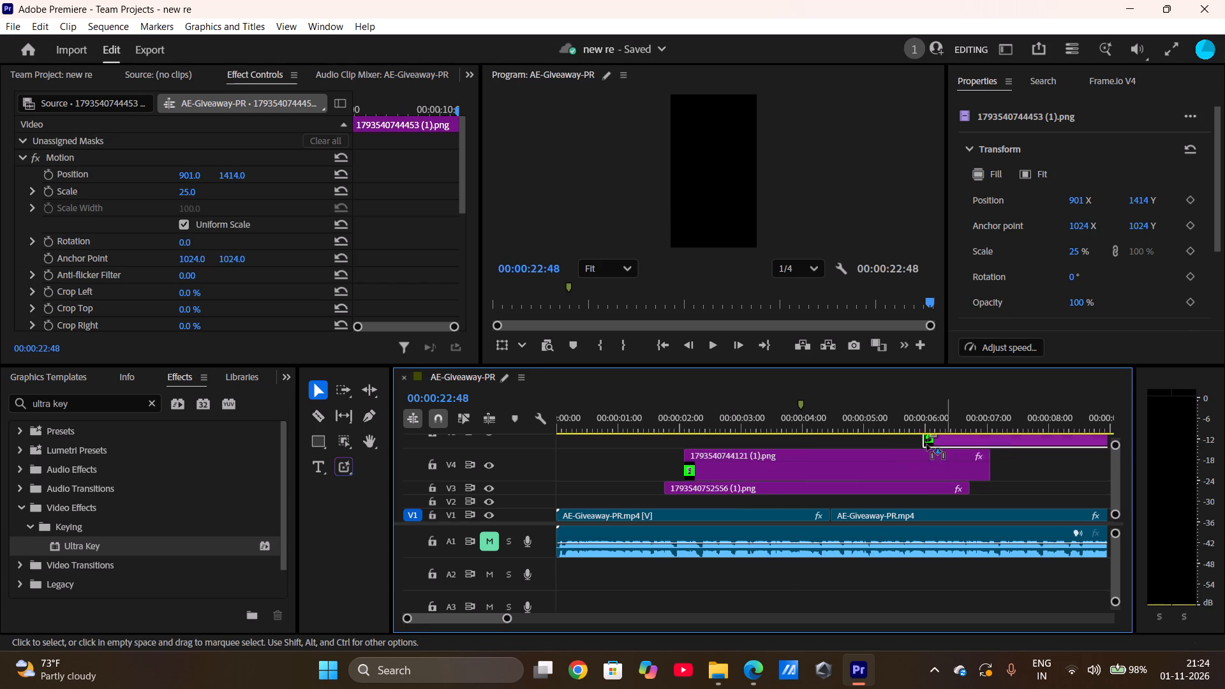
{"action": "left_click_drag", "start_coordinate": [927, 445], "coordinate": [722, 441]}
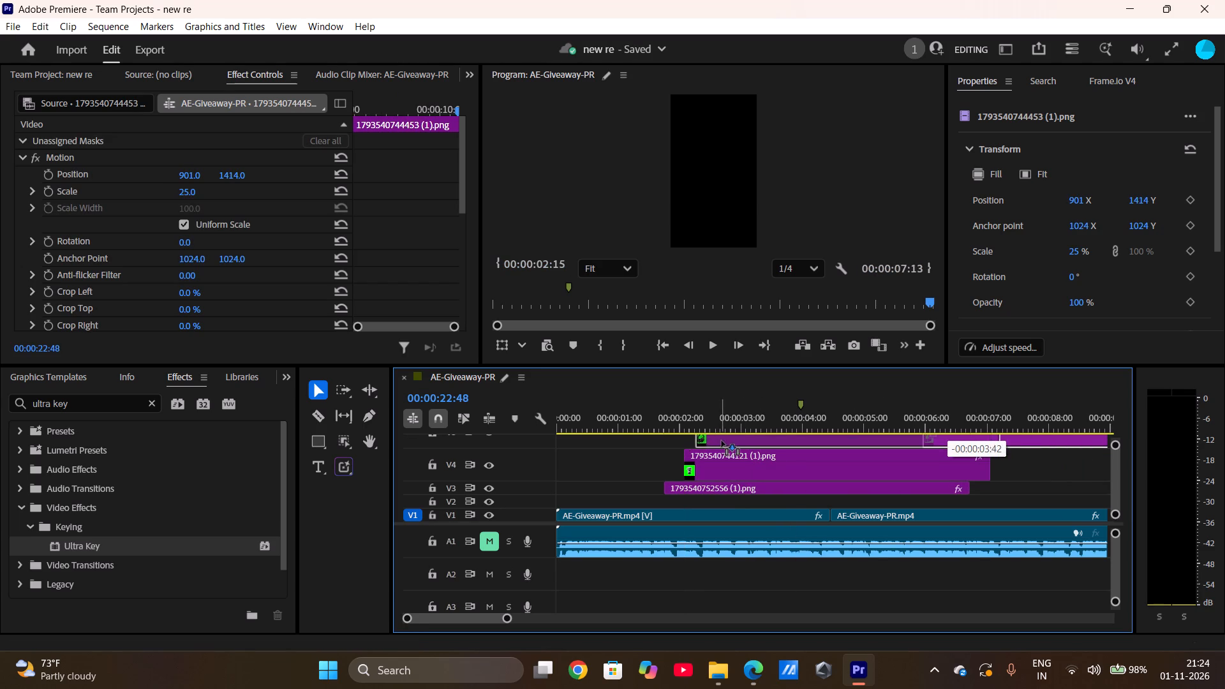
{"action": "left_click_drag", "start_coordinate": [722, 441], "coordinate": [734, 440]}
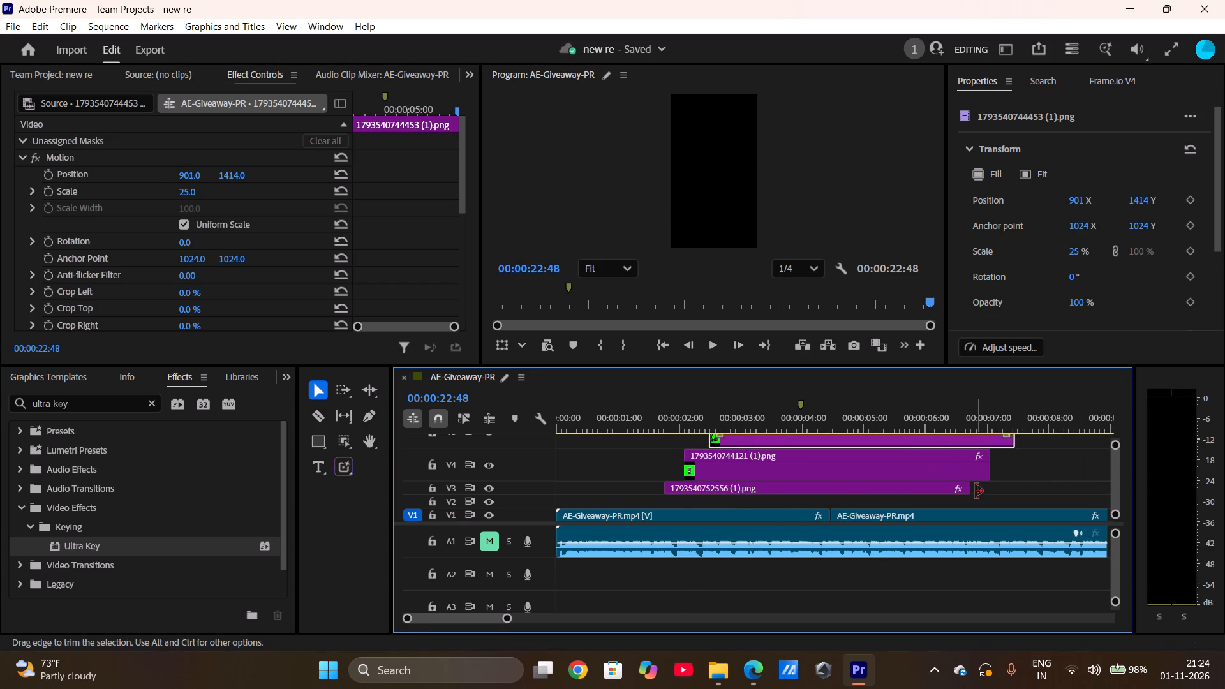
Trim the ends of the smartwatch, microphone and headphones clips back to the cut in AE-Giveaway-PR.mp4 on V1.
{"action": "left_click_drag", "start_coordinate": [974, 491], "coordinate": [838, 505]}
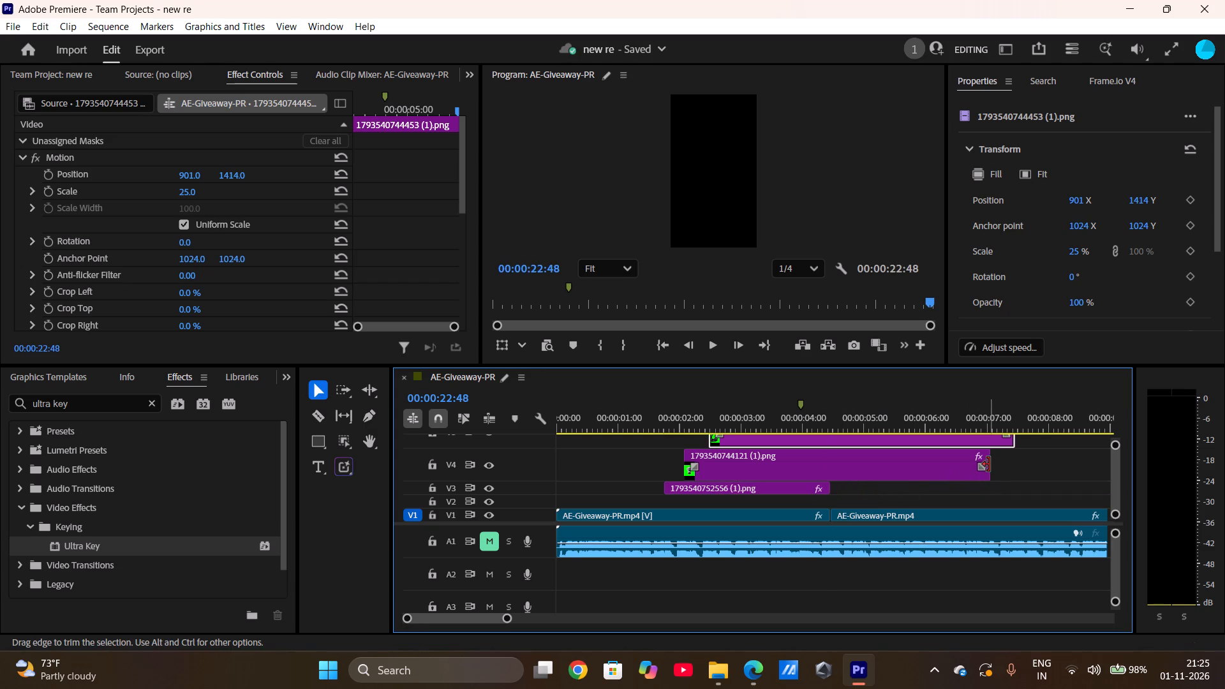
{"action": "left_click_drag", "start_coordinate": [990, 464], "coordinate": [835, 477]}
{"action": "left_click_drag", "start_coordinate": [1014, 438], "coordinate": [914, 453]}
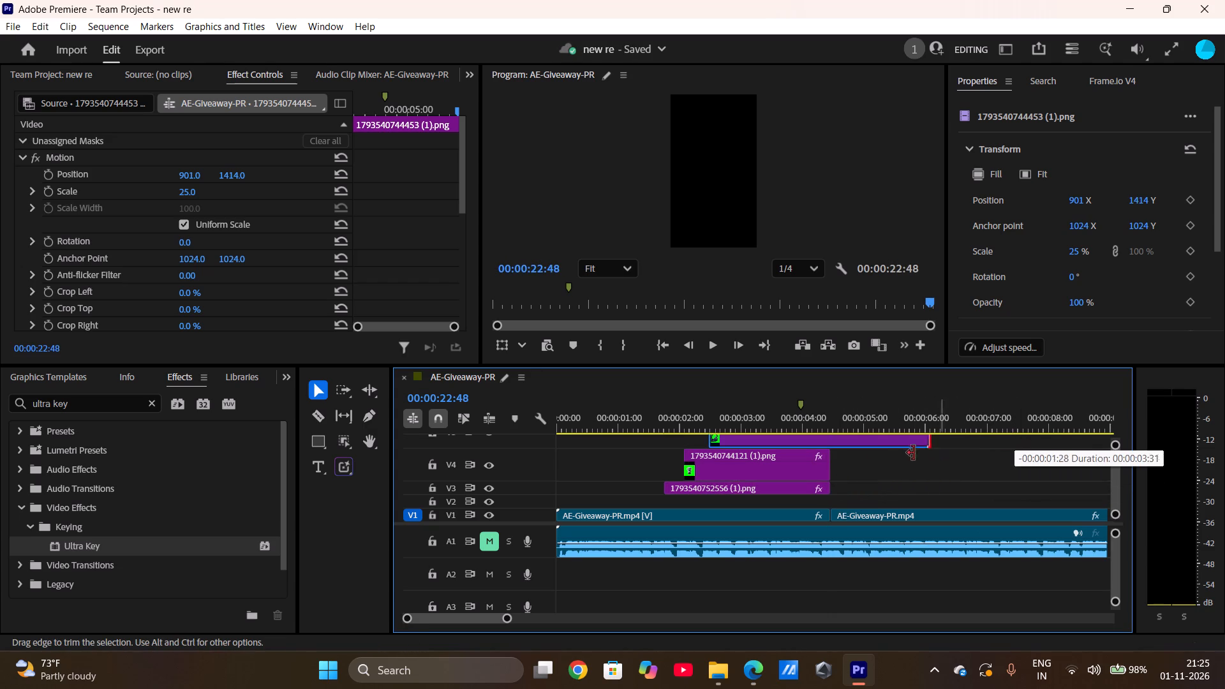
{"action": "left_click_drag", "start_coordinate": [914, 453], "coordinate": [829, 454]}
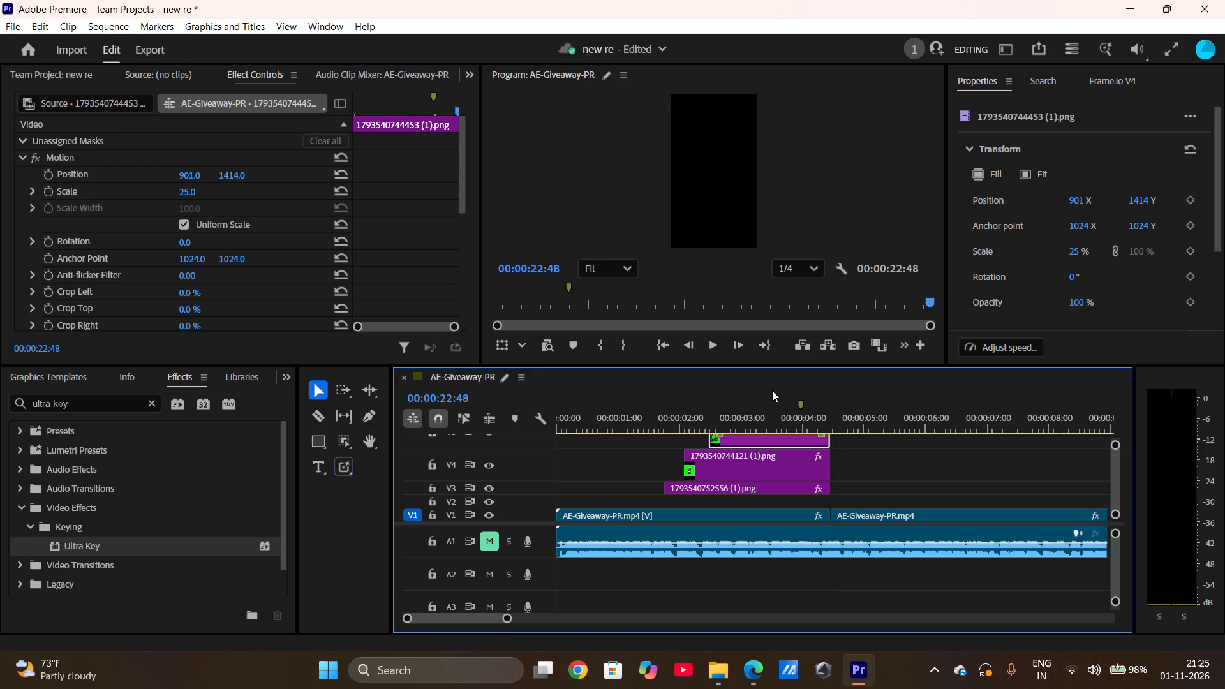
Unmute audio track A1.
{"action": "left_click", "coordinate": [491, 541]}
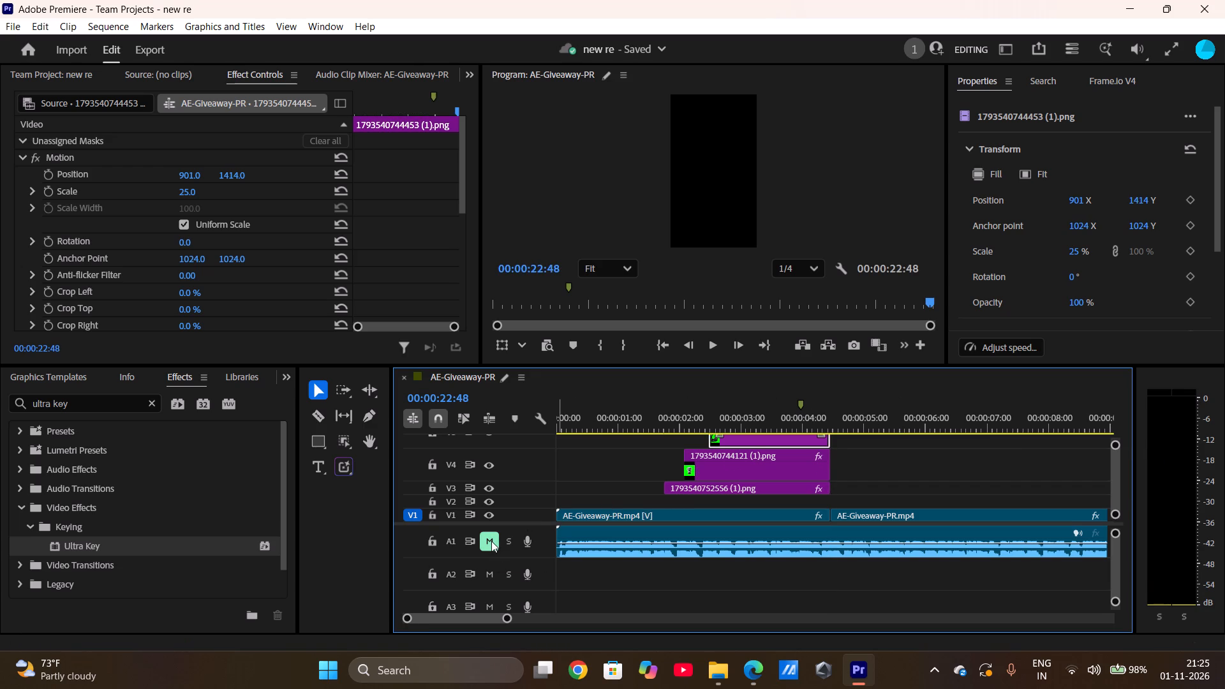
Play the sequence with sound and scrub from about 00:00:01:45 to 00:00:02:46 to check the overlay timing against the speech.
{"action": "left_click", "coordinate": [706, 347]}
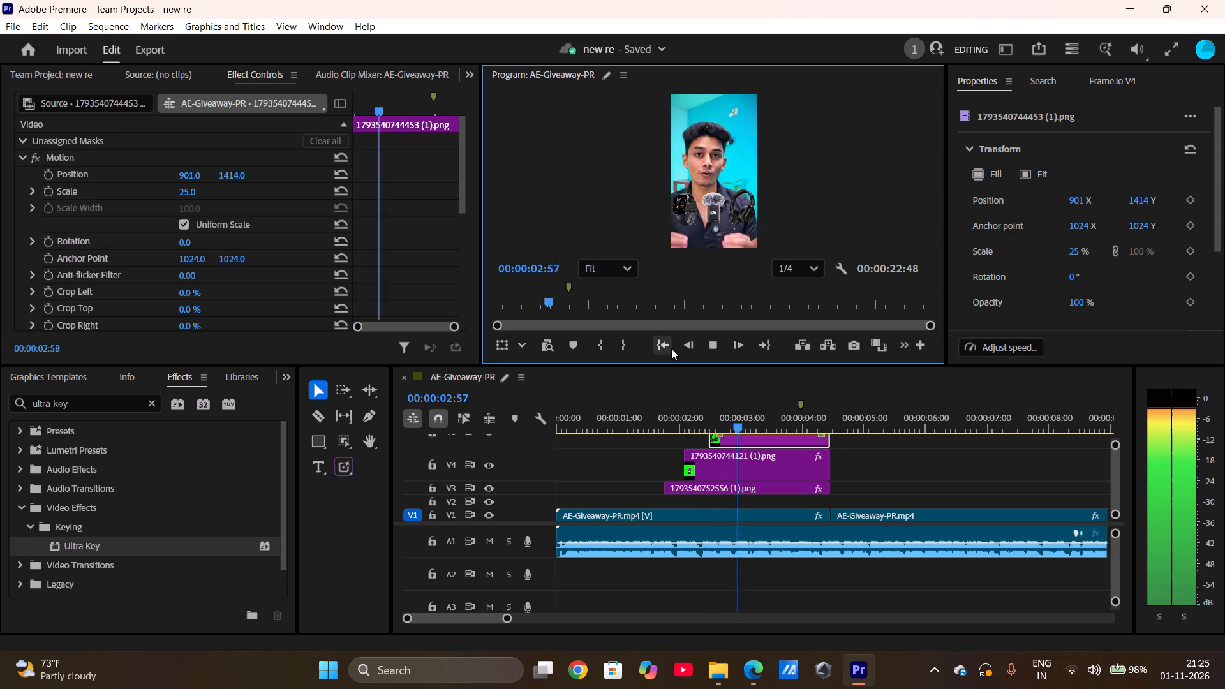
{"action": "left_click", "coordinate": [723, 348]}
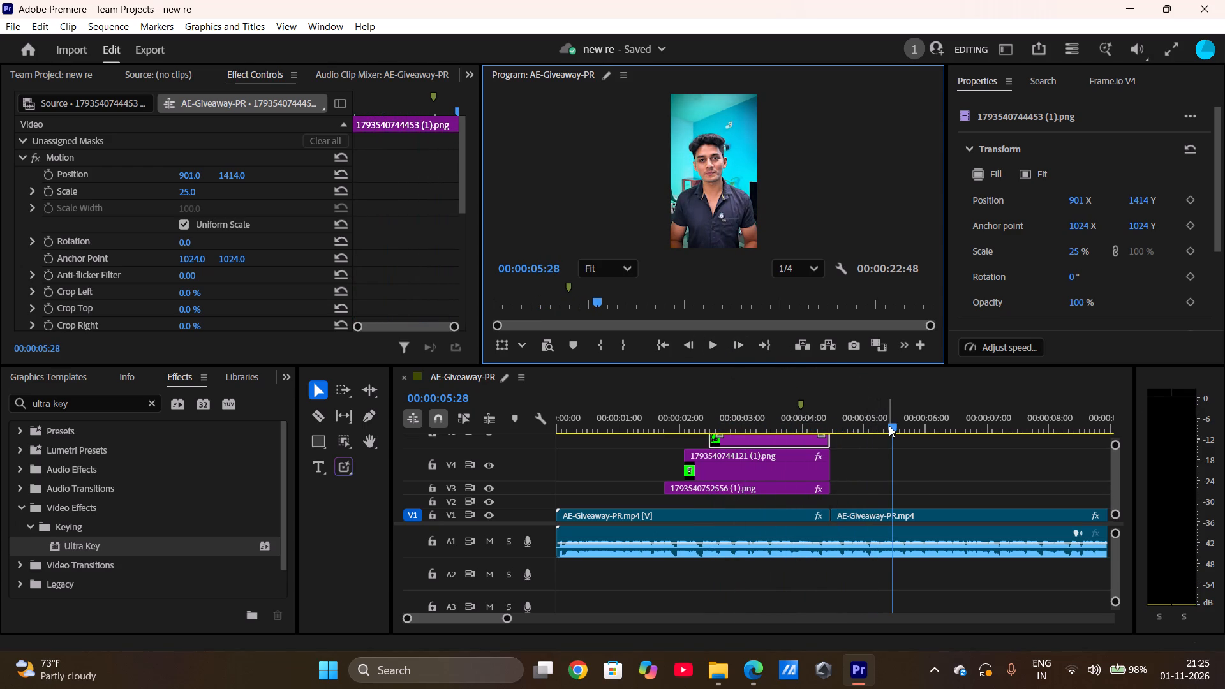
{"action": "left_click_drag", "start_coordinate": [889, 426], "coordinate": [673, 452]}
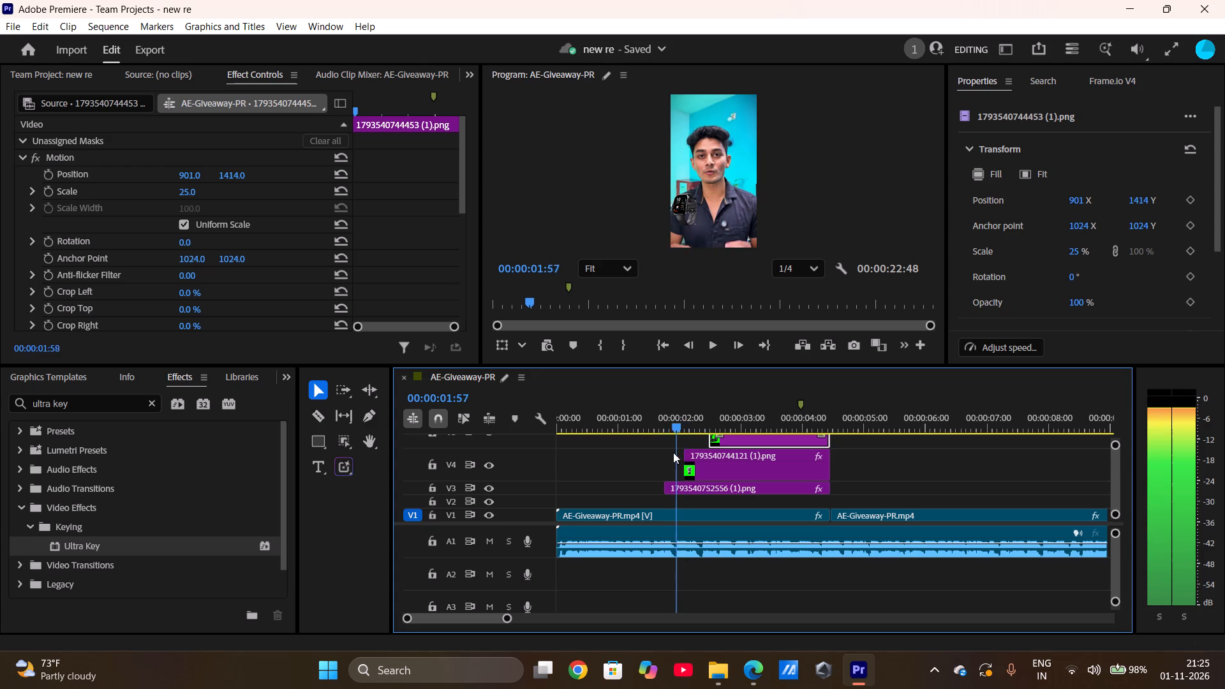
{"action": "left_click_drag", "start_coordinate": [673, 452], "coordinate": [661, 452]}
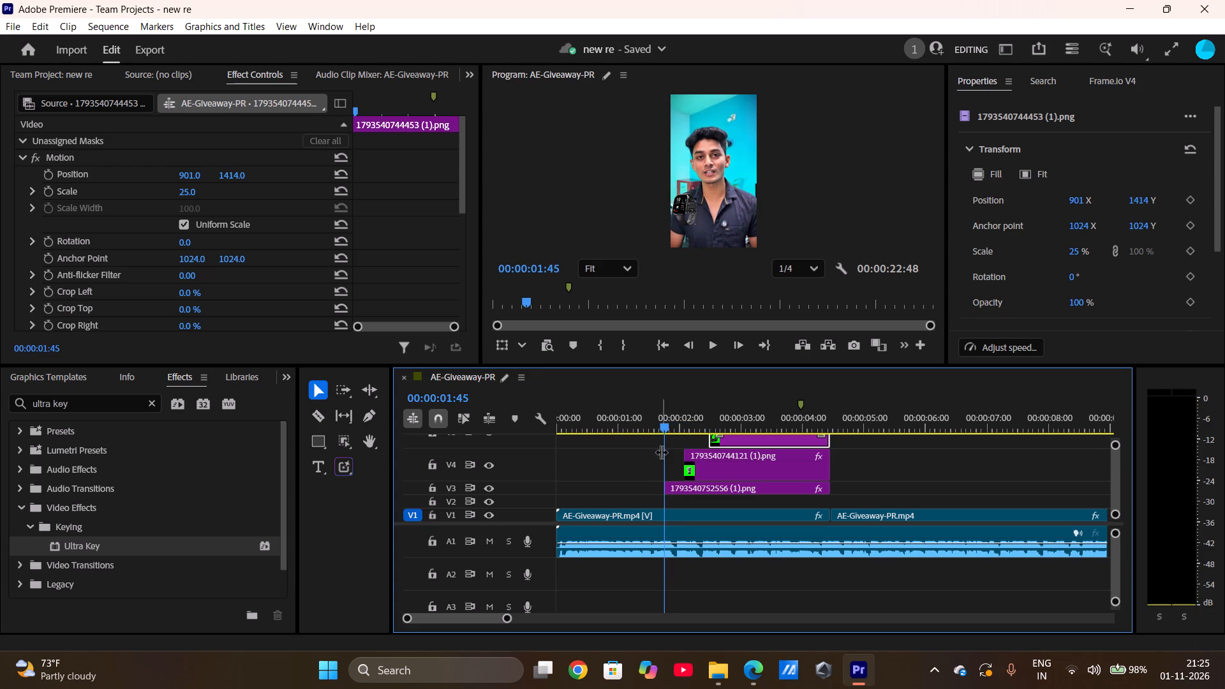
{"action": "left_click_drag", "start_coordinate": [662, 452], "coordinate": [664, 452]}
{"action": "left_click_drag", "start_coordinate": [664, 452], "coordinate": [673, 452]}
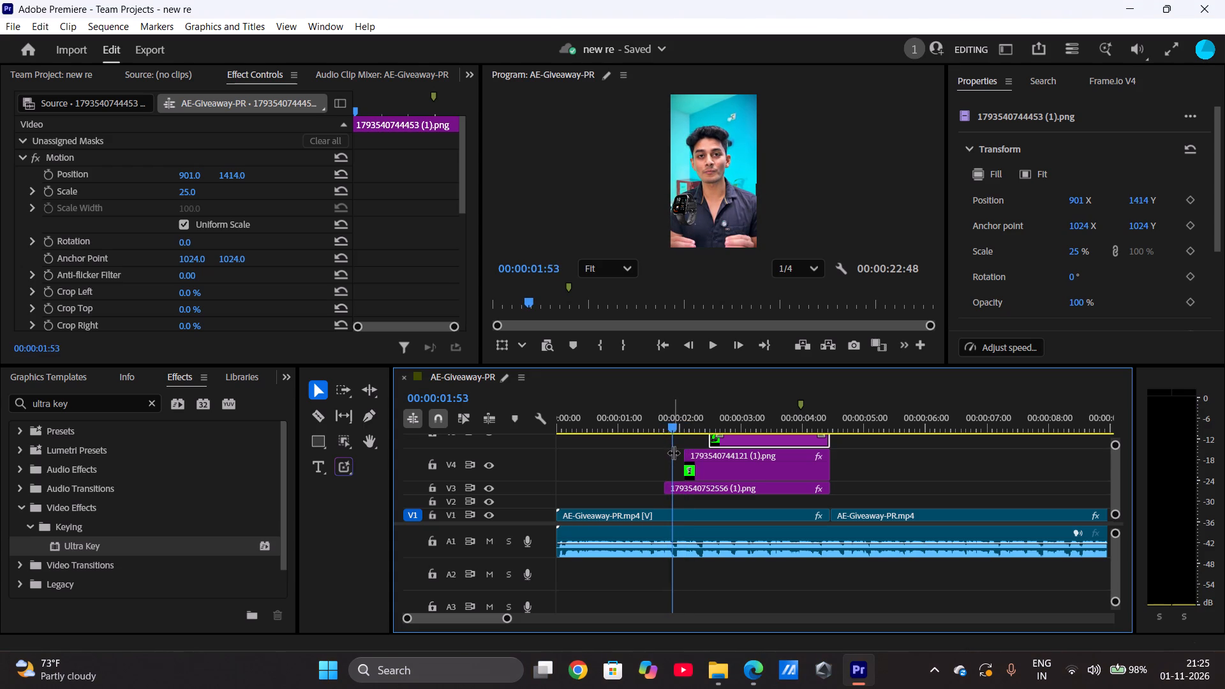
{"action": "left_click_drag", "start_coordinate": [673, 452], "coordinate": [688, 451]}
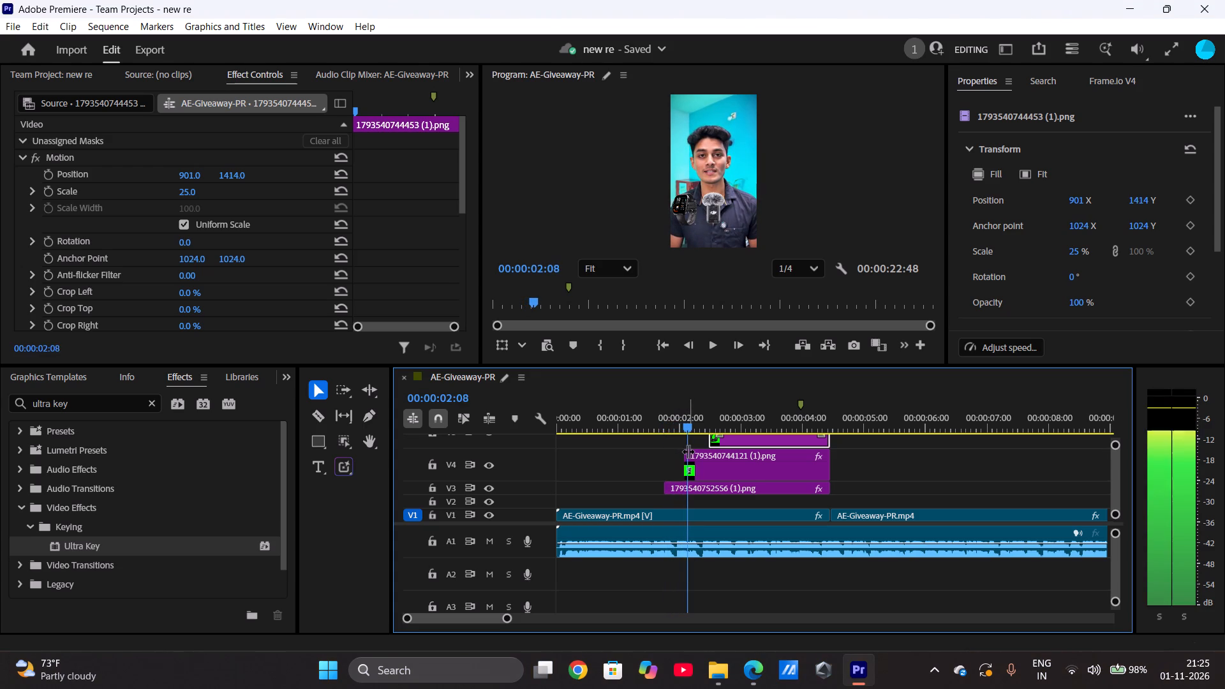
{"action": "left_click_drag", "start_coordinate": [688, 451], "coordinate": [689, 451]}
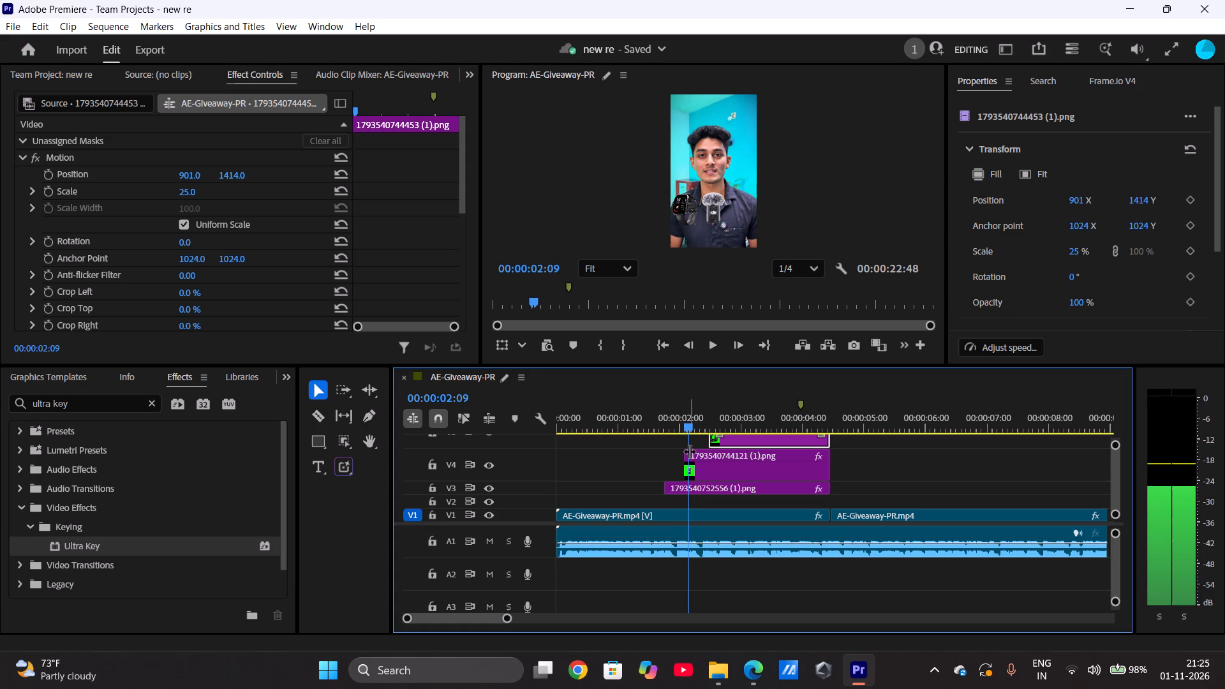
{"action": "left_click_drag", "start_coordinate": [689, 451], "coordinate": [705, 451]}
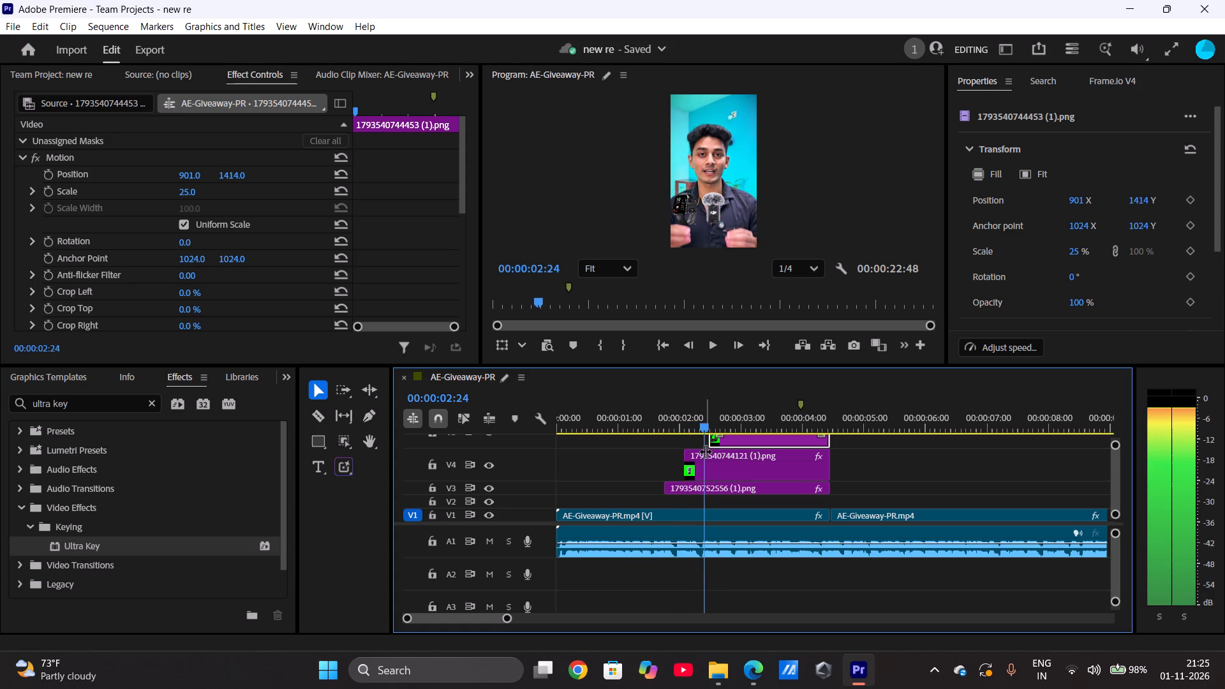
{"action": "left_click_drag", "start_coordinate": [705, 451], "coordinate": [727, 452]}
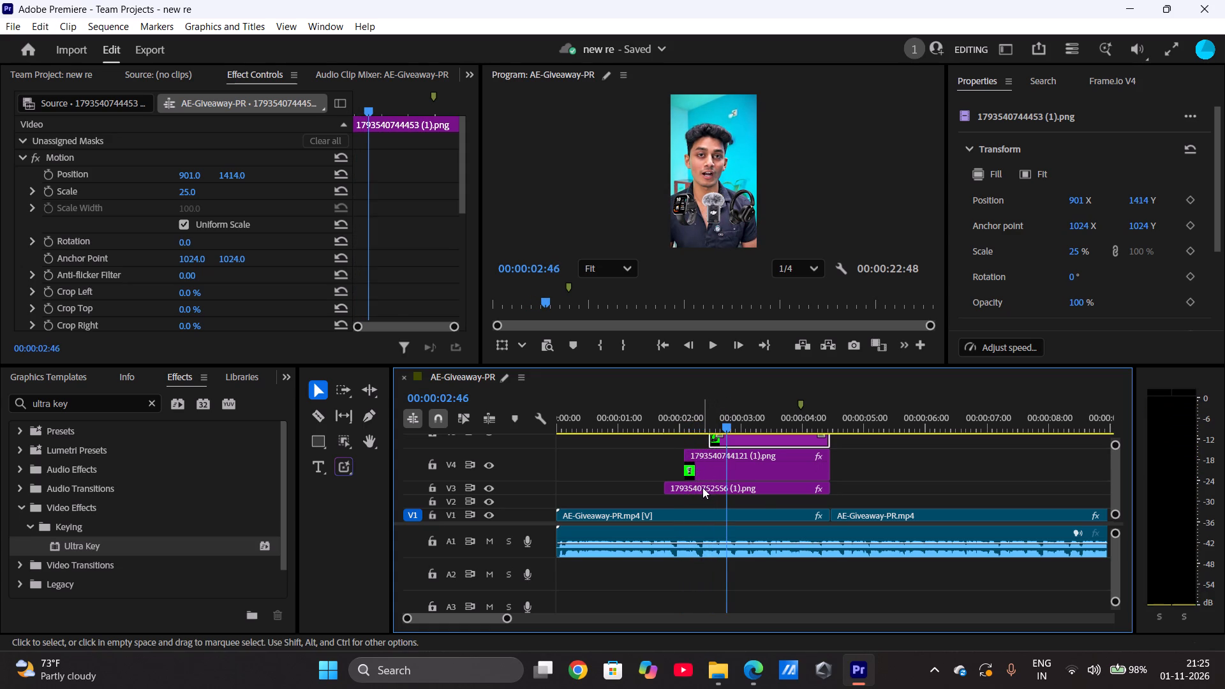
Shift the smartwatch, microphone and headphones clips later so they start at about 00:00:02:46, 00:00:03:06 and 00:00:03:20.
{"action": "left_click_drag", "start_coordinate": [702, 487], "coordinate": [761, 485]}
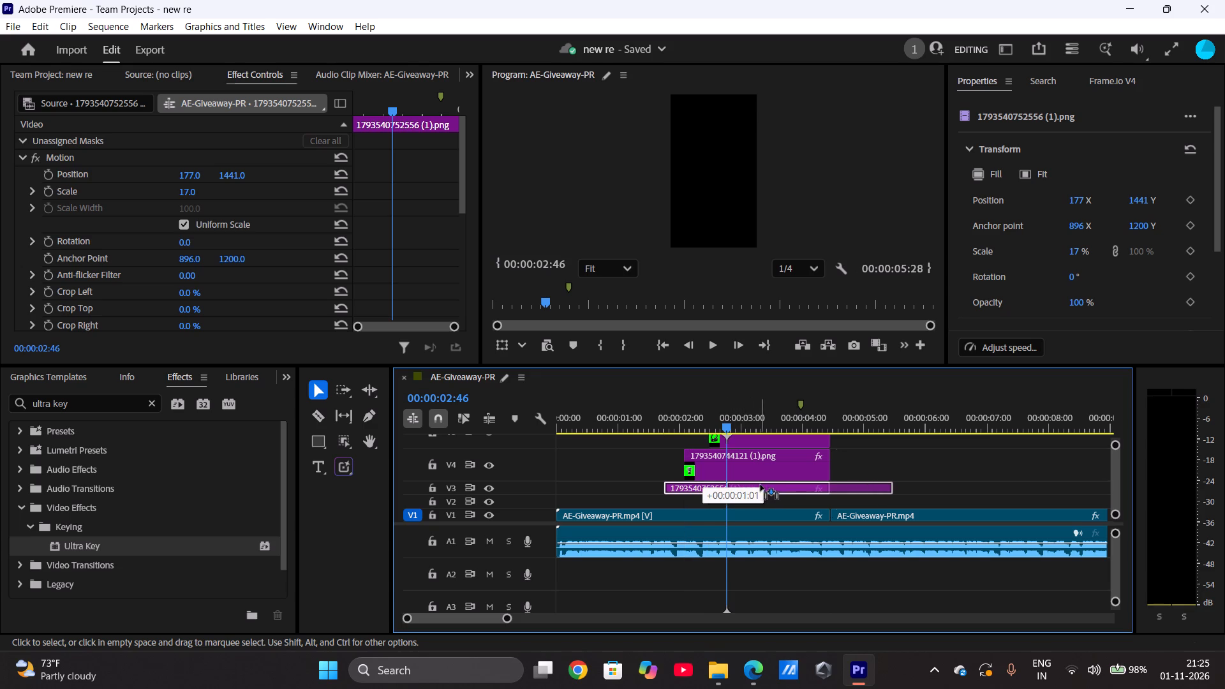
{"action": "left_click_drag", "start_coordinate": [761, 485], "coordinate": [762, 485]}
{"action": "left_click_drag", "start_coordinate": [747, 466], "coordinate": [748, 466]}
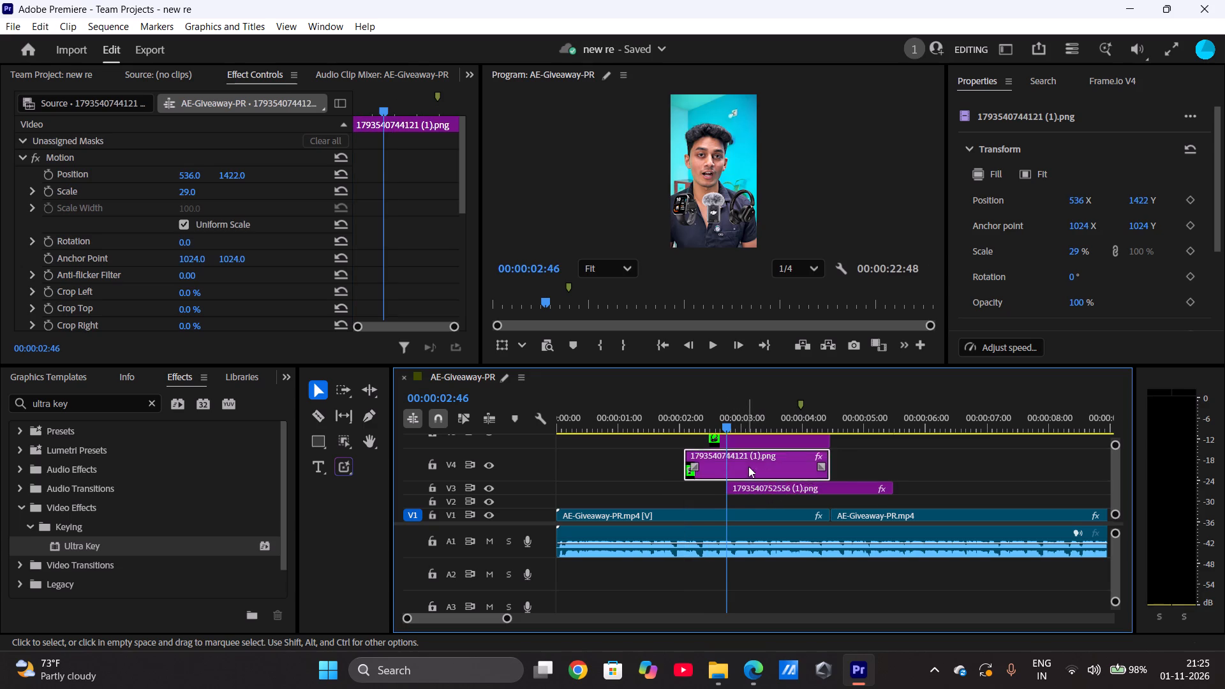
{"action": "left_click_drag", "start_coordinate": [748, 466], "coordinate": [810, 470]}
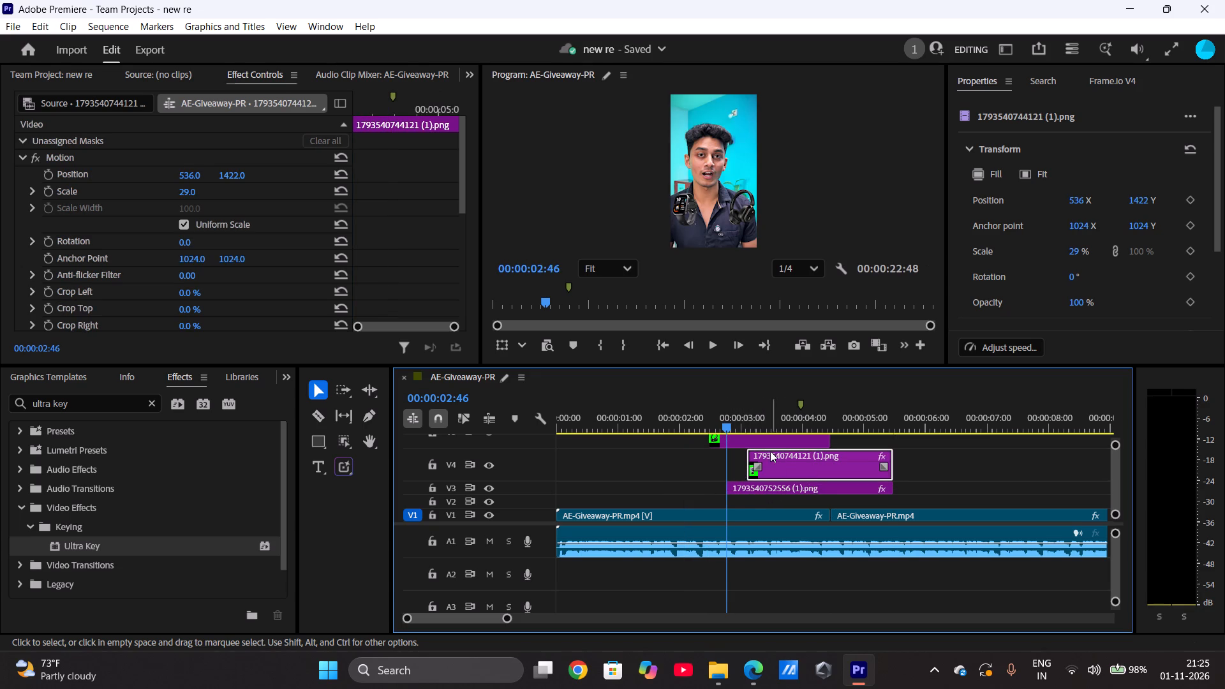
{"action": "left_click_drag", "start_coordinate": [768, 440], "coordinate": [814, 443]}
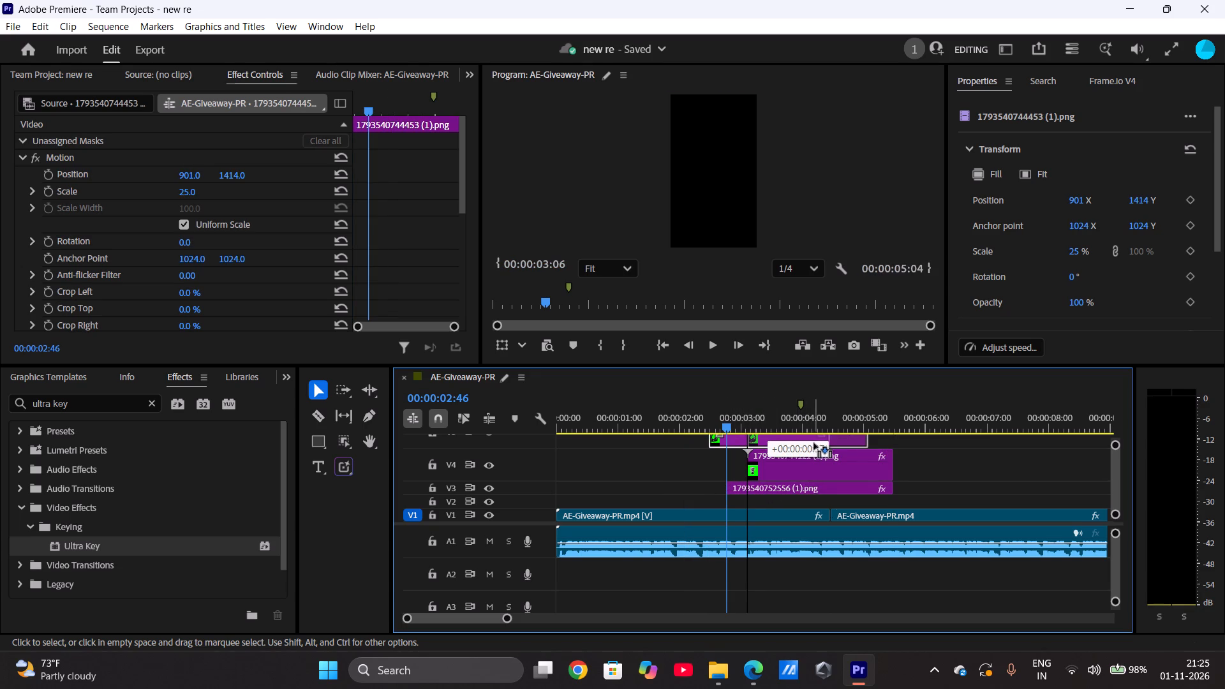
{"action": "left_click_drag", "start_coordinate": [814, 443], "coordinate": [820, 443]}
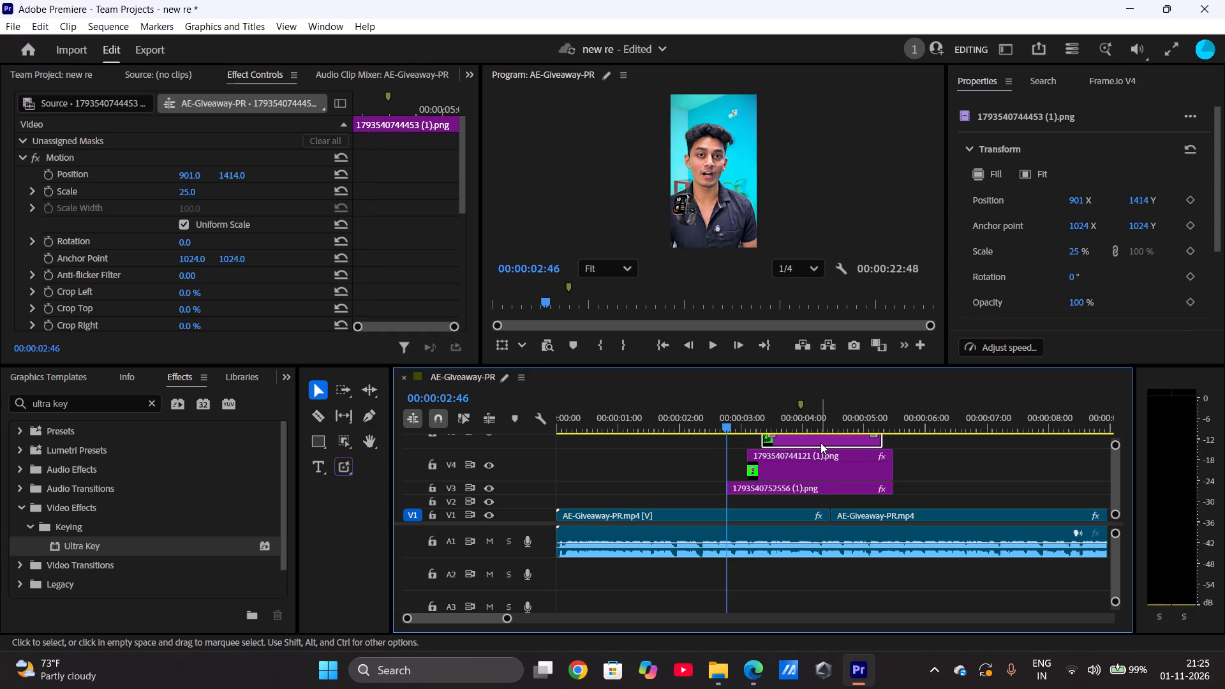
Trim the ends of the three shifted overlay clips to the V1 cut at about 00:00:04:27.
{"action": "left_click_drag", "start_coordinate": [895, 465], "coordinate": [894, 465]}
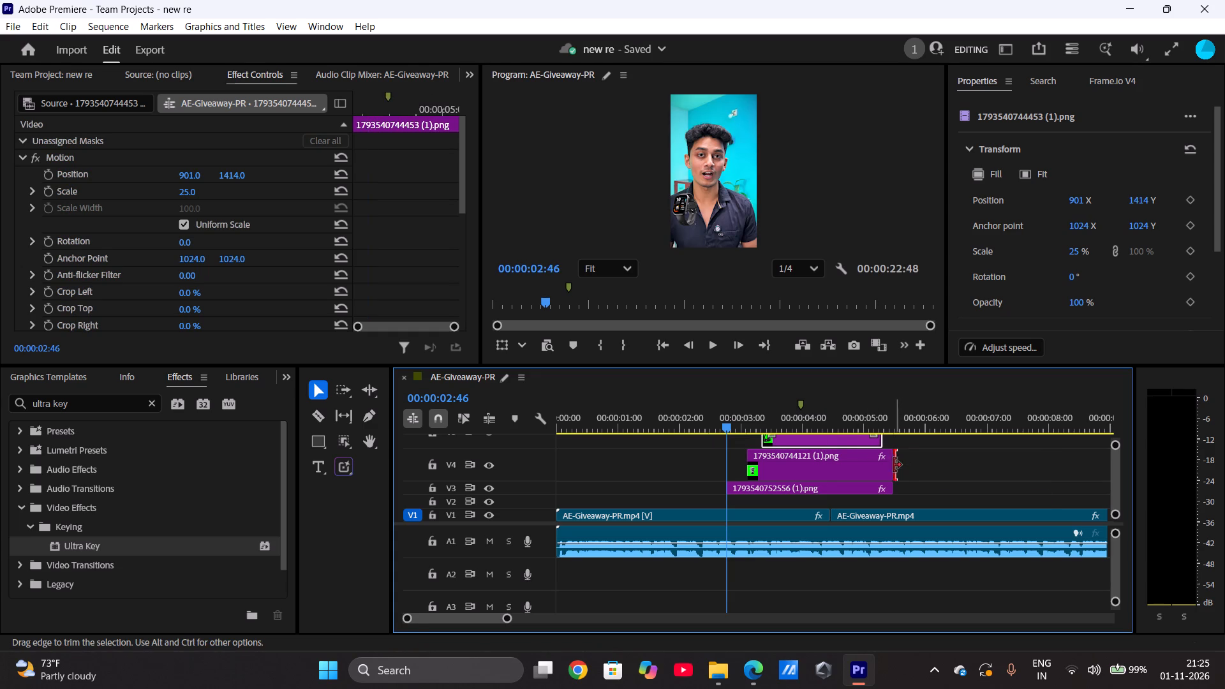
{"action": "left_click_drag", "start_coordinate": [894, 465], "coordinate": [831, 473]}
{"action": "left_click_drag", "start_coordinate": [893, 485], "coordinate": [834, 489]}
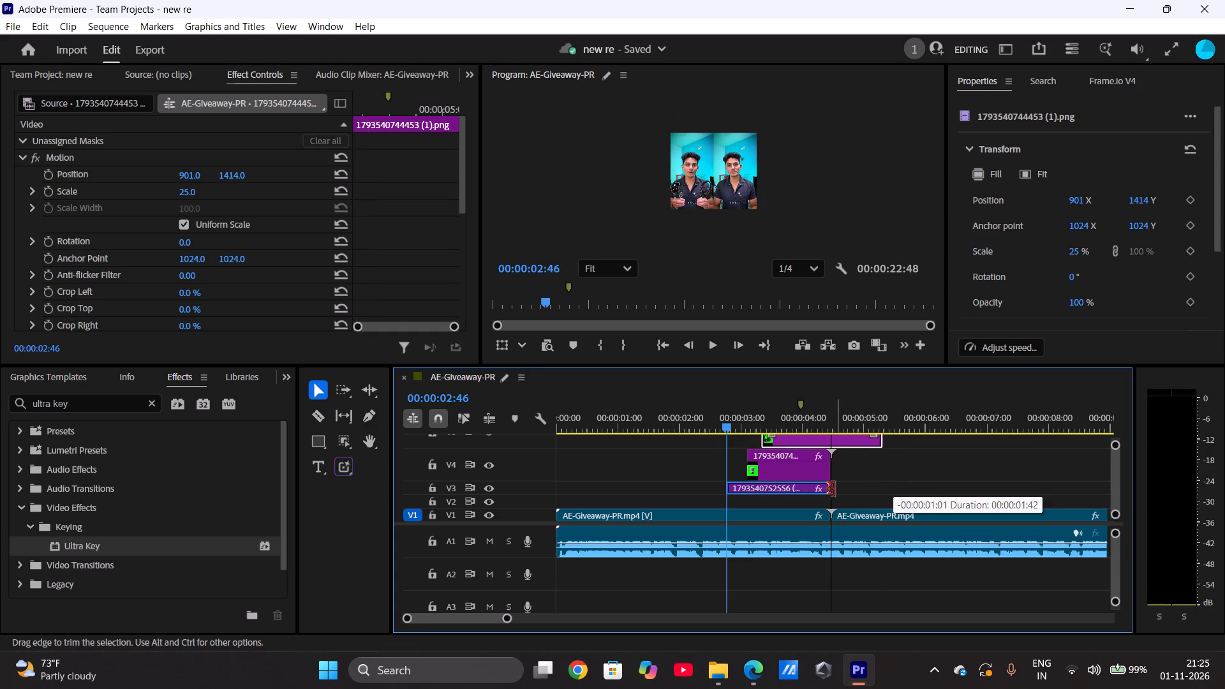
{"action": "left_click_drag", "start_coordinate": [834, 489], "coordinate": [833, 489]}
{"action": "left_click_drag", "start_coordinate": [879, 441], "coordinate": [848, 441]}
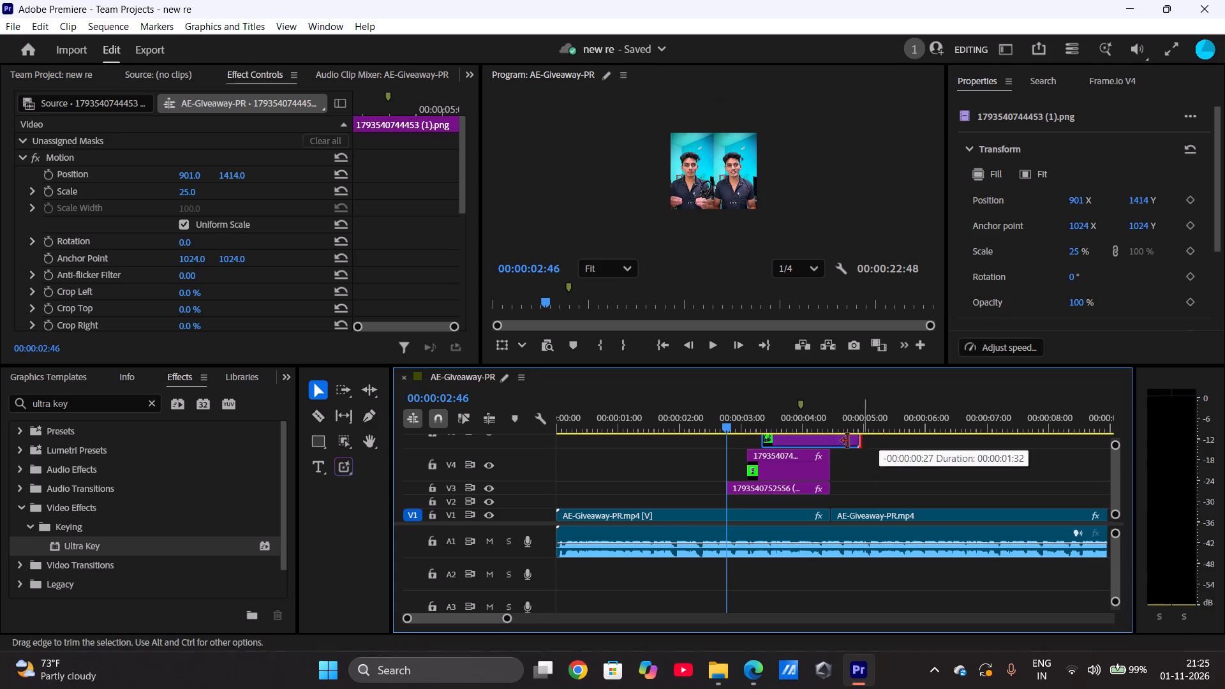
{"action": "left_click_drag", "start_coordinate": [848, 441], "coordinate": [829, 443]}
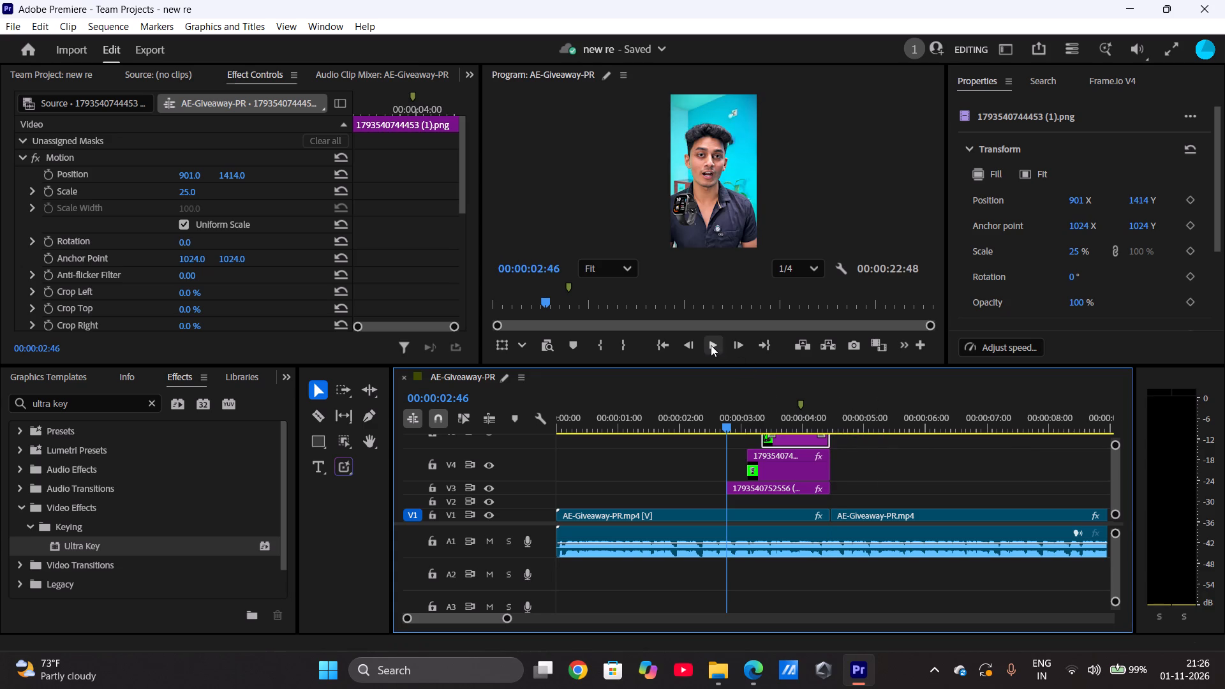
Play the retimed overlays from 00:00:02:46, then return the playhead to the sequence start.
{"action": "left_click", "coordinate": [711, 345]}
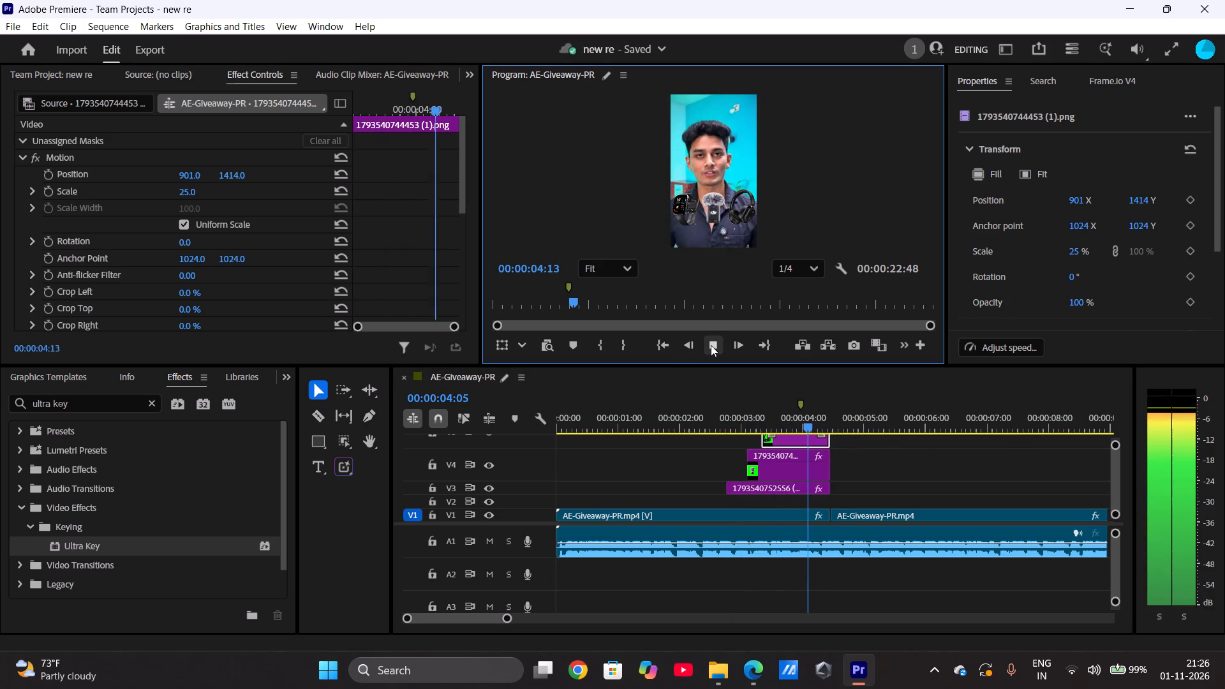
{"action": "left_click", "coordinate": [669, 348]}
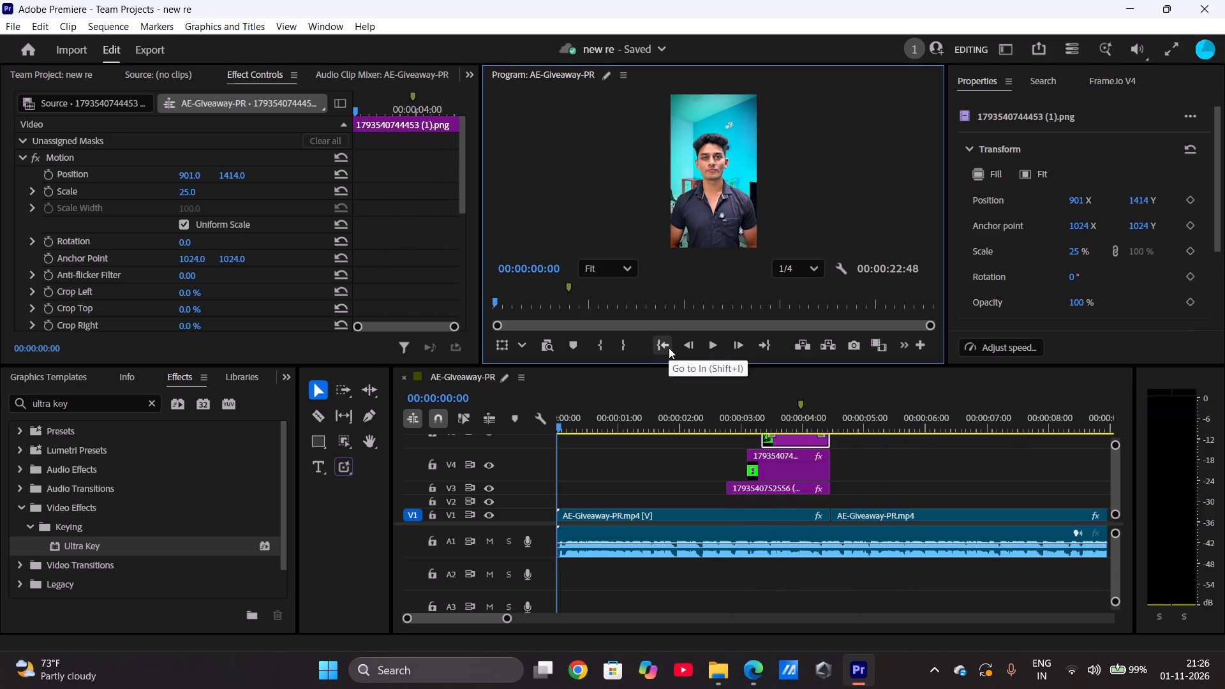
Play the sequence from its start to check the overlay timing against the speech, and return the playhead to the start.
{"action": "left_click", "coordinate": [708, 348]}
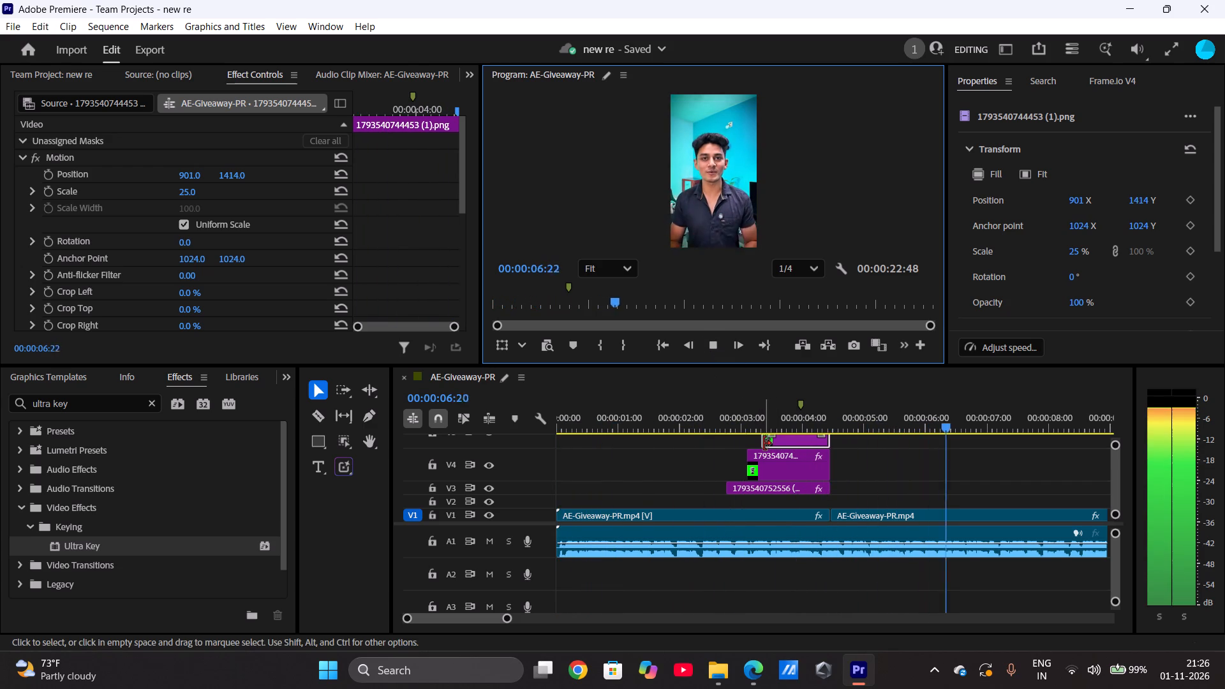
{"action": "right_click_drag", "start_coordinate": [764, 443], "coordinate": [771, 445]}
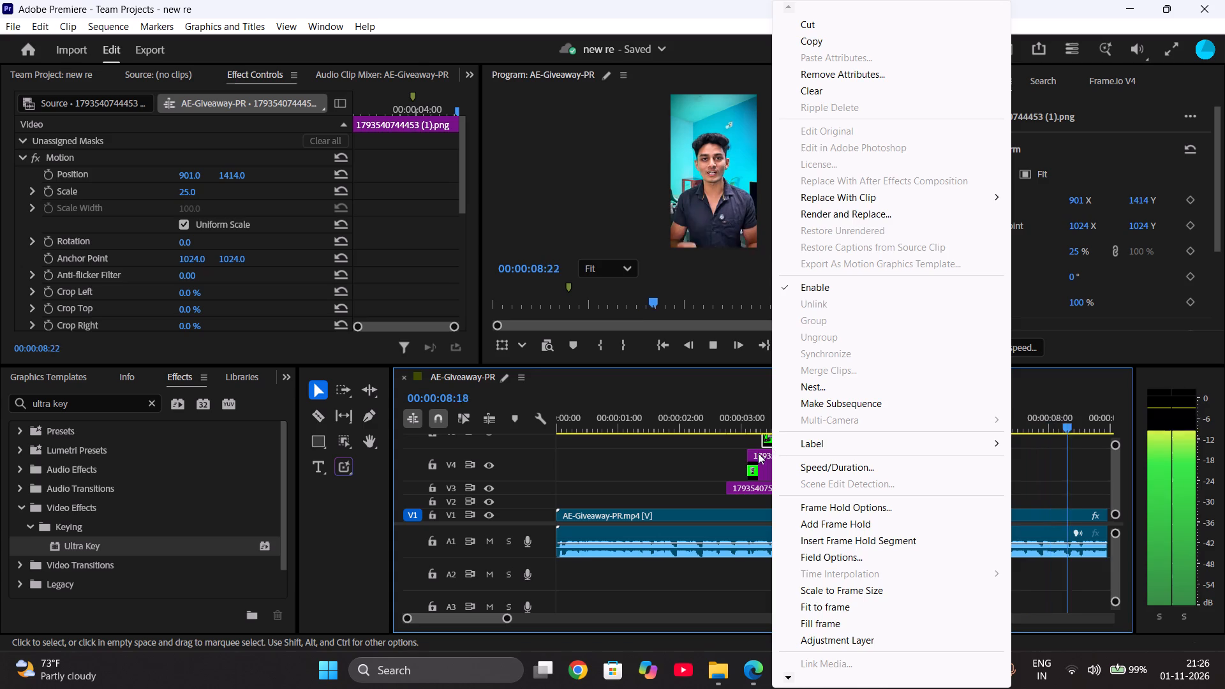
{"action": "left_click", "coordinate": [752, 456]}
{"action": "scroll", "coordinate": [752, 456], "scroll_direction": "up", "scroll_amount": 1}
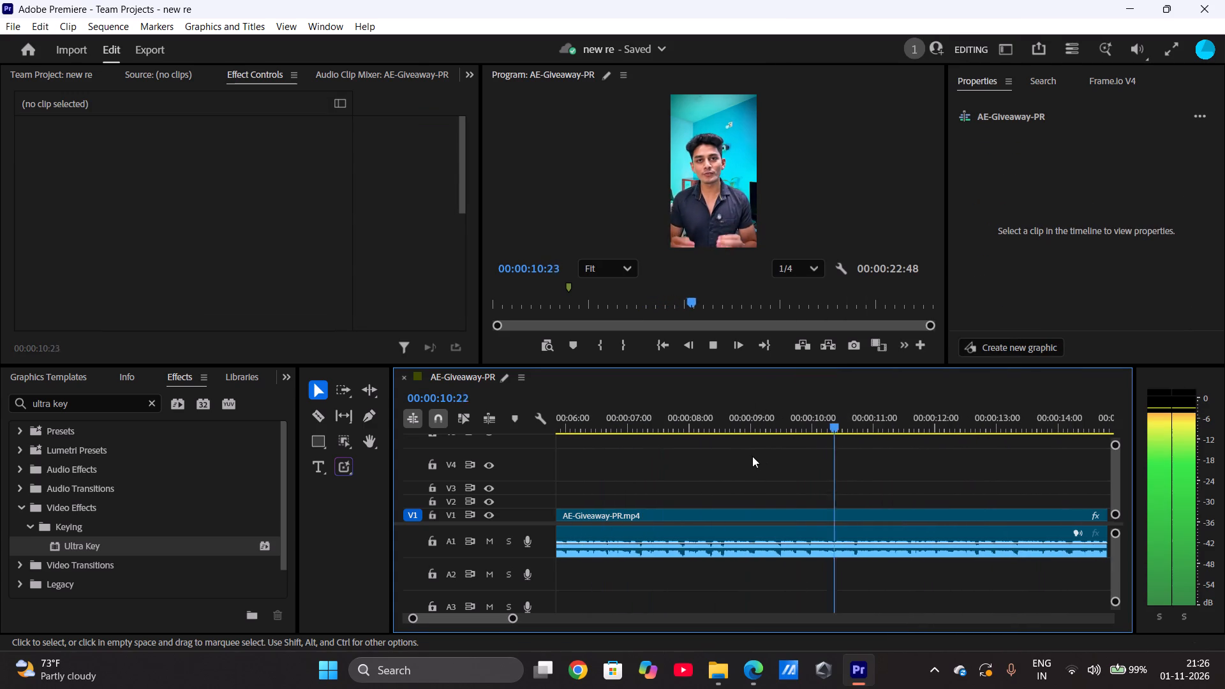
{"action": "scroll", "coordinate": [752, 456], "scroll_direction": "right", "scroll_amount": 1}
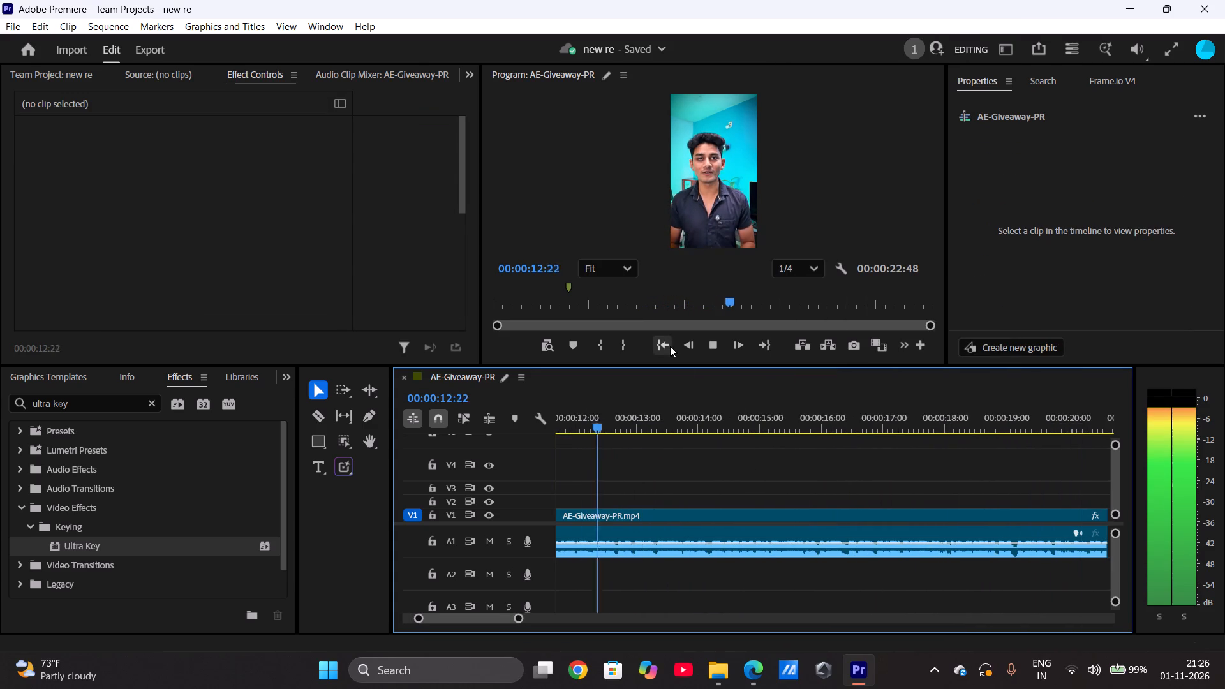
{"action": "left_click", "coordinate": [670, 346]}
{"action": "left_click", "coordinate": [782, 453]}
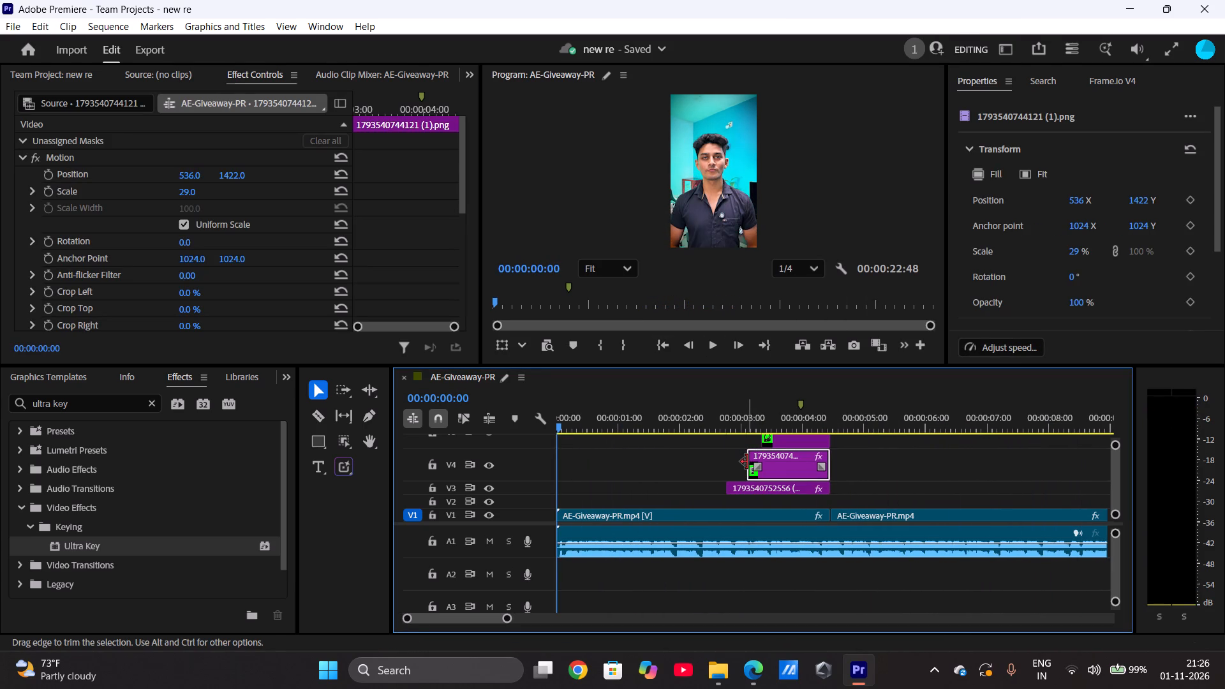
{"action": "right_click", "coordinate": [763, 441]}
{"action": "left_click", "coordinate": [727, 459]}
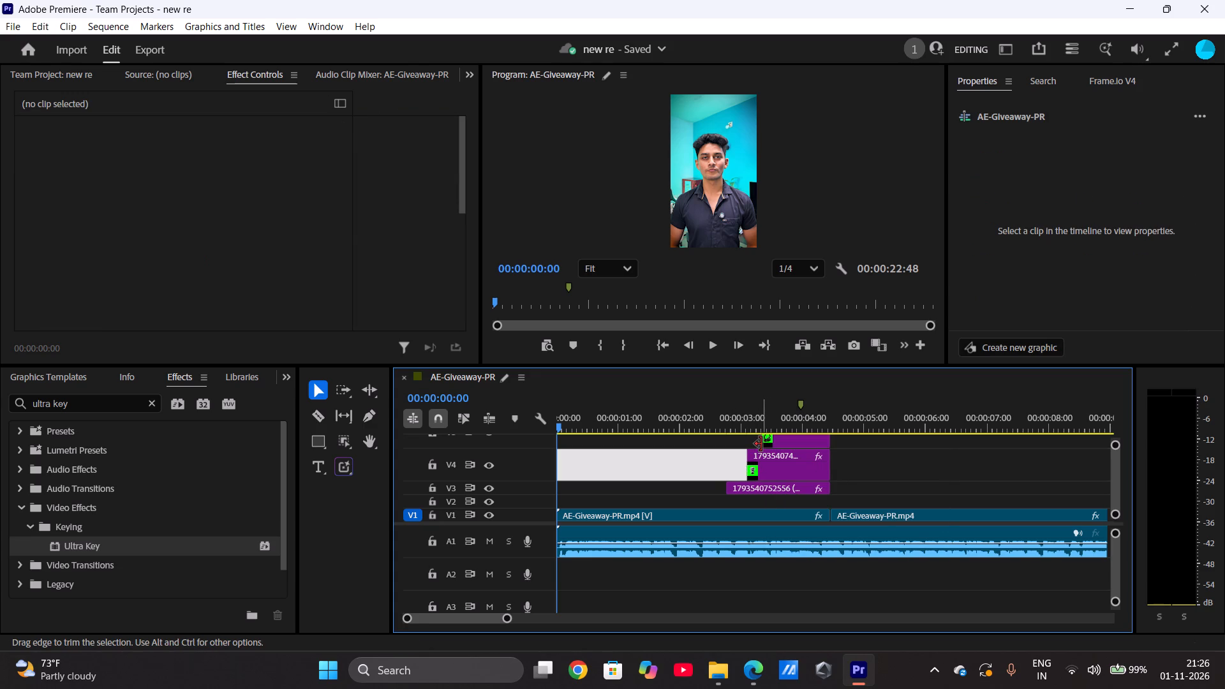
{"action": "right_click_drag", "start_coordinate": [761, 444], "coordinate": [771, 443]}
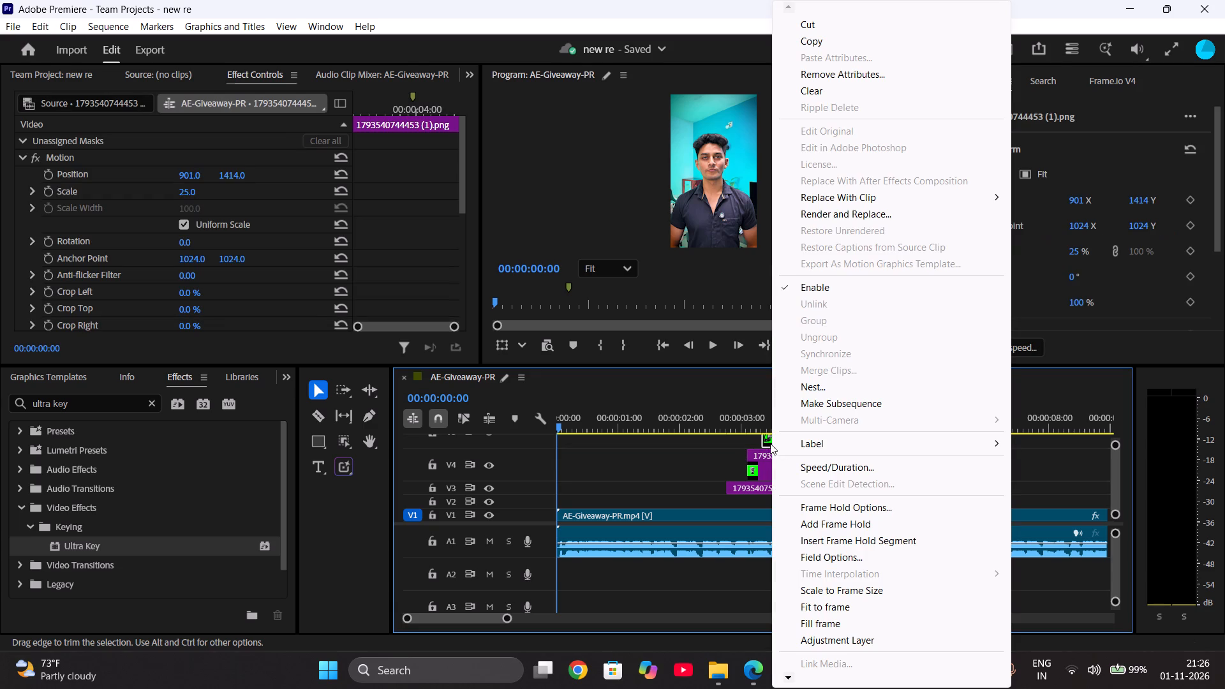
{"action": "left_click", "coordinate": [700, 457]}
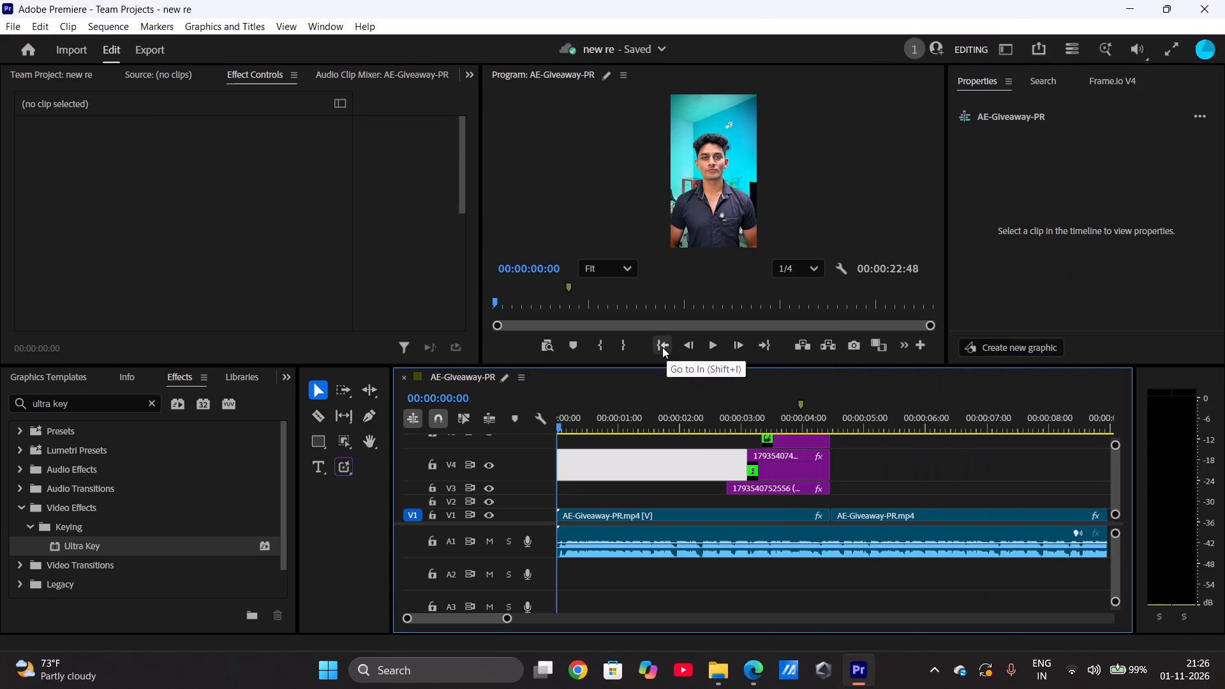
Replay the sequence from its start to review the overlays, and return the playhead to the start.
{"action": "left_click", "coordinate": [662, 347]}
{"action": "left_click", "coordinate": [709, 350]}
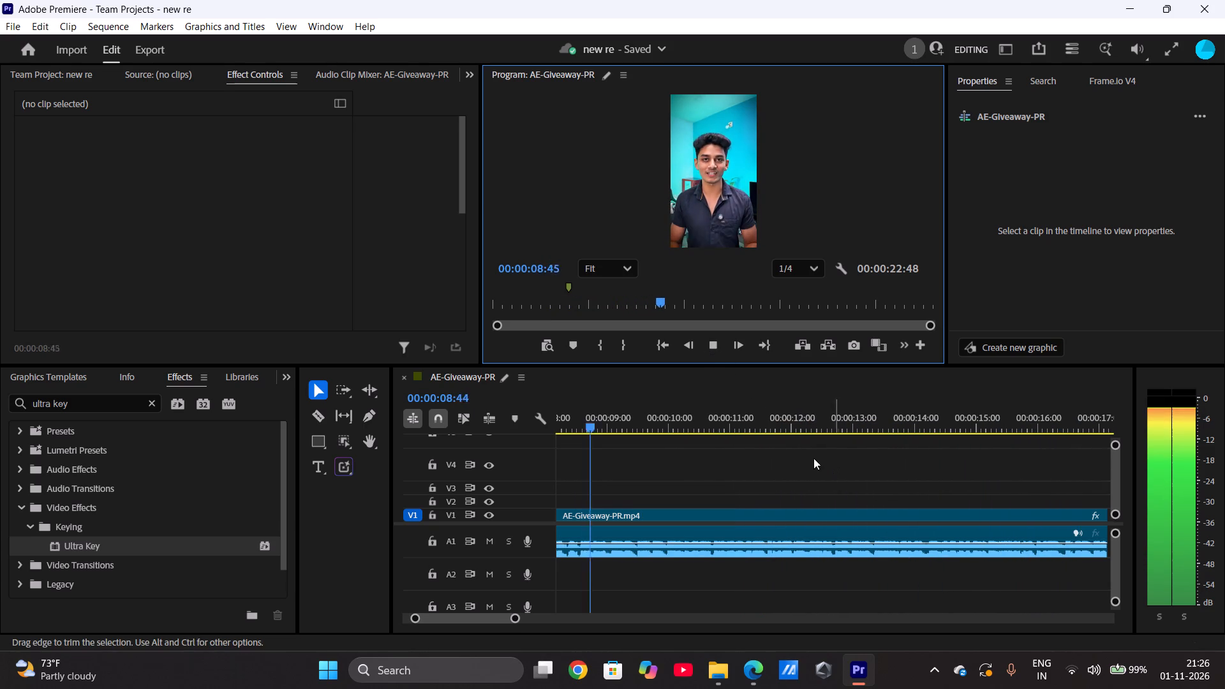
{"action": "left_click", "coordinate": [653, 347]}
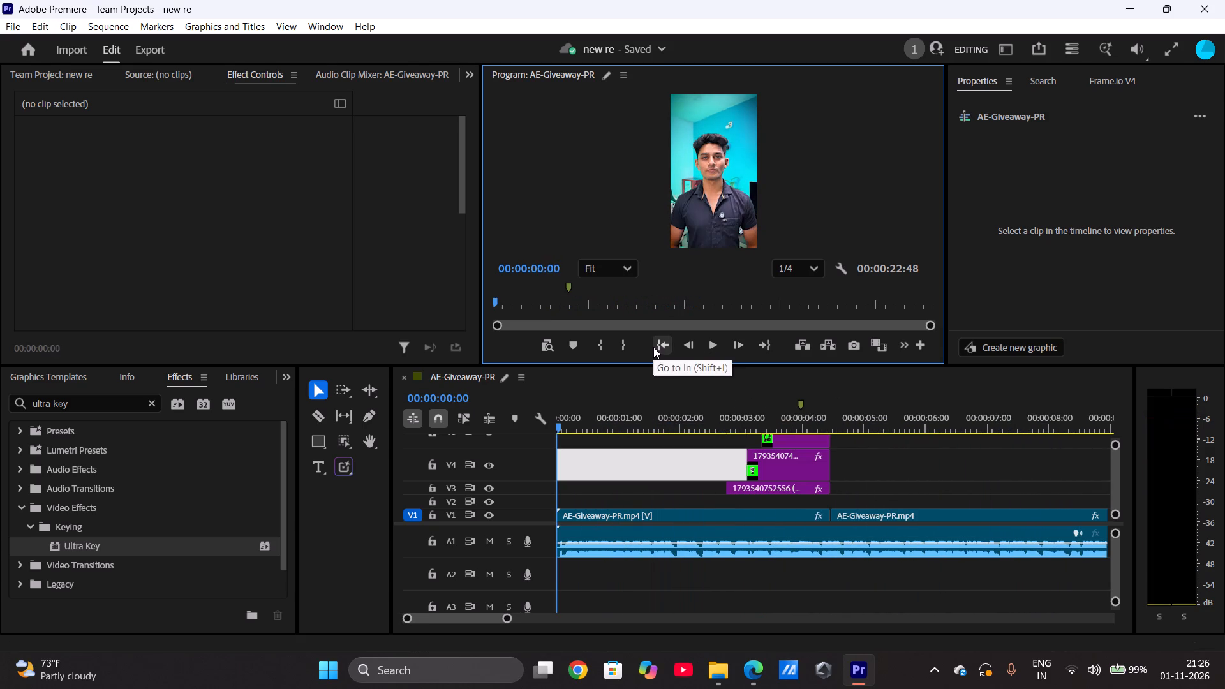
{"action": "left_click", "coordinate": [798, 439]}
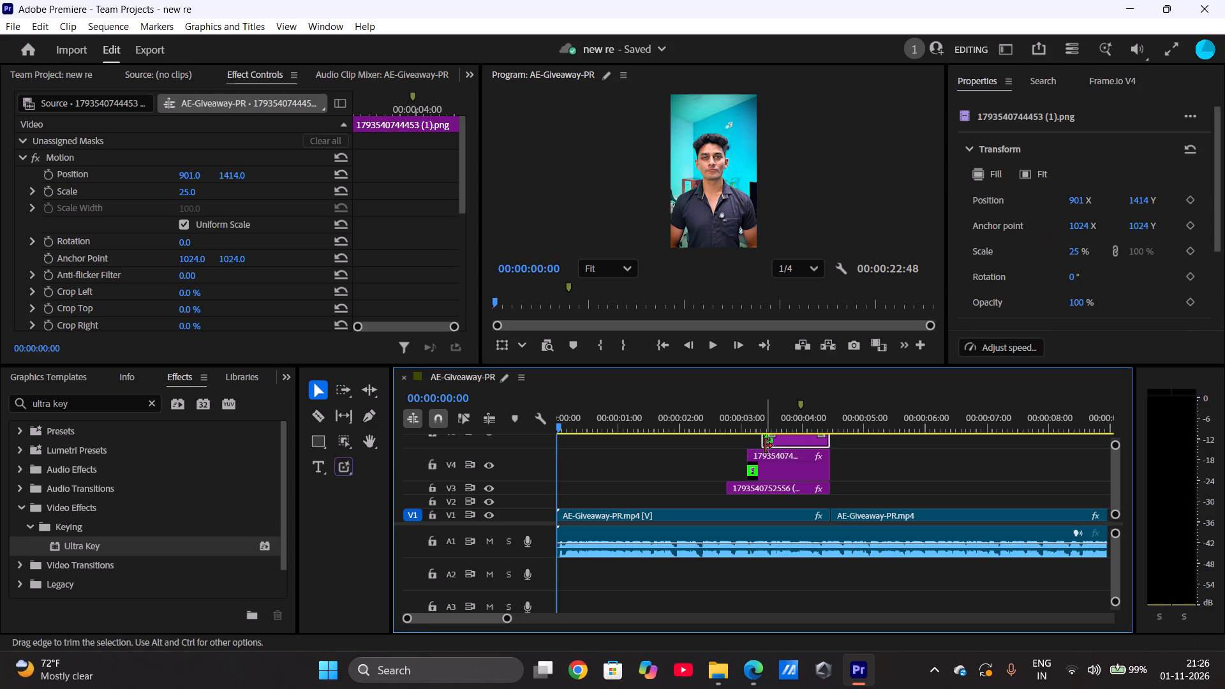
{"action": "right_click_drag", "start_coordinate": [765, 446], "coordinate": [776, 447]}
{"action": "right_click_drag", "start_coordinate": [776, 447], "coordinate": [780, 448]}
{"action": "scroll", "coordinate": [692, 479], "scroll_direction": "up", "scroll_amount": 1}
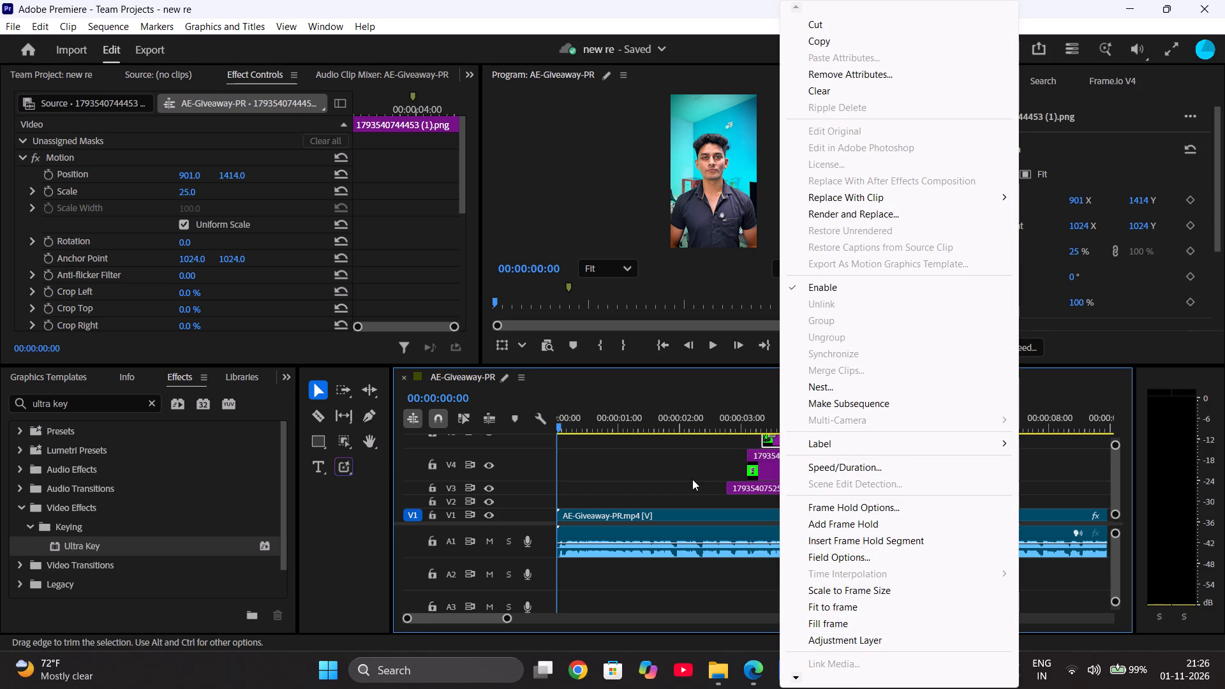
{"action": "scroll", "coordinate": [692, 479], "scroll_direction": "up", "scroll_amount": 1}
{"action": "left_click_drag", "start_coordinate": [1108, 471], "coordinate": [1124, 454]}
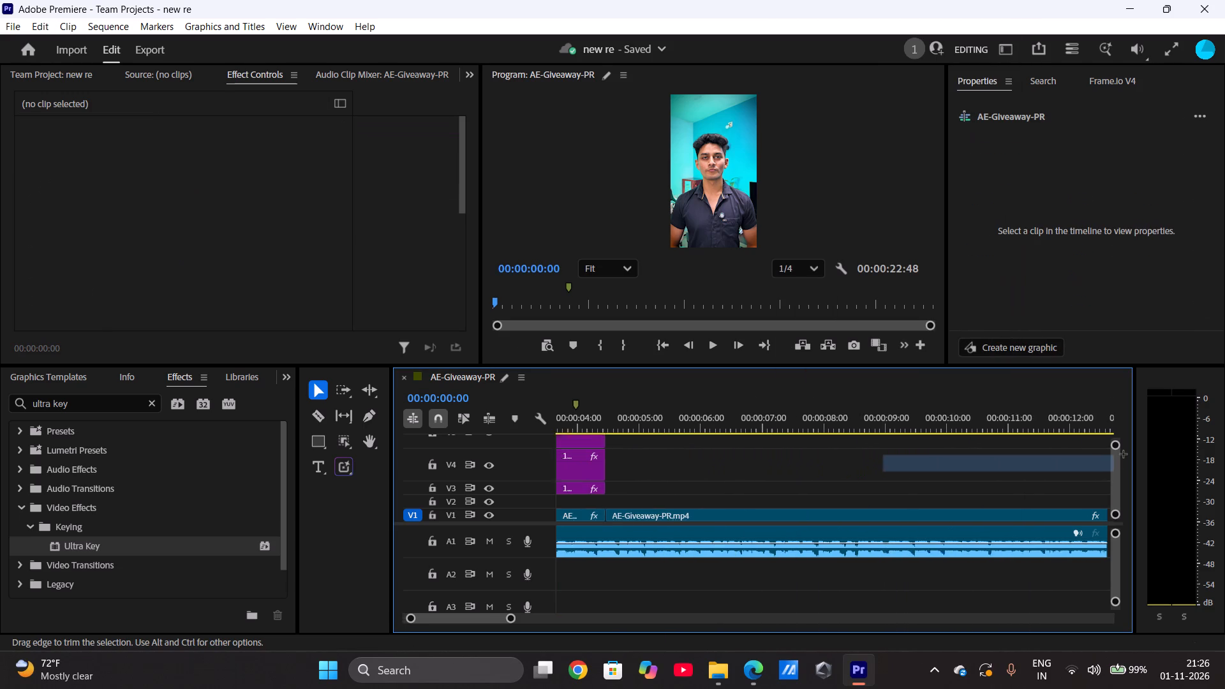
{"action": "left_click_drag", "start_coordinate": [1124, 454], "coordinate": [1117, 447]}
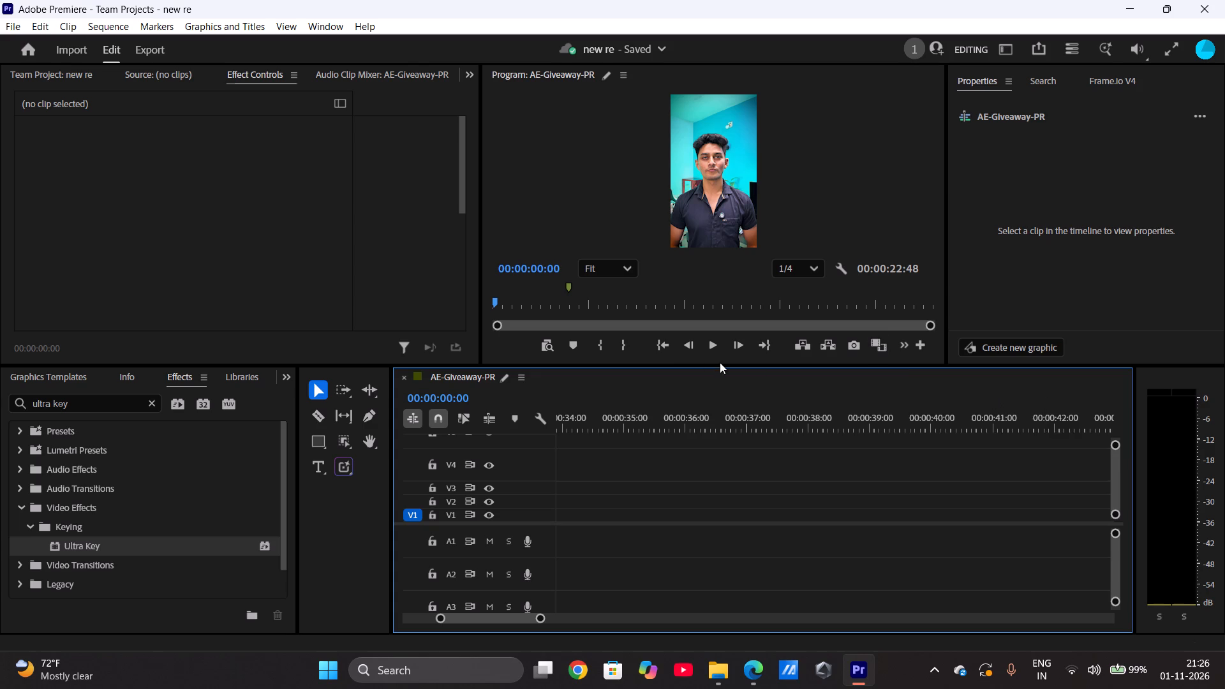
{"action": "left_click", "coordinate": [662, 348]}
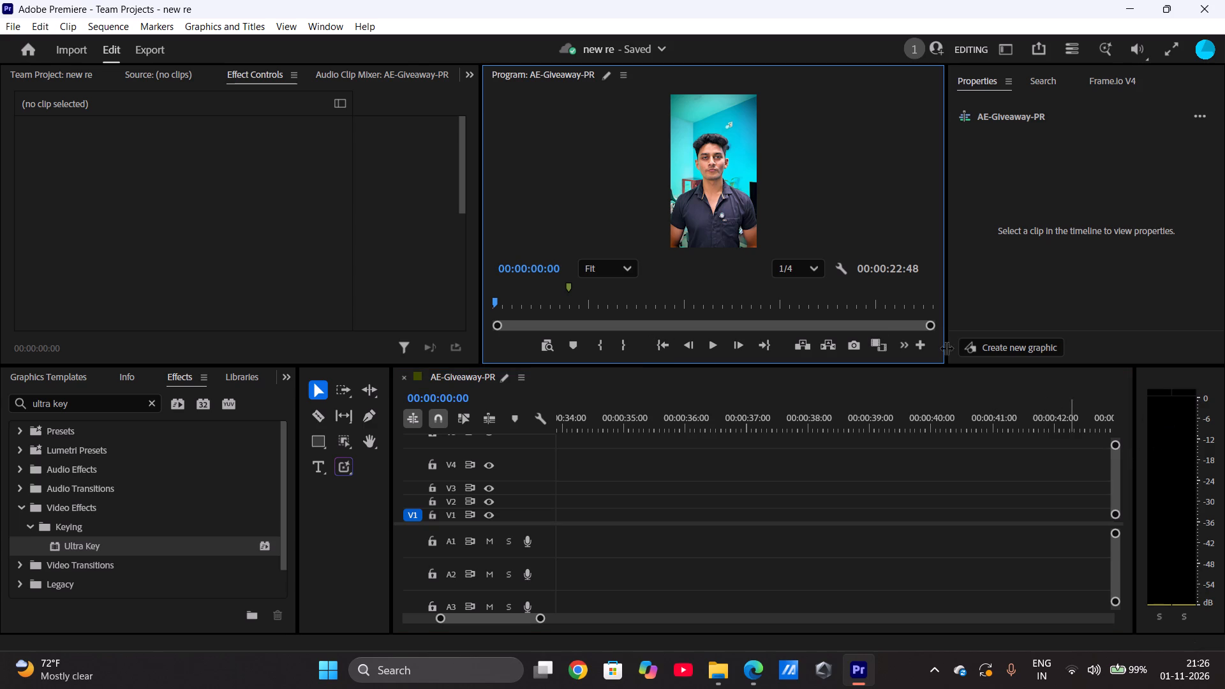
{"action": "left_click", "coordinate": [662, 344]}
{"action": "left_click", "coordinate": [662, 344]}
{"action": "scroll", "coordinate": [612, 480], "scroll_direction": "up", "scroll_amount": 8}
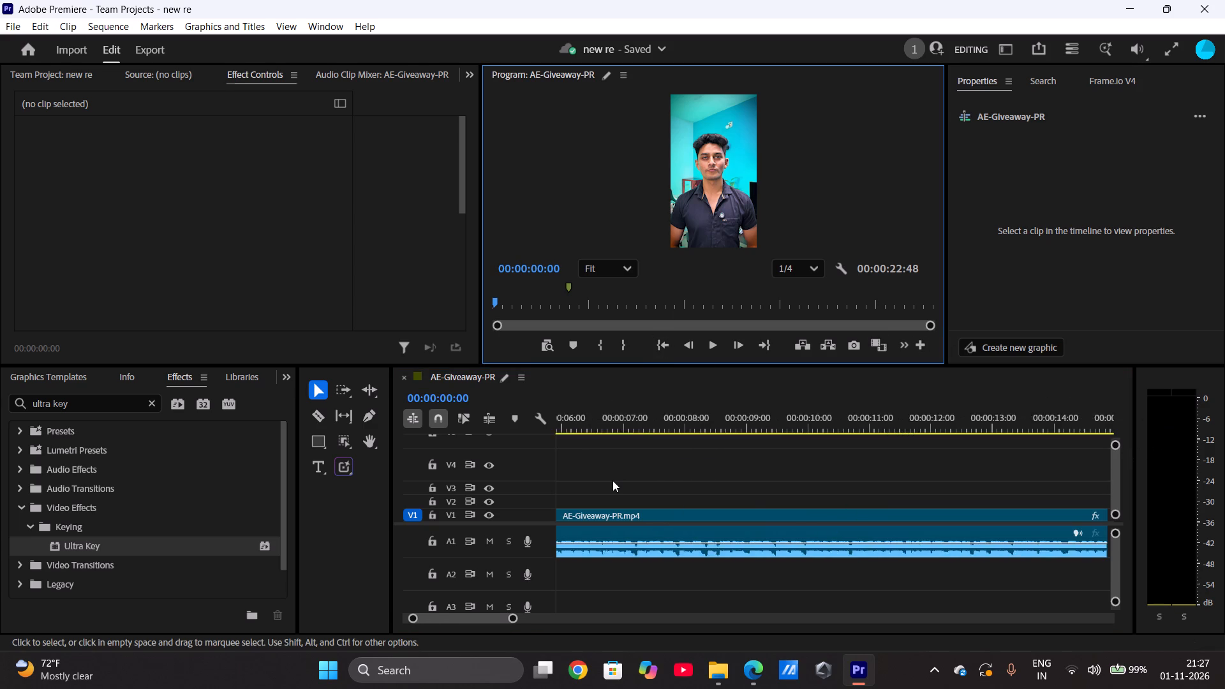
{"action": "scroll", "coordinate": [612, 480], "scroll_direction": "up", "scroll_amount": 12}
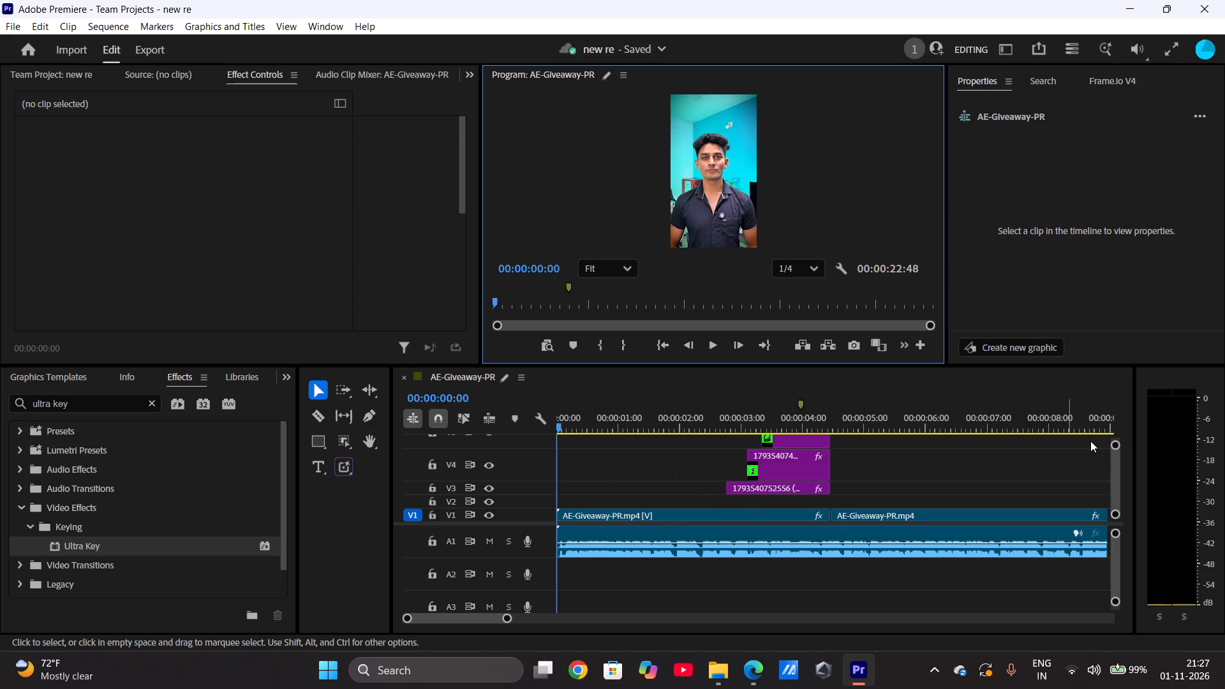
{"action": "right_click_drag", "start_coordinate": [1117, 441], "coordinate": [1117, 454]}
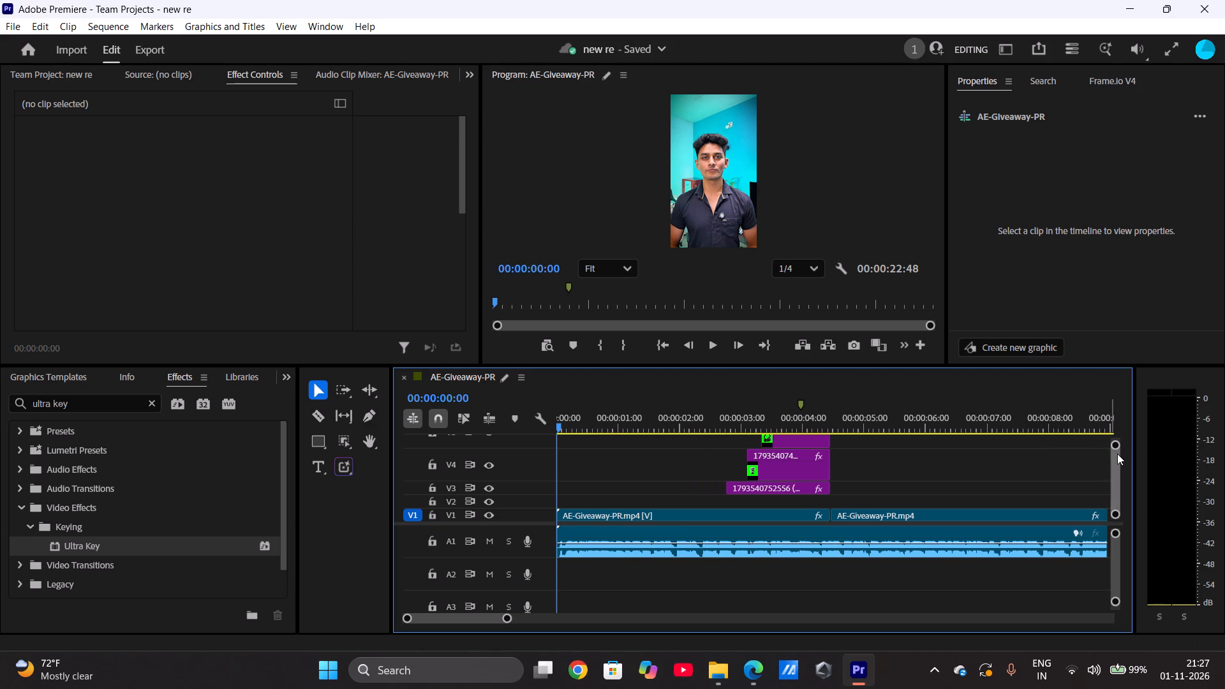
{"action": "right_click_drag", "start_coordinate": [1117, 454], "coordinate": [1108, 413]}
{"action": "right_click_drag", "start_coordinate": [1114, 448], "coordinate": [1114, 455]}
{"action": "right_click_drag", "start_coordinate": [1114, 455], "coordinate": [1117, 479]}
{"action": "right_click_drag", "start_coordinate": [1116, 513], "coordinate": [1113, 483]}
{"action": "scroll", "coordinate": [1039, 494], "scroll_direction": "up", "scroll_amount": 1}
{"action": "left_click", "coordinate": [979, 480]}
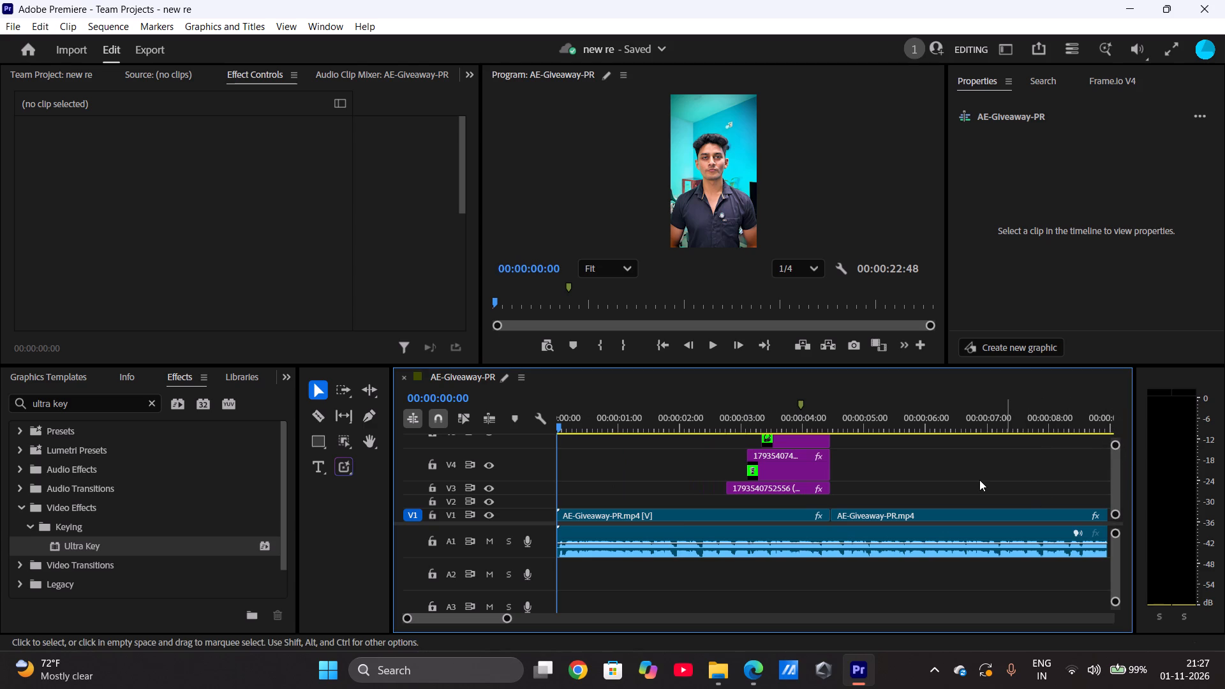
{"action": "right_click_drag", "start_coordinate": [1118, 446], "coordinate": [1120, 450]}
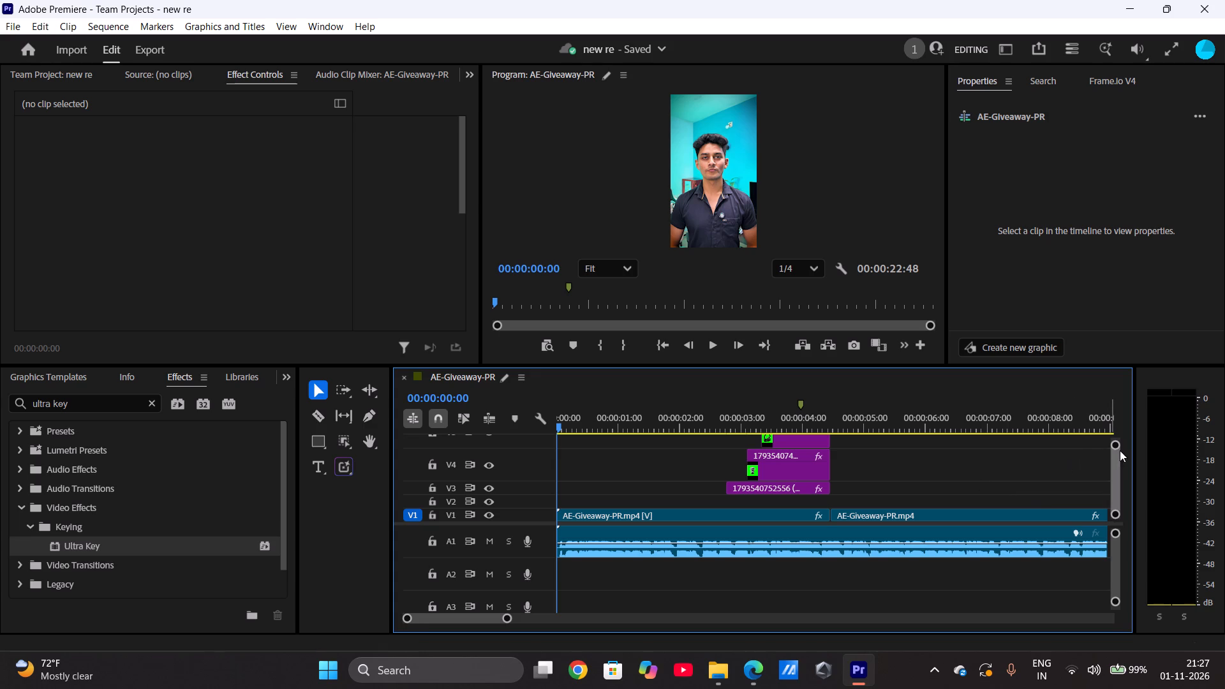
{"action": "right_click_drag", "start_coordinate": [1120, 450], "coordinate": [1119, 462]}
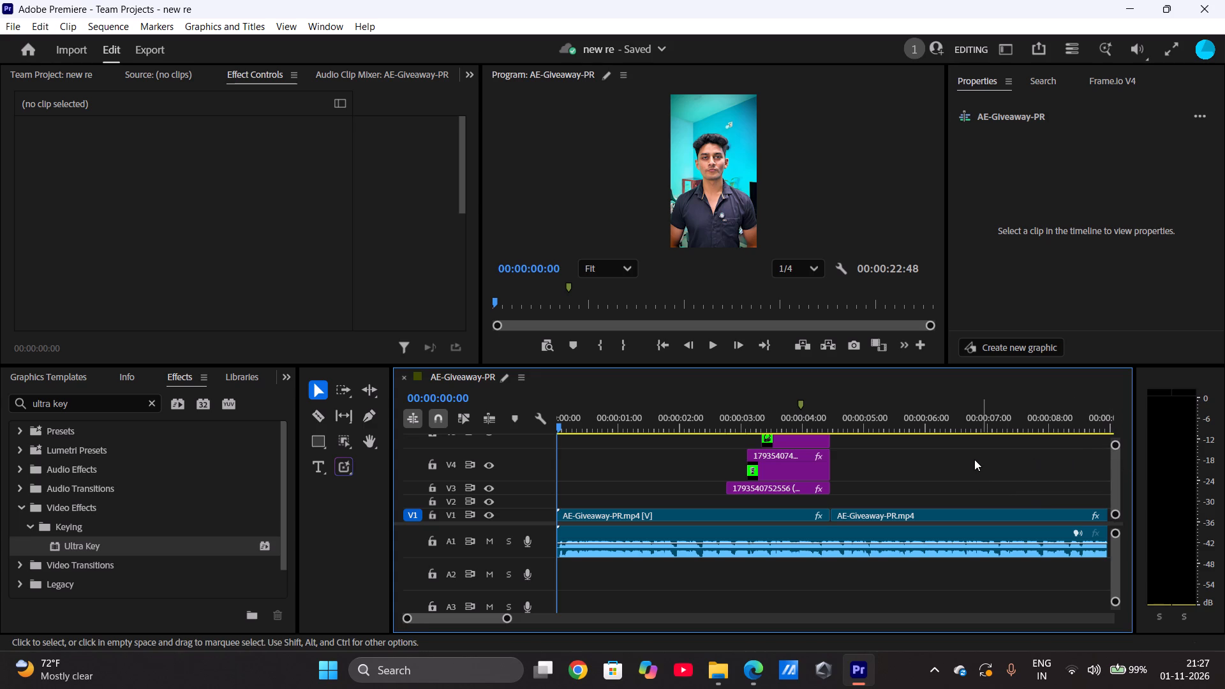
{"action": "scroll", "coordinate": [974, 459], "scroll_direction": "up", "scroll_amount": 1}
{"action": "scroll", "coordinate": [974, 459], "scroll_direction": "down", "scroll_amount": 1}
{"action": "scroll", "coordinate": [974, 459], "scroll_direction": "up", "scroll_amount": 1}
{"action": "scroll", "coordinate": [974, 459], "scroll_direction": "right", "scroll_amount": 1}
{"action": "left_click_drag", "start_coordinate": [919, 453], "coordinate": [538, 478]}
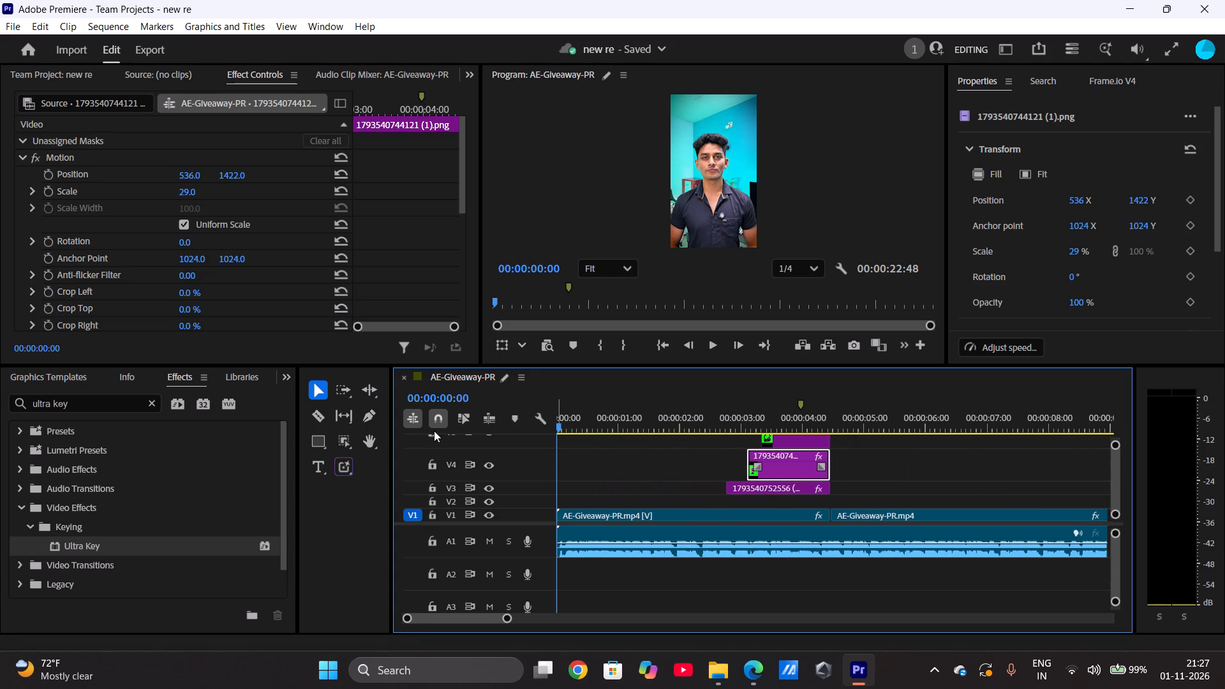
Turn off timeline snapping and the option to insert and overwrite sequences as nests.
{"action": "left_click", "coordinate": [433, 425]}
{"action": "left_click", "coordinate": [412, 421]}
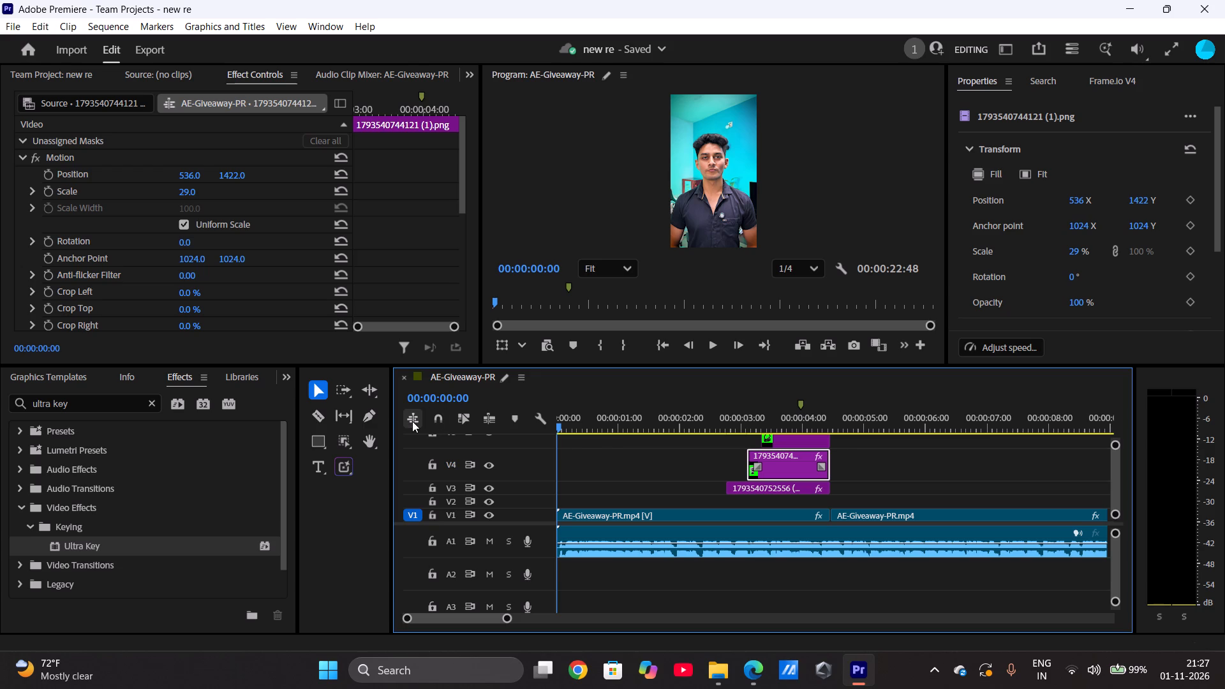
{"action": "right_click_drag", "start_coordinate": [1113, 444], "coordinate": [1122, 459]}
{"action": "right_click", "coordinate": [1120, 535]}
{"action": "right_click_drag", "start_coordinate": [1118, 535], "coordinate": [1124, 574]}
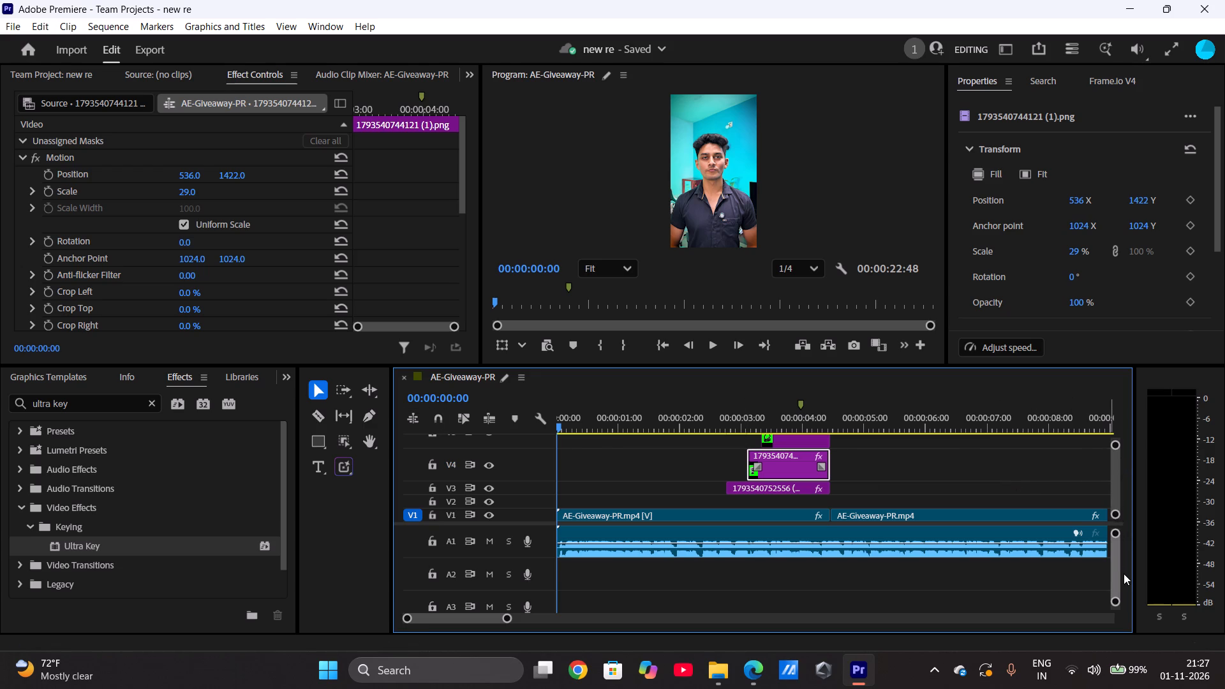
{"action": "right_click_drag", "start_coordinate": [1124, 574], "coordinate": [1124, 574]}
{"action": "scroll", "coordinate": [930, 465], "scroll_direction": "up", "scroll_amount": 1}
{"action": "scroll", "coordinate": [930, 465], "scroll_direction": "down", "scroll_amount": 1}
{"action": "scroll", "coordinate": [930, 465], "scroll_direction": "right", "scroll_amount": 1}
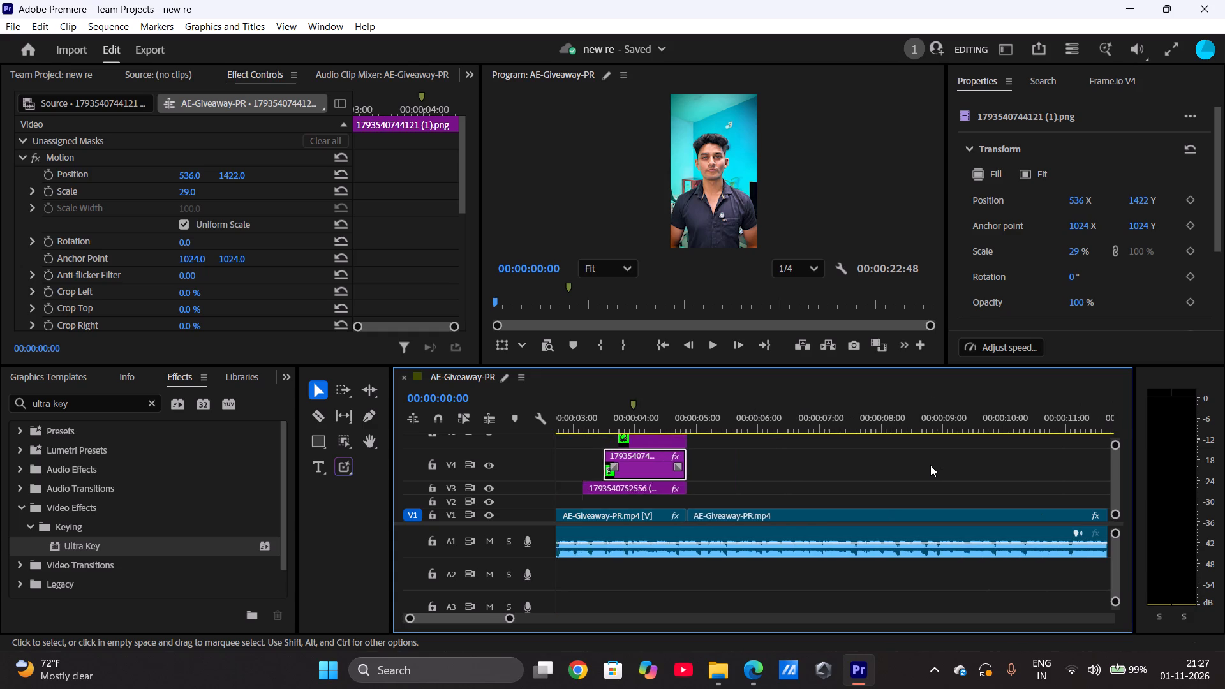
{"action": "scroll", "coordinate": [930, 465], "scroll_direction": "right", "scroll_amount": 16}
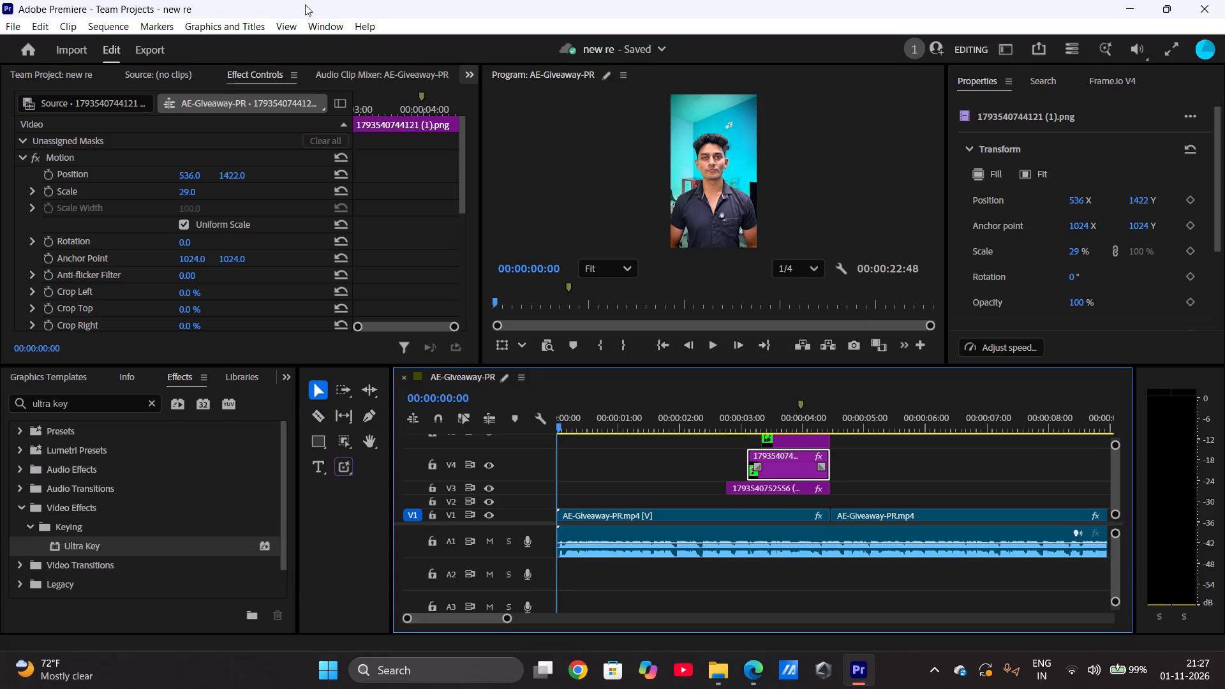
Choose the Editing workspace.
{"action": "left_click", "coordinate": [315, 25]}
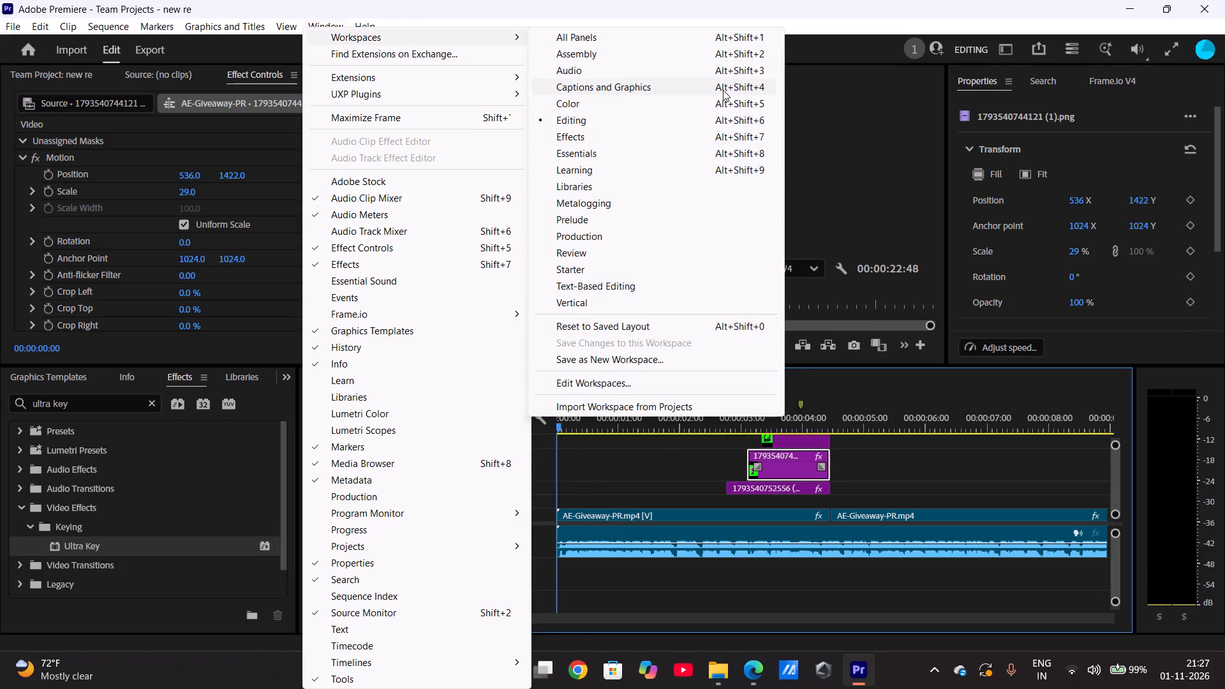
{"action": "left_click", "coordinate": [705, 125]}
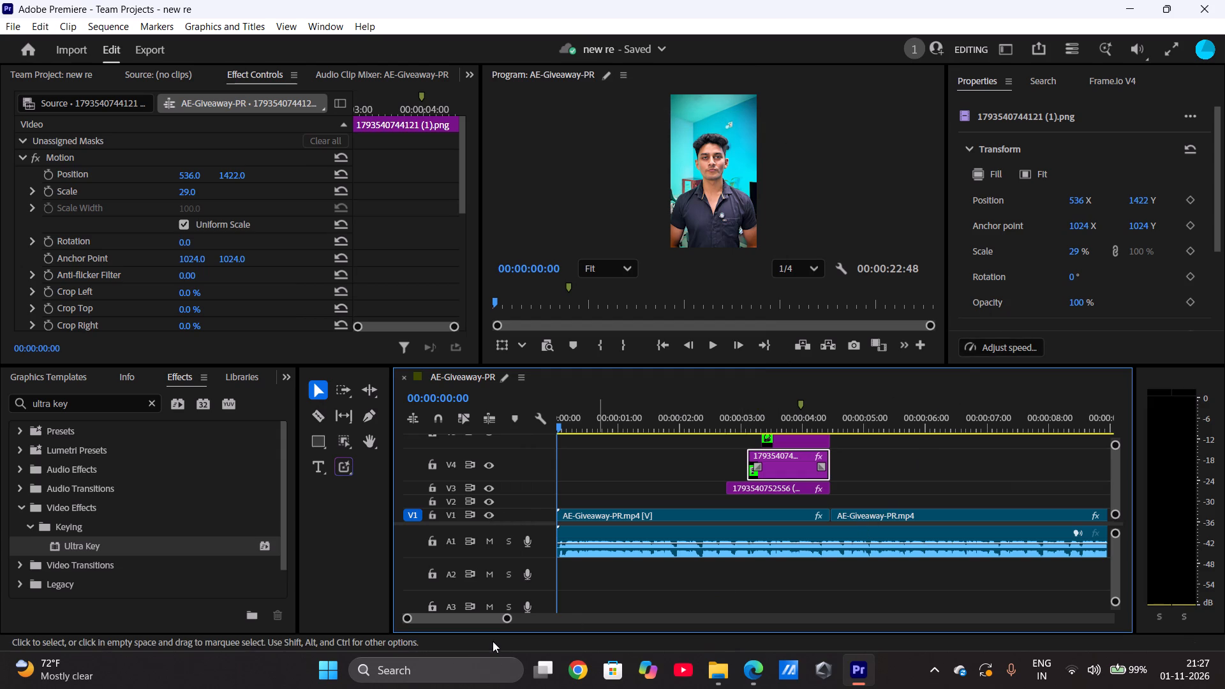
Play the sequence from its start to check the overlay timing on V3, V4 and V5 against the speech.
{"action": "left_click_drag", "start_coordinate": [509, 615], "coordinate": [738, 616]}
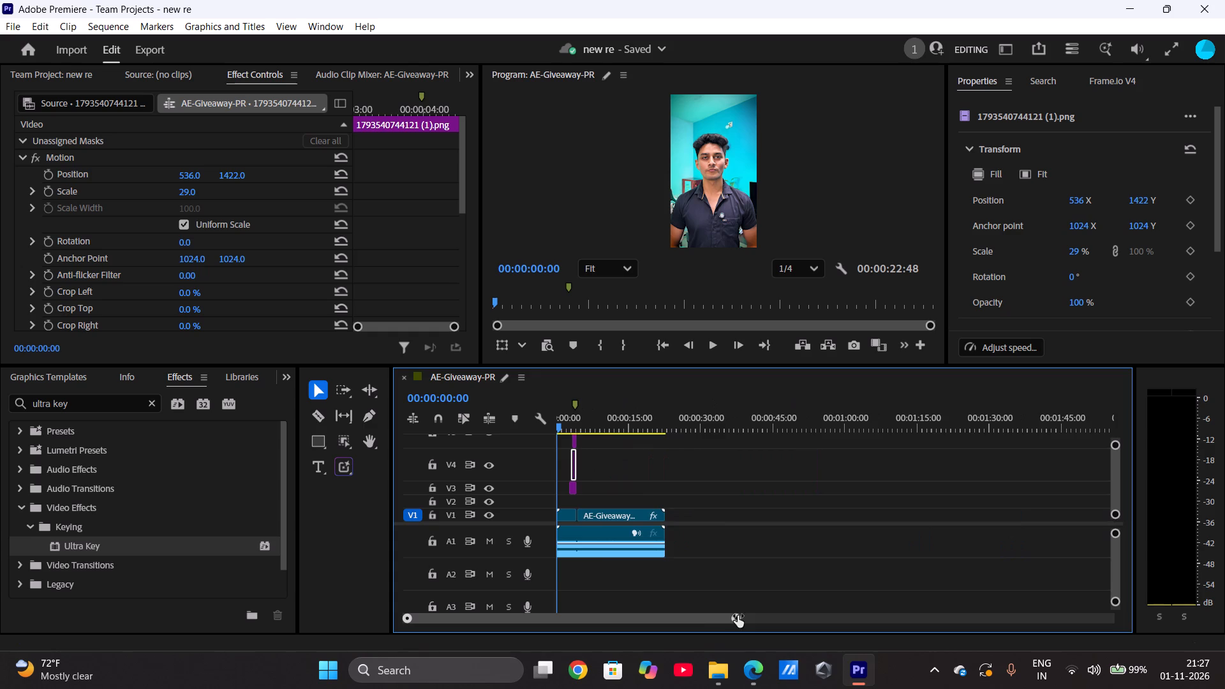
{"action": "left_click_drag", "start_coordinate": [738, 616], "coordinate": [565, 616]}
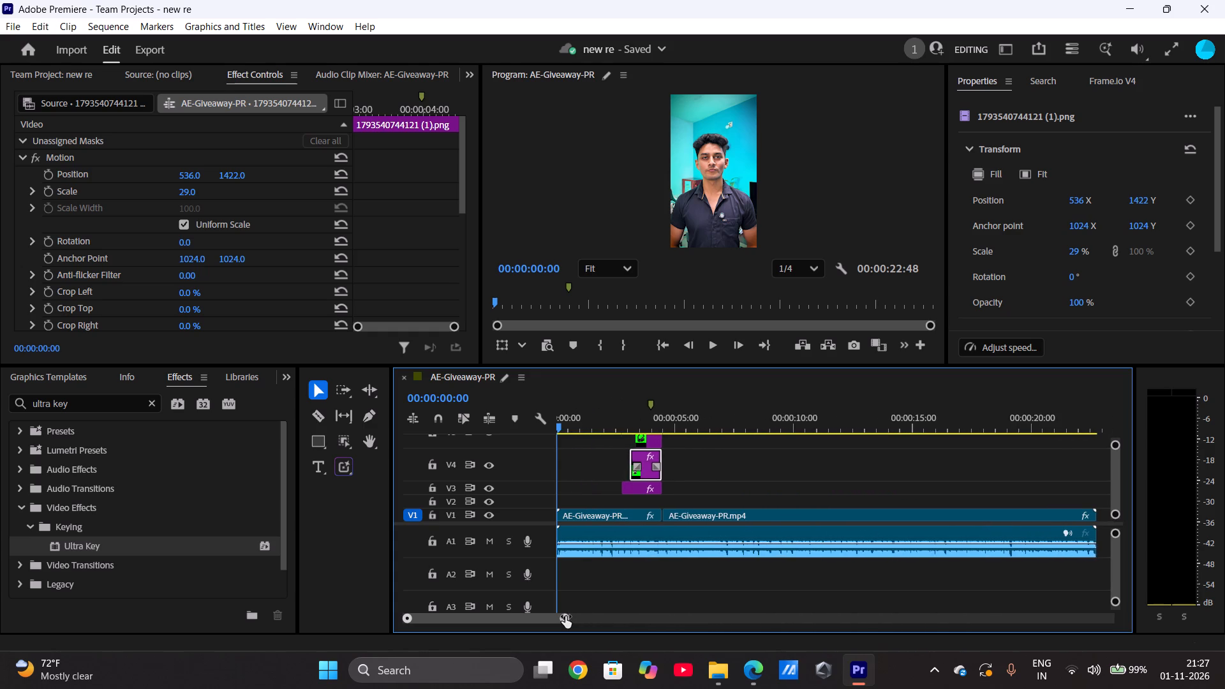
{"action": "left_click_drag", "start_coordinate": [565, 616], "coordinate": [566, 615]}
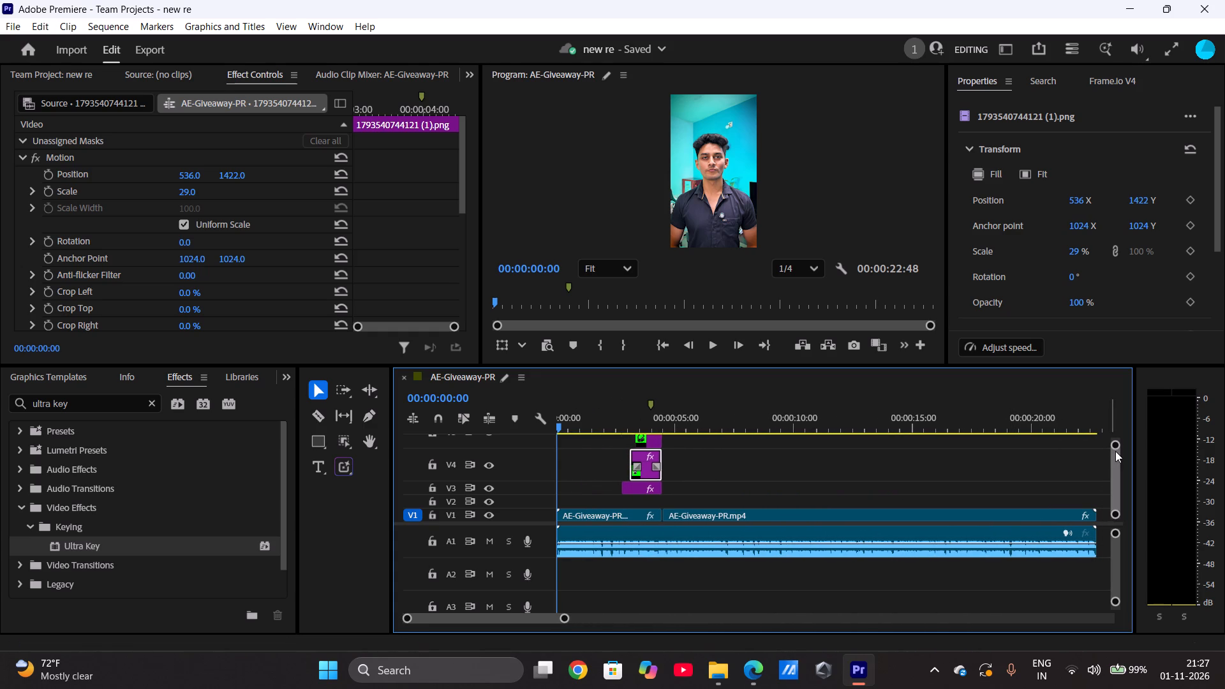
{"action": "left_click_drag", "start_coordinate": [1114, 448], "coordinate": [1112, 436]}
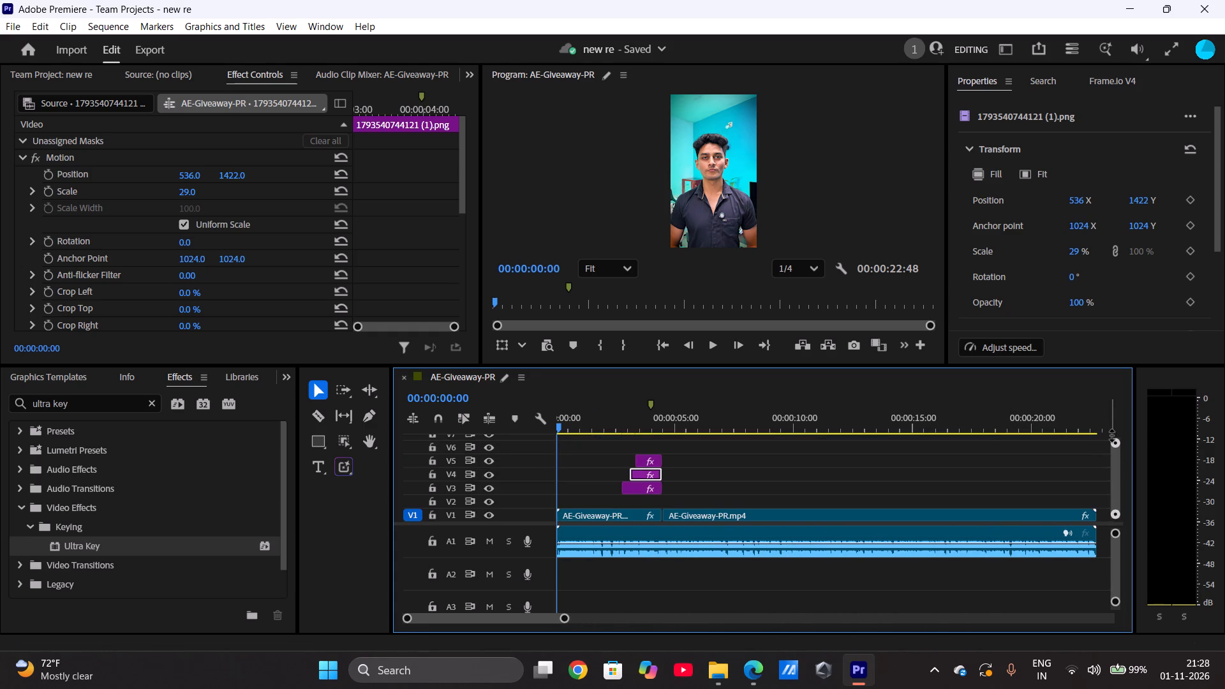
{"action": "left_click_drag", "start_coordinate": [1112, 436], "coordinate": [1111, 436]}
{"action": "left_click_drag", "start_coordinate": [1111, 436], "coordinate": [1114, 448]}
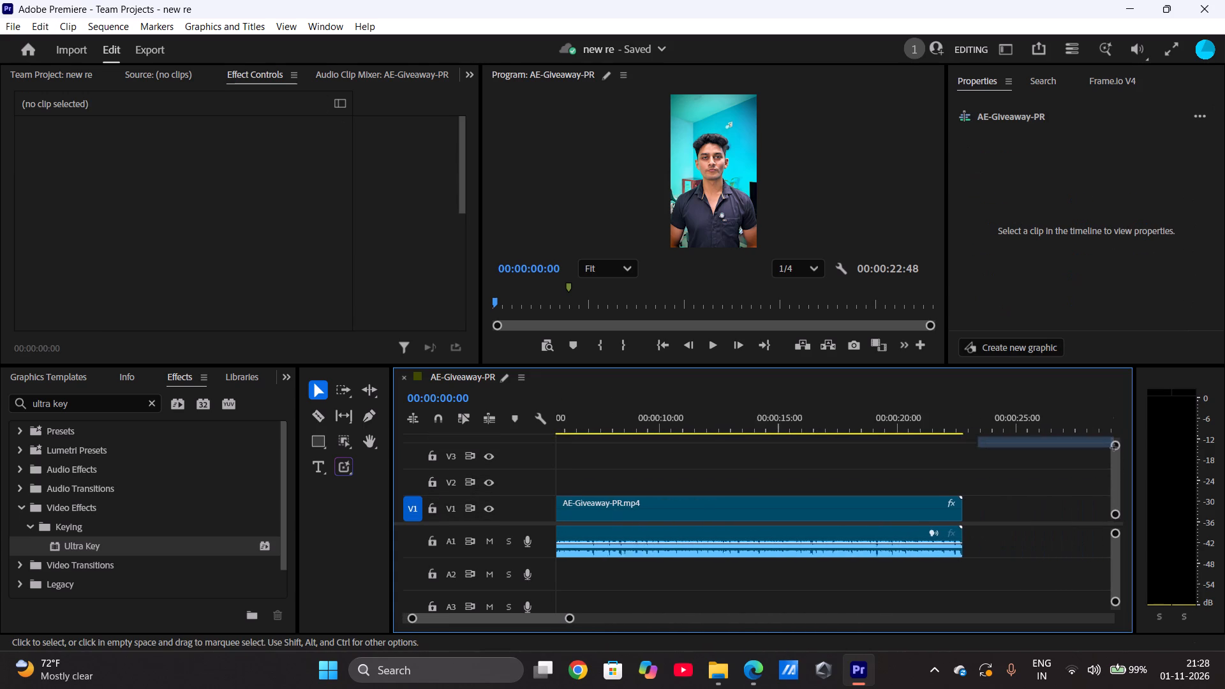
{"action": "left_click_drag", "start_coordinate": [1114, 448], "coordinate": [1114, 449]}
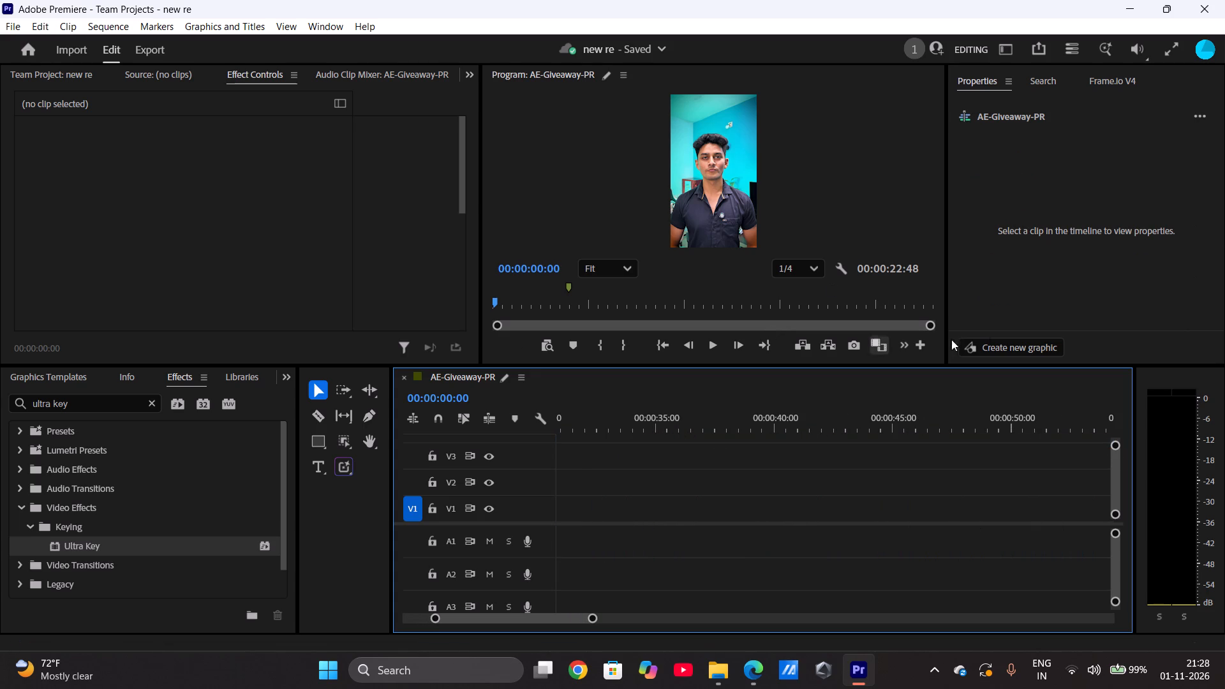
{"action": "left_click_drag", "start_coordinate": [709, 579], "coordinate": [860, 579]}
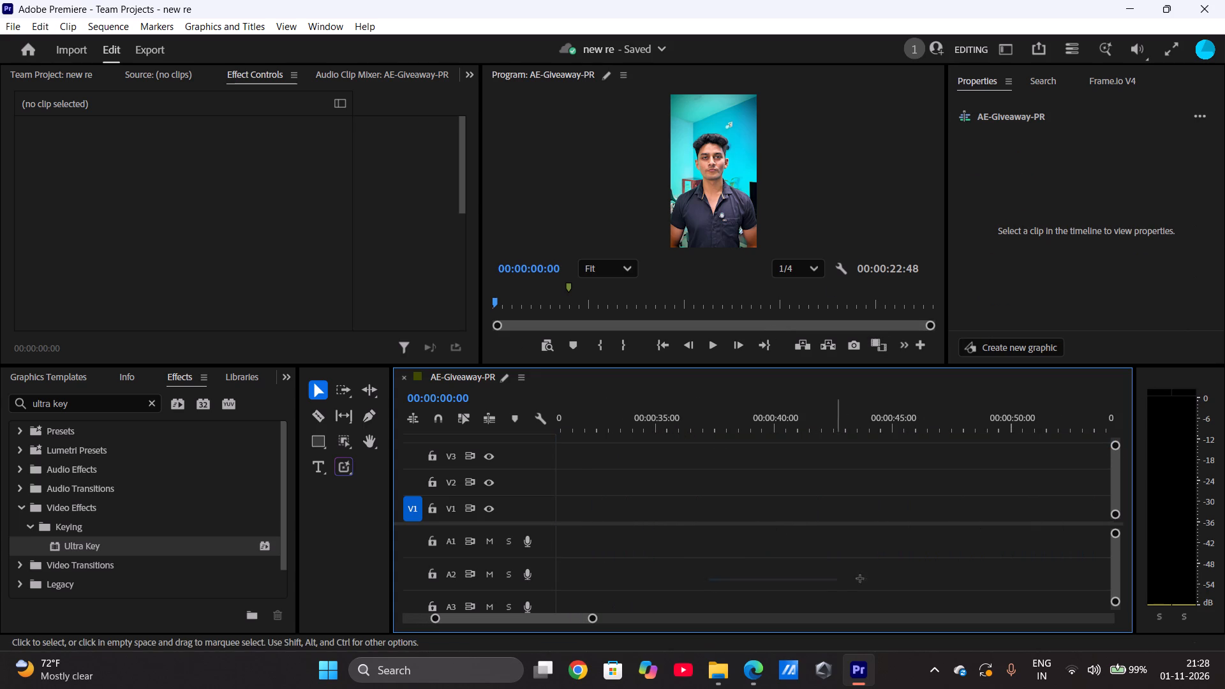
{"action": "left_click_drag", "start_coordinate": [860, 579], "coordinate": [960, 574]}
{"action": "left_click_drag", "start_coordinate": [946, 572], "coordinate": [709, 561]}
{"action": "left_click_drag", "start_coordinate": [1118, 447], "coordinate": [1119, 470]}
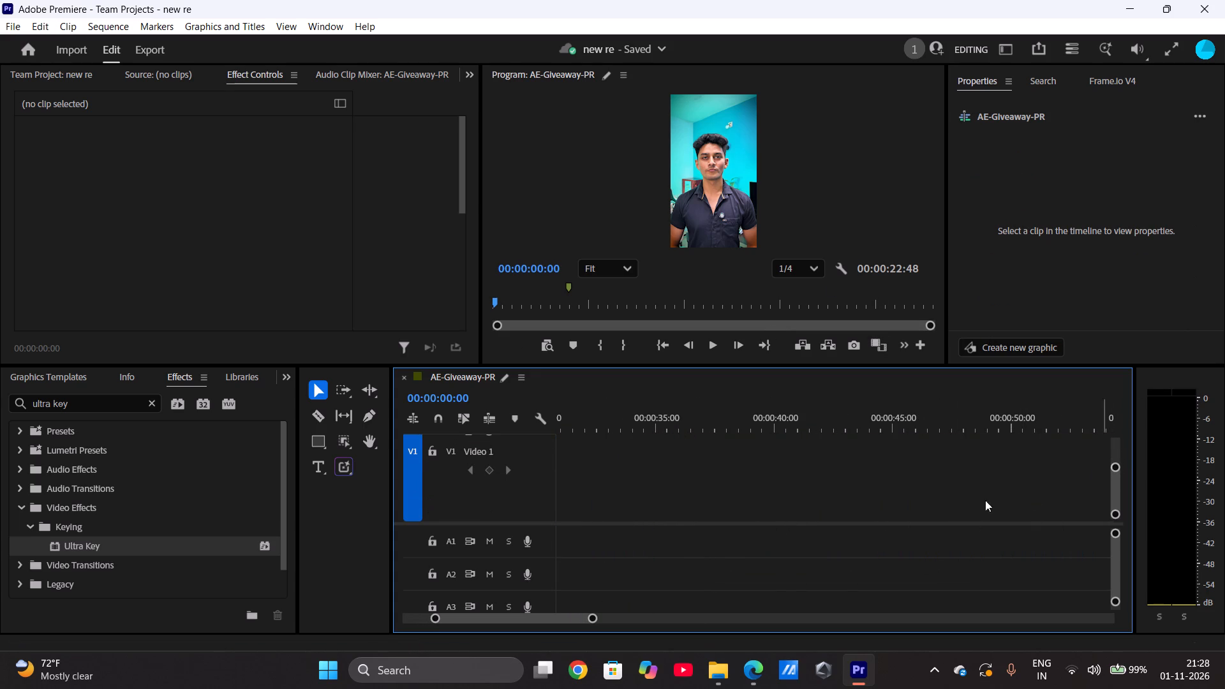
{"action": "left_click_drag", "start_coordinate": [438, 619], "coordinate": [396, 624]}
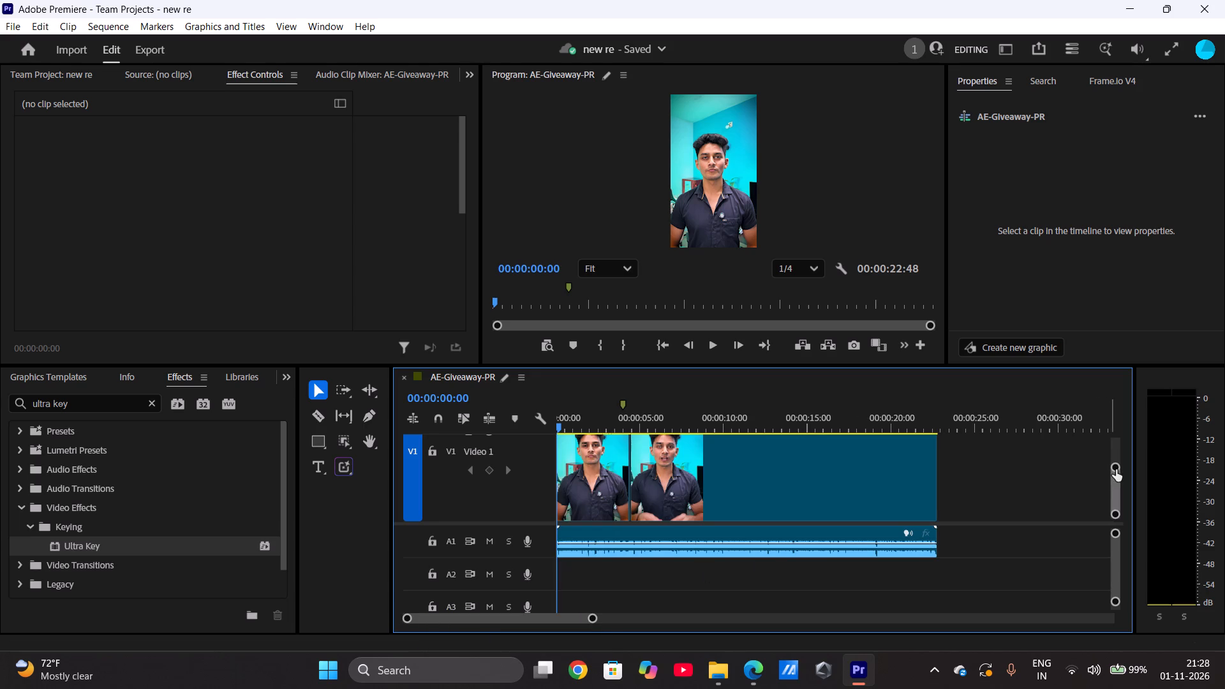
{"action": "left_click_drag", "start_coordinate": [1115, 467], "coordinate": [1115, 445]}
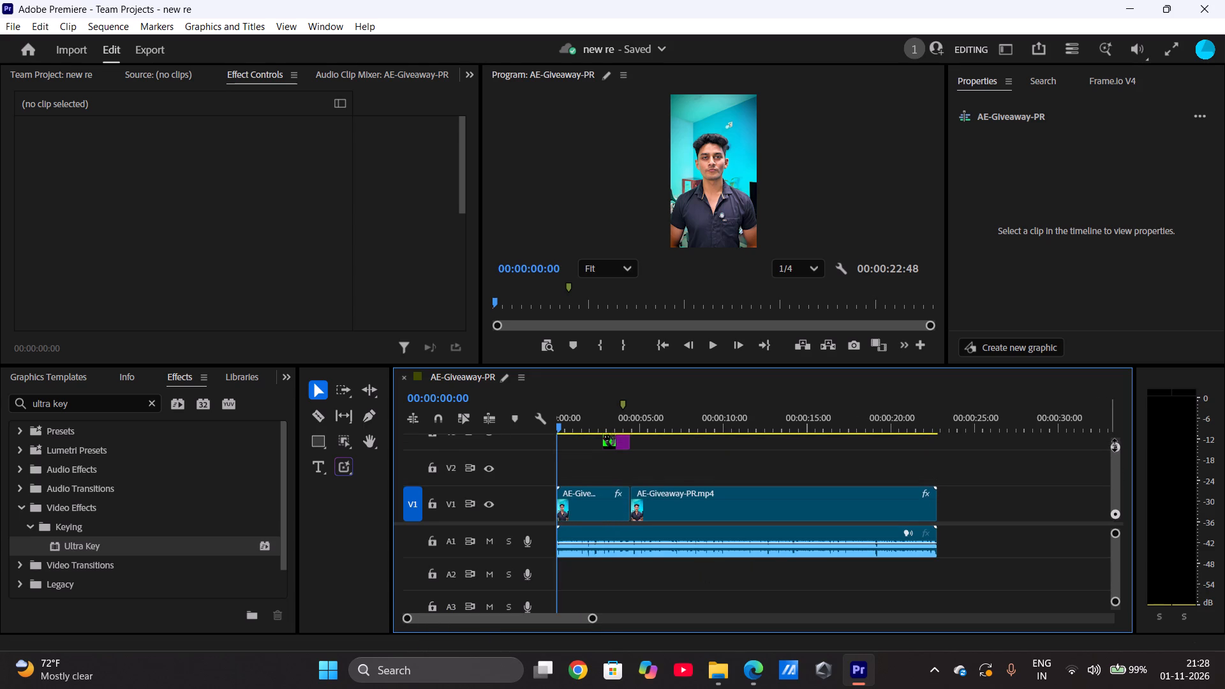
{"action": "left_click_drag", "start_coordinate": [1115, 445], "coordinate": [1110, 433]}
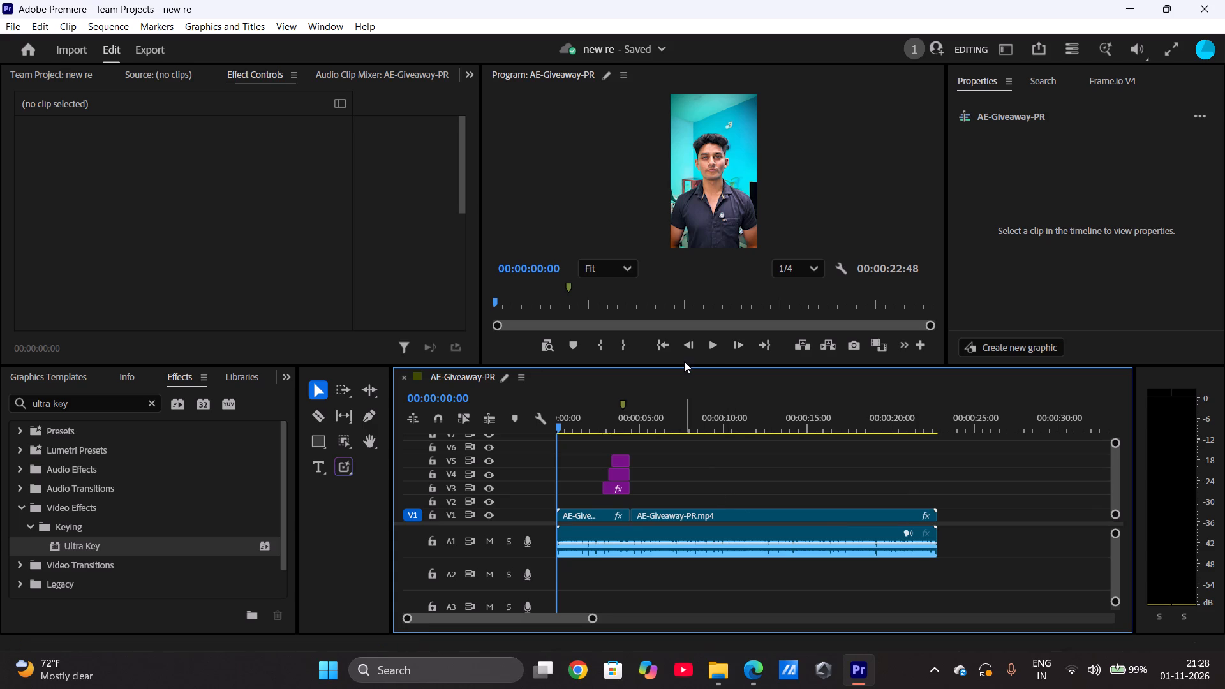
{"action": "left_click", "coordinate": [667, 341]}
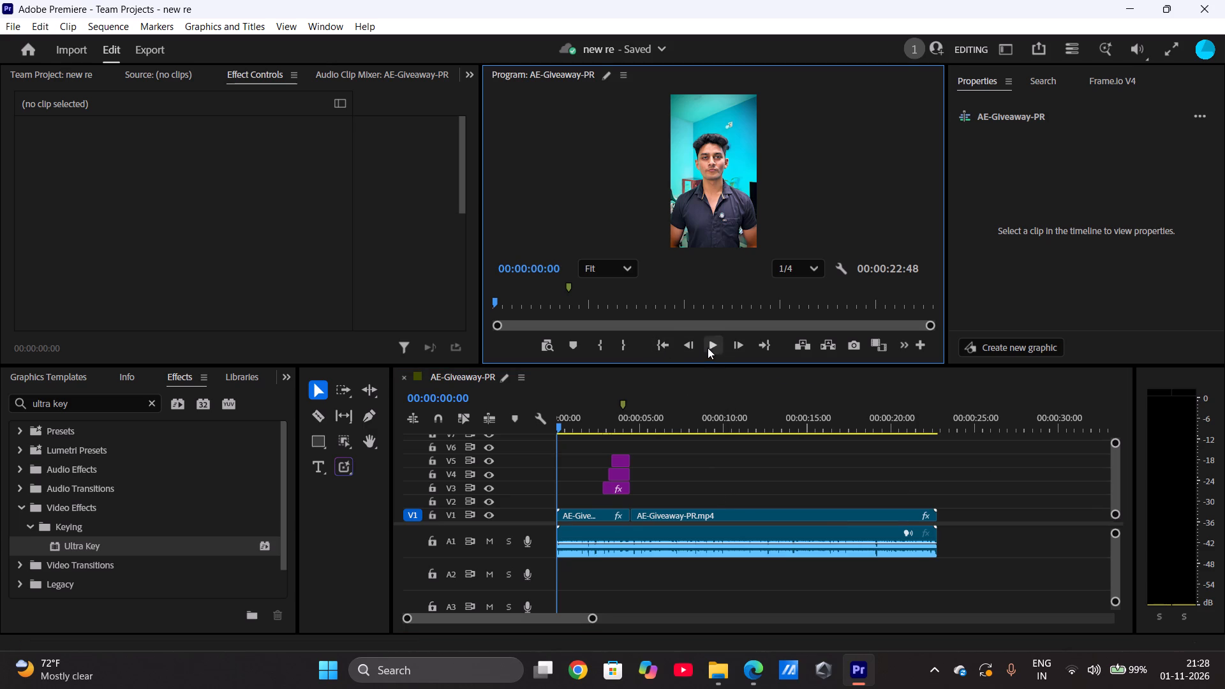
{"action": "left_click", "coordinate": [713, 348]}
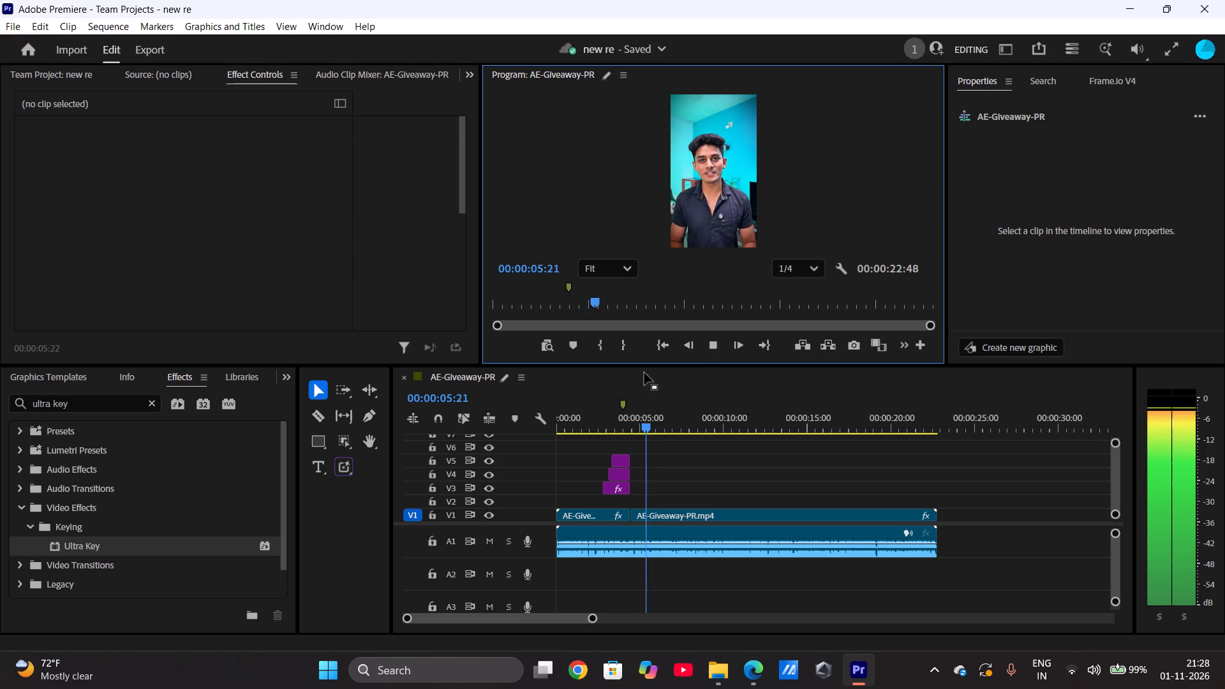
{"action": "left_click", "coordinate": [617, 451]}
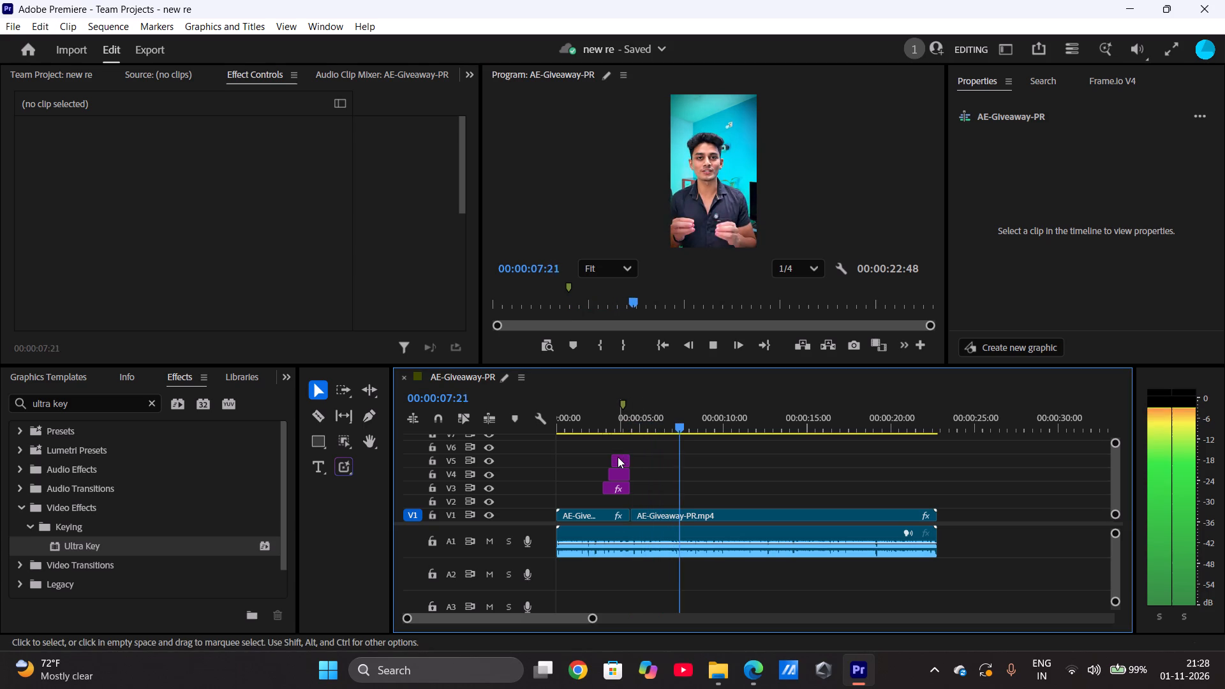
{"action": "left_click", "coordinate": [618, 457]}
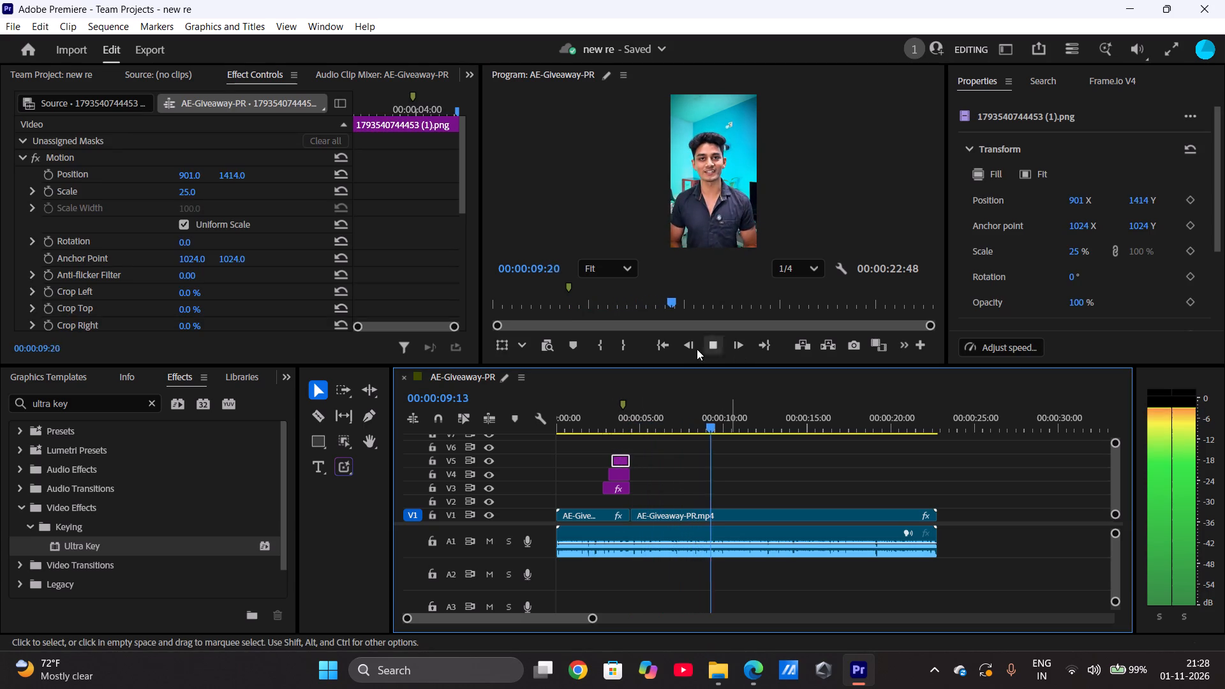
{"action": "left_click", "coordinate": [657, 343]}
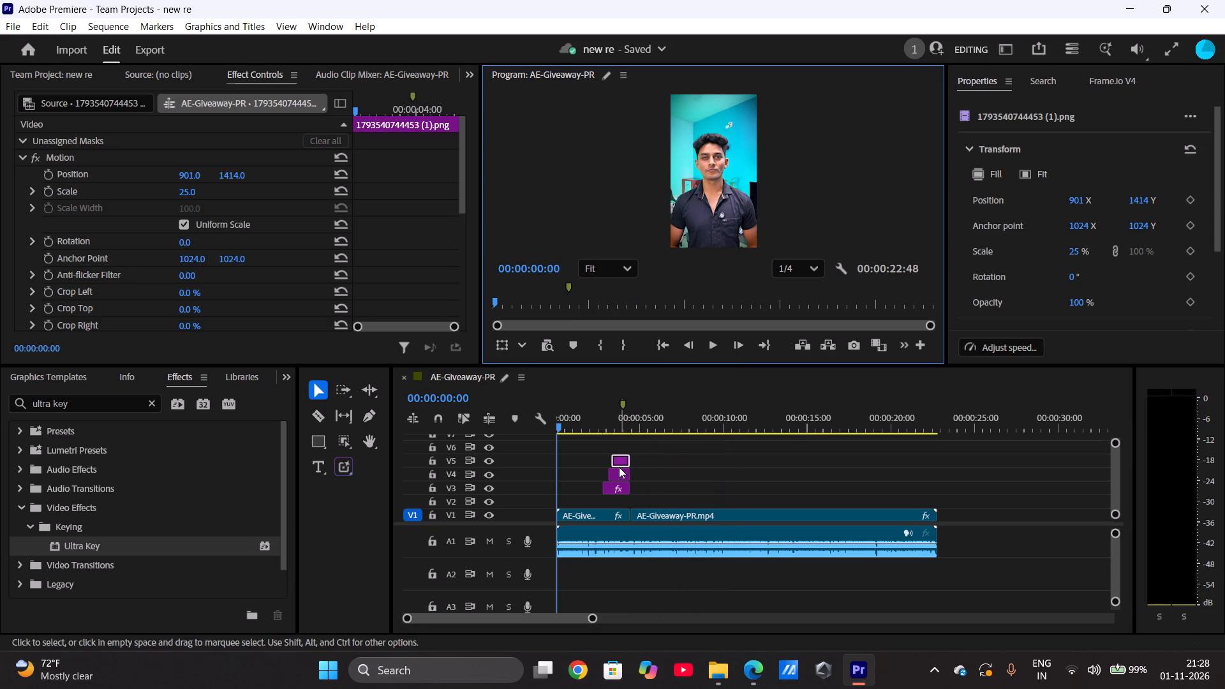
{"action": "left_click", "coordinate": [614, 463]}
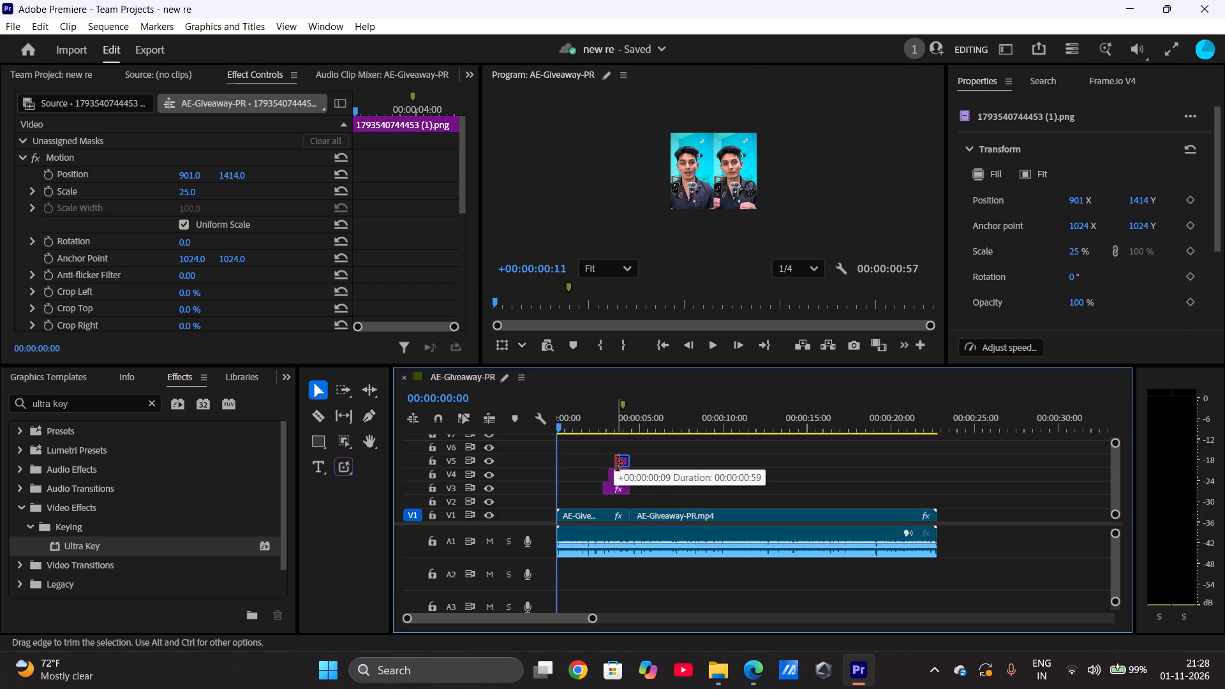
{"action": "left_click", "coordinate": [654, 470]}
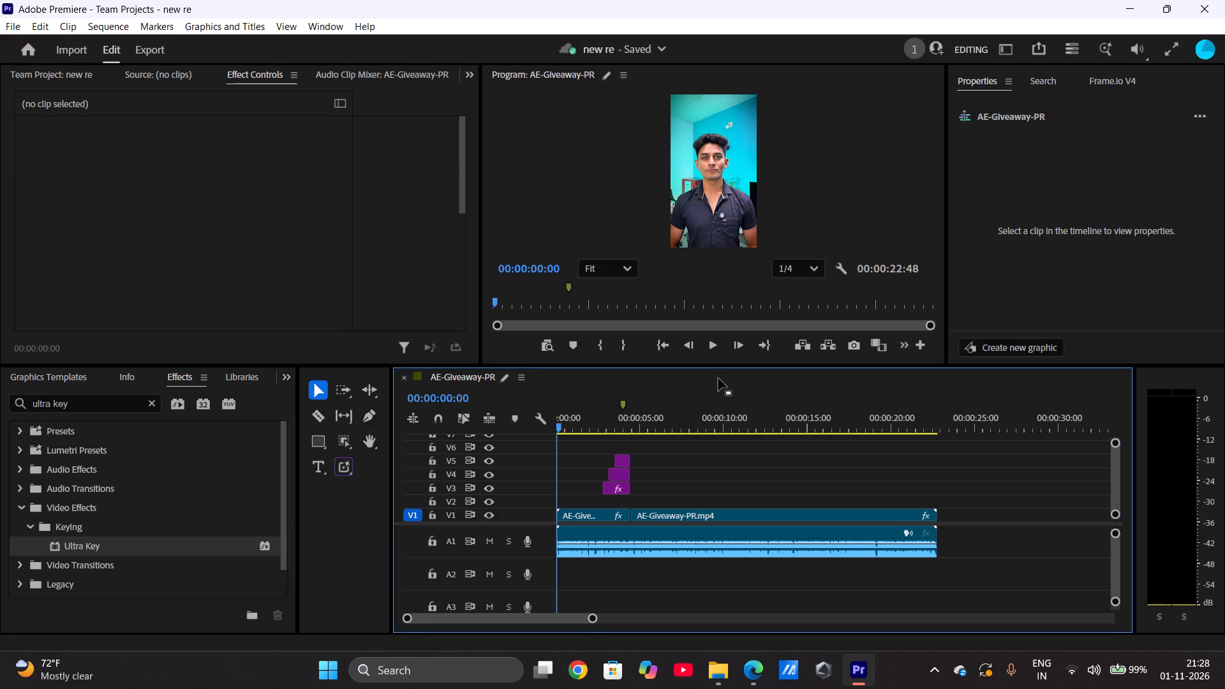
Replay the sequence twice from its start to check the trimmed V5 overlay's timing against the speech.
{"action": "left_click", "coordinate": [710, 352]}
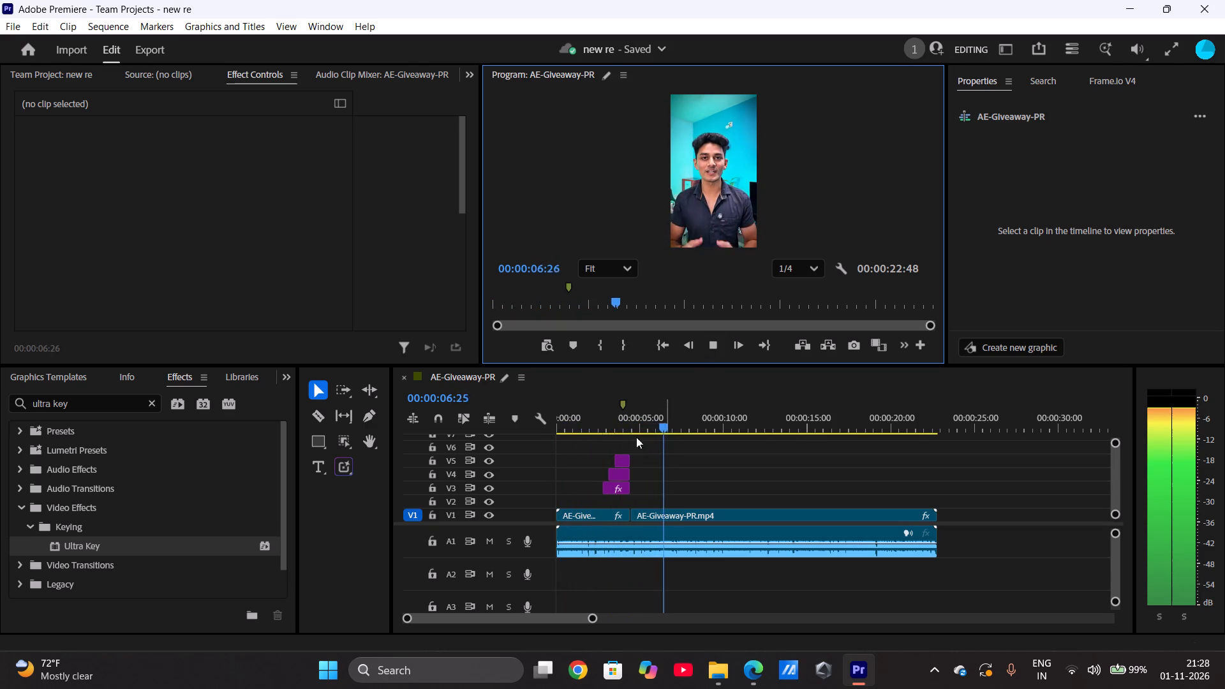
{"action": "left_click", "coordinate": [617, 461]}
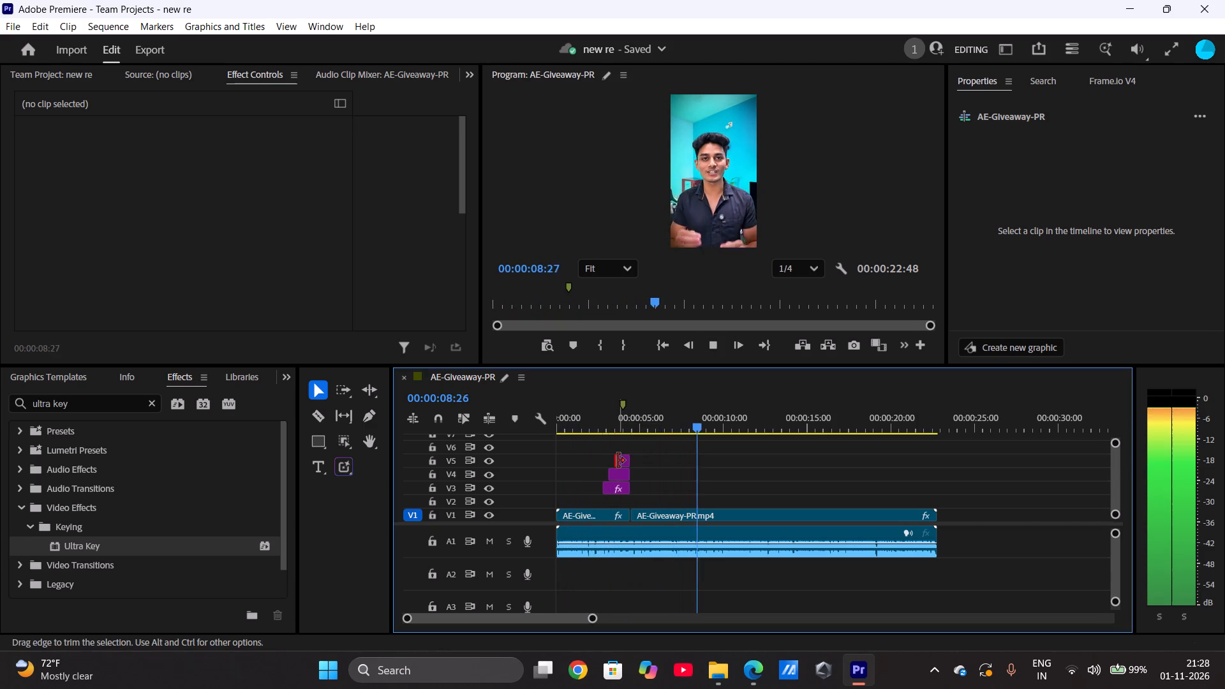
{"action": "left_click", "coordinate": [648, 465]}
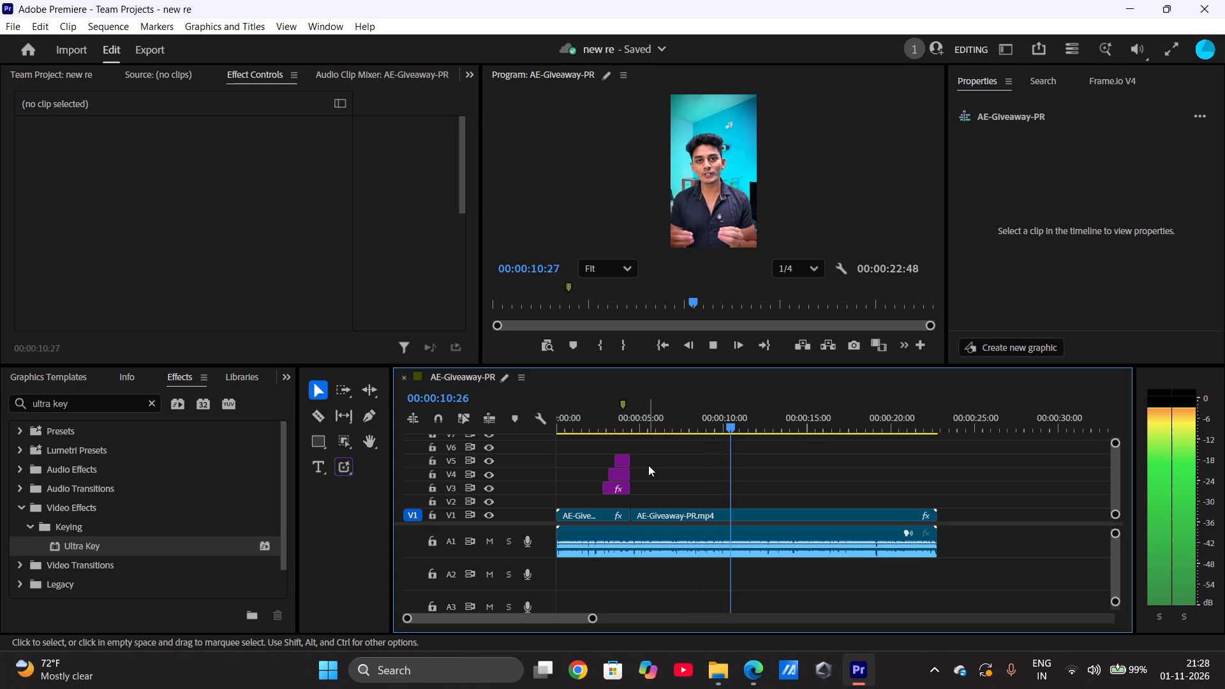
{"action": "left_click", "coordinate": [666, 348]}
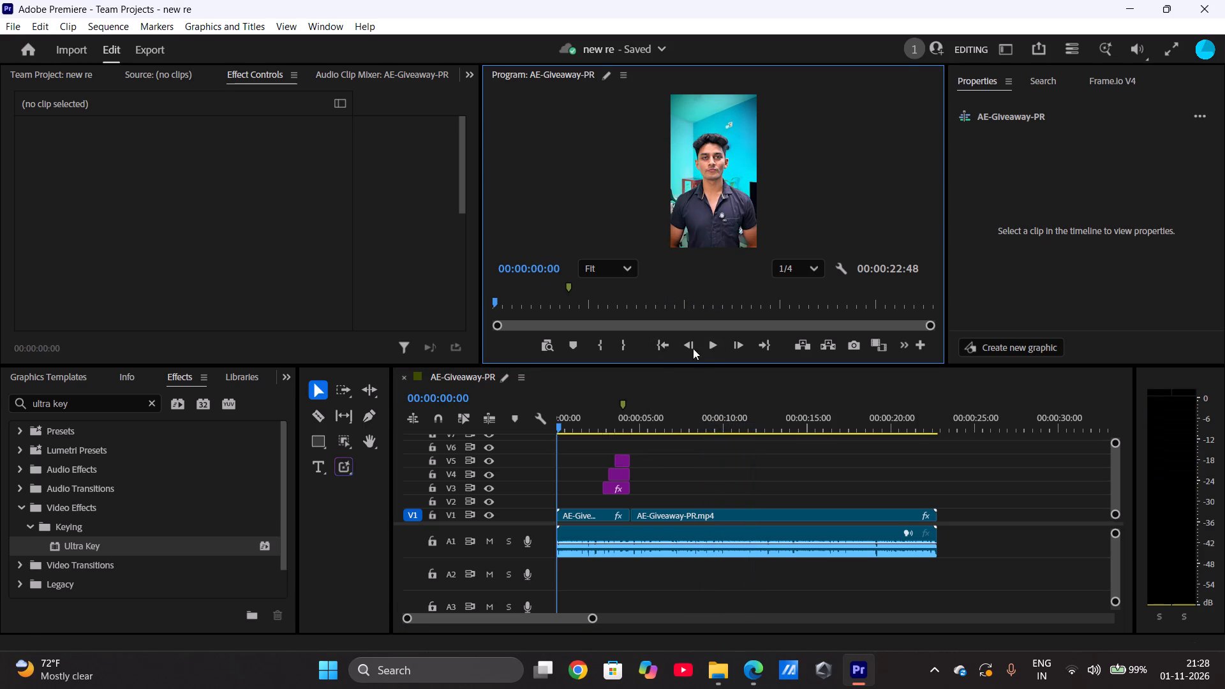
{"action": "left_click", "coordinate": [708, 348]}
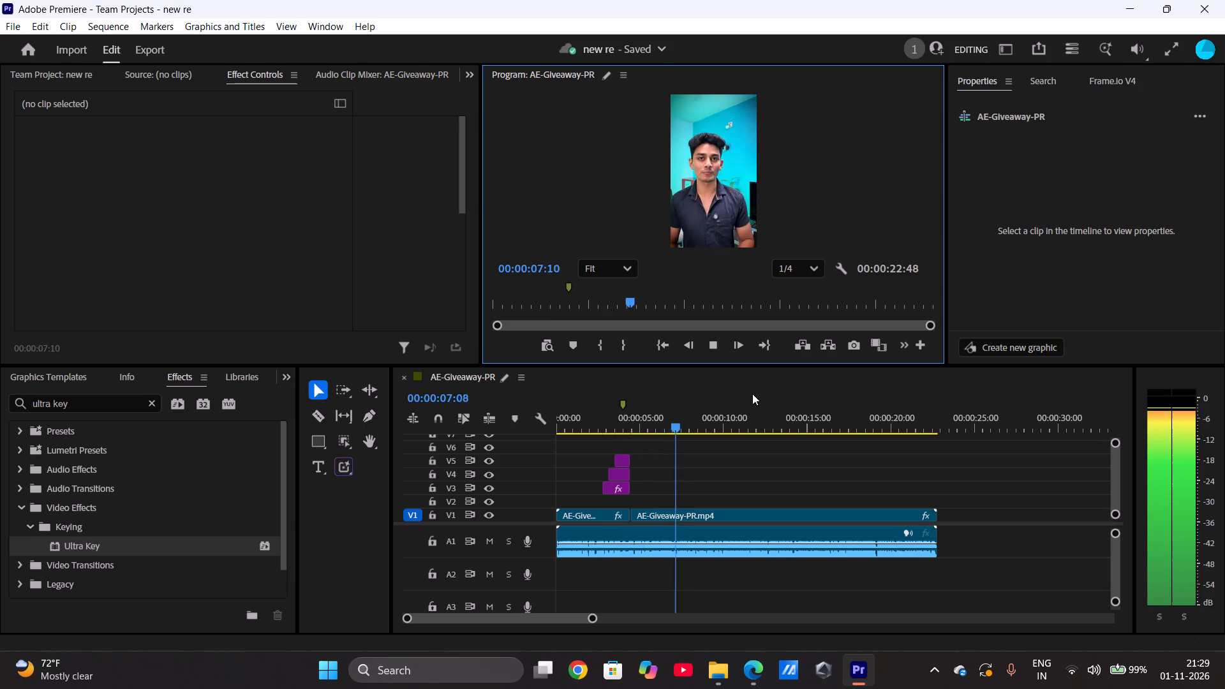
Set the Scale keyframe at the start of the first AE-Giveaway-PR.mp4 clip on V1 to 153.
{"action": "left_click", "coordinate": [608, 515]}
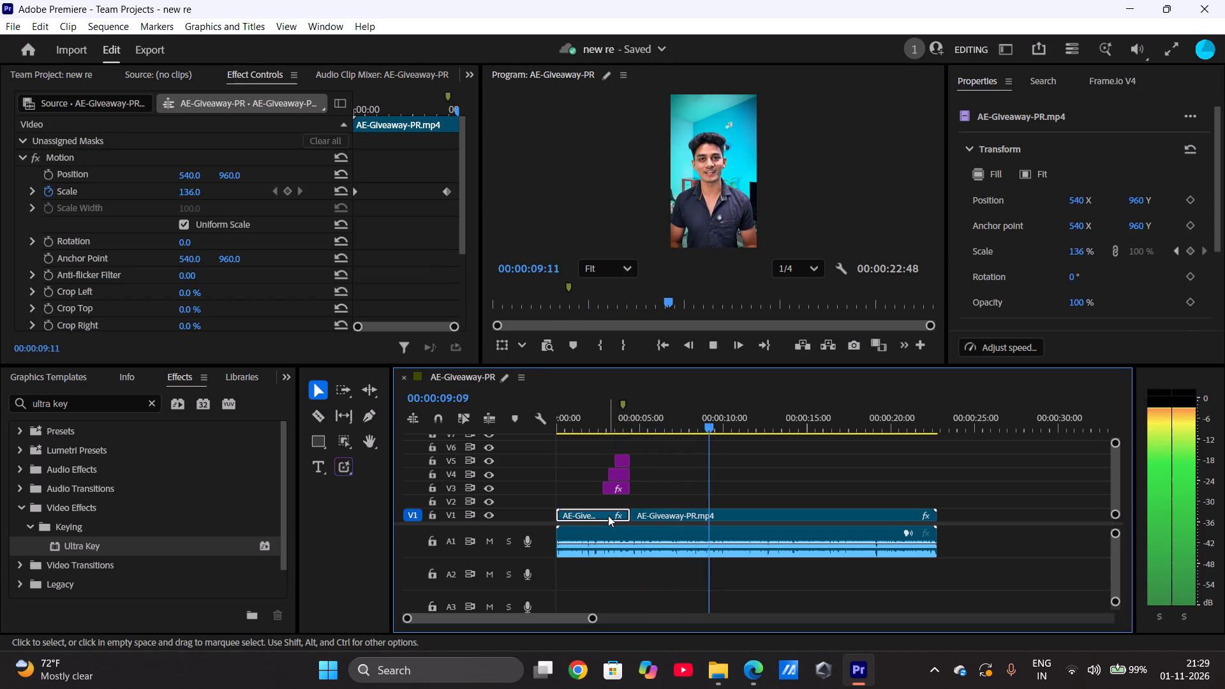
{"action": "left_click", "coordinate": [605, 515]}
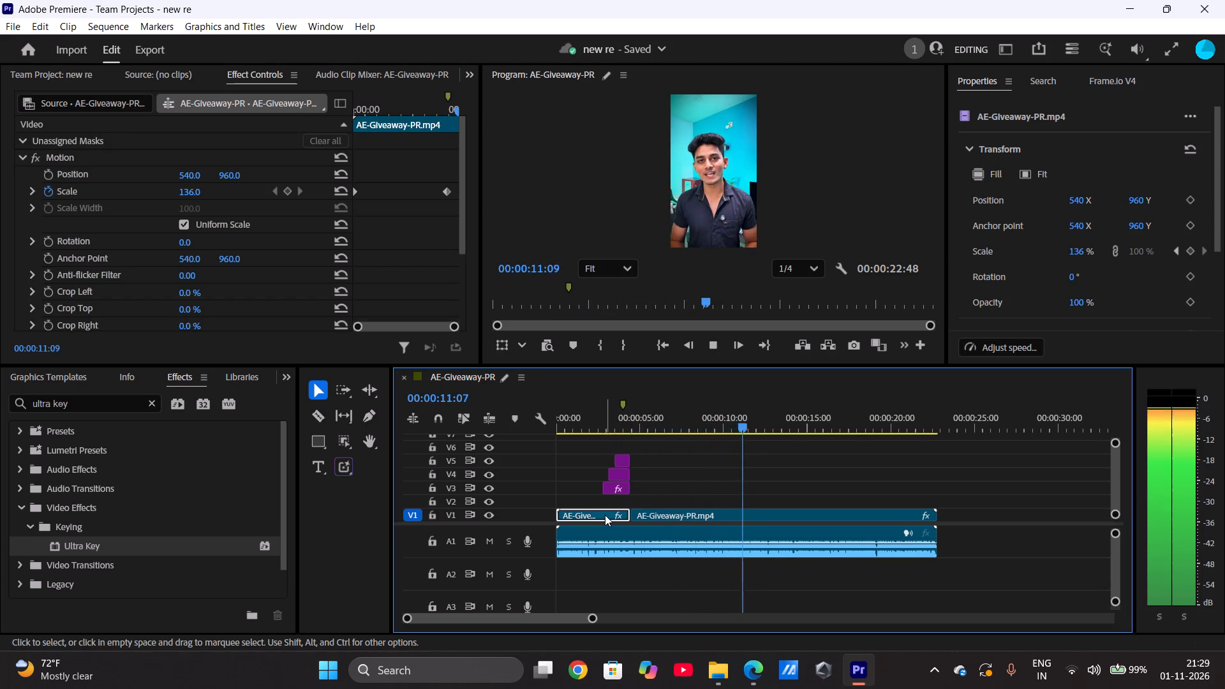
{"action": "left_click", "coordinate": [658, 350]}
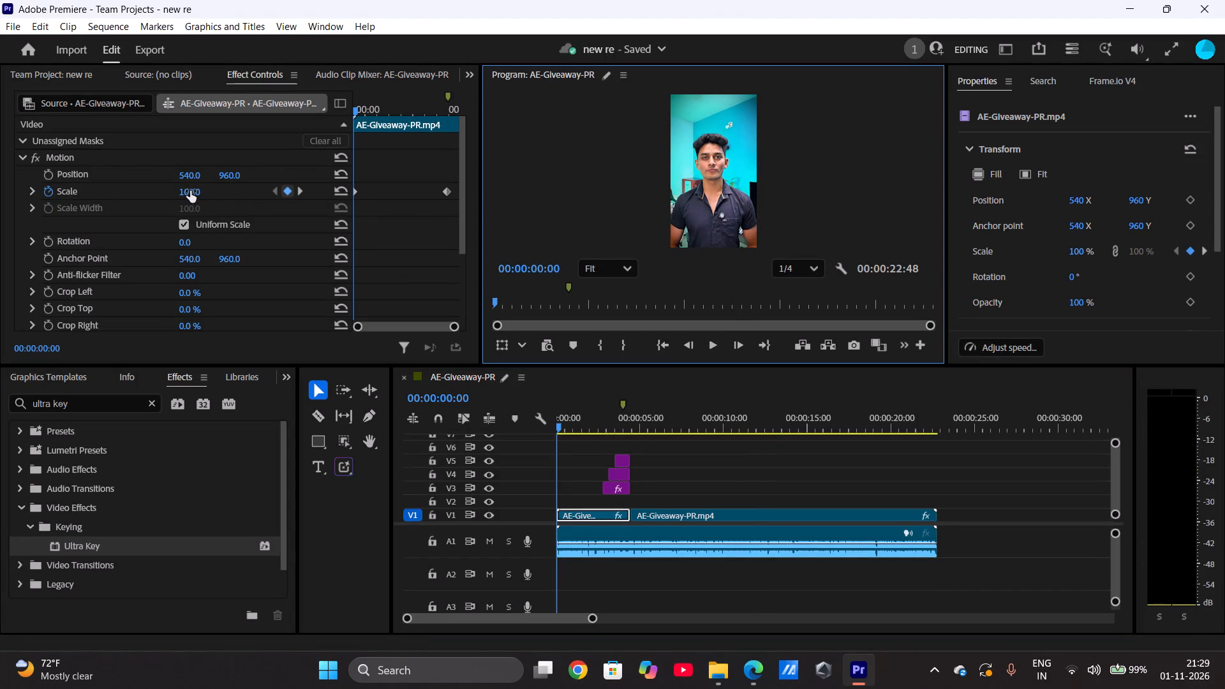
{"action": "left_click_drag", "start_coordinate": [187, 188], "coordinate": [213, 191]}
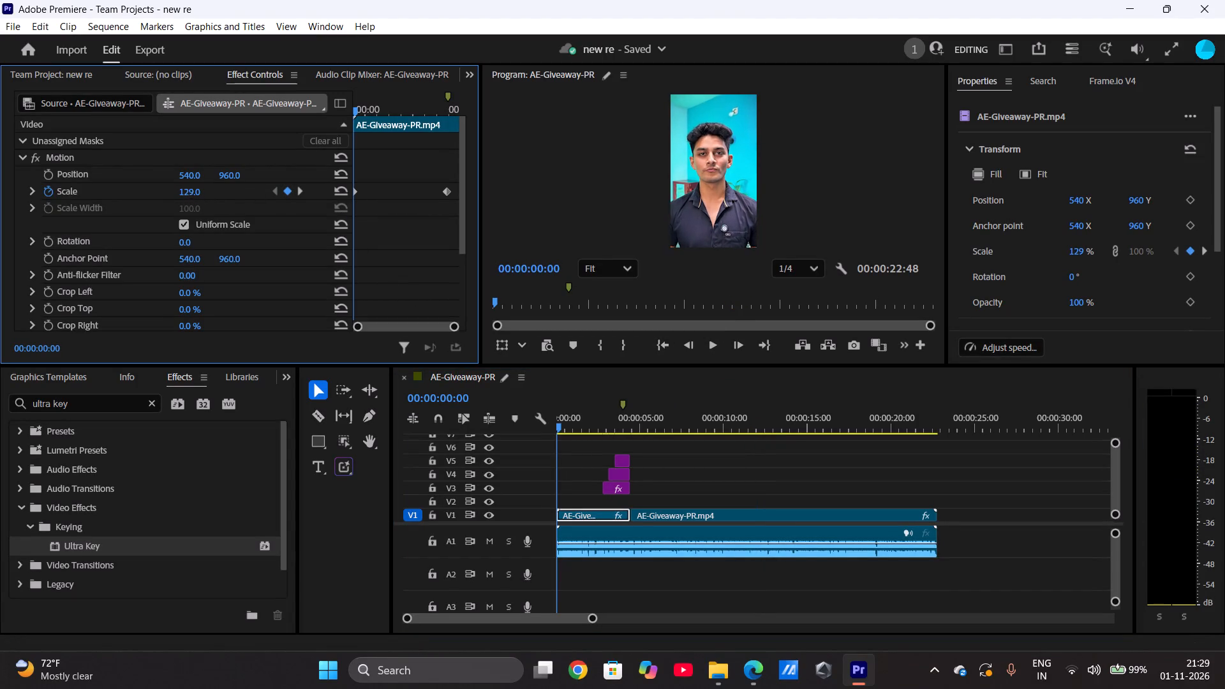
{"action": "left_click_drag", "start_coordinate": [213, 191], "coordinate": [228, 195]}
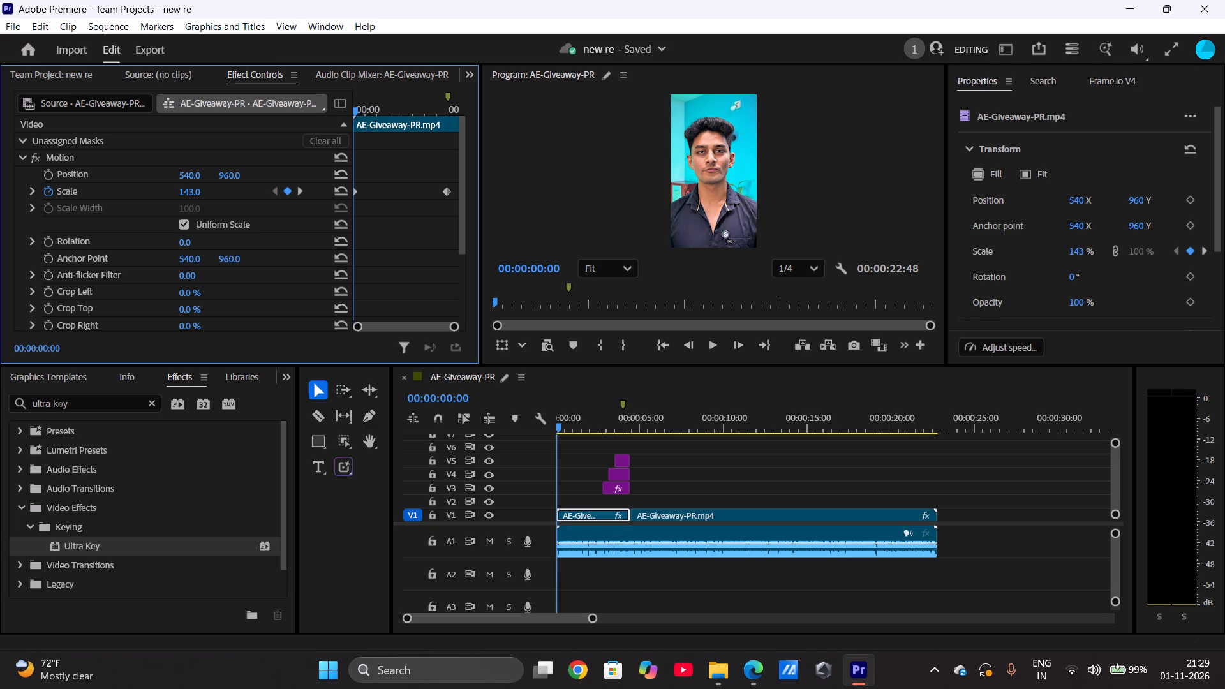
{"action": "left_click_drag", "start_coordinate": [228, 195], "coordinate": [181, 202]}
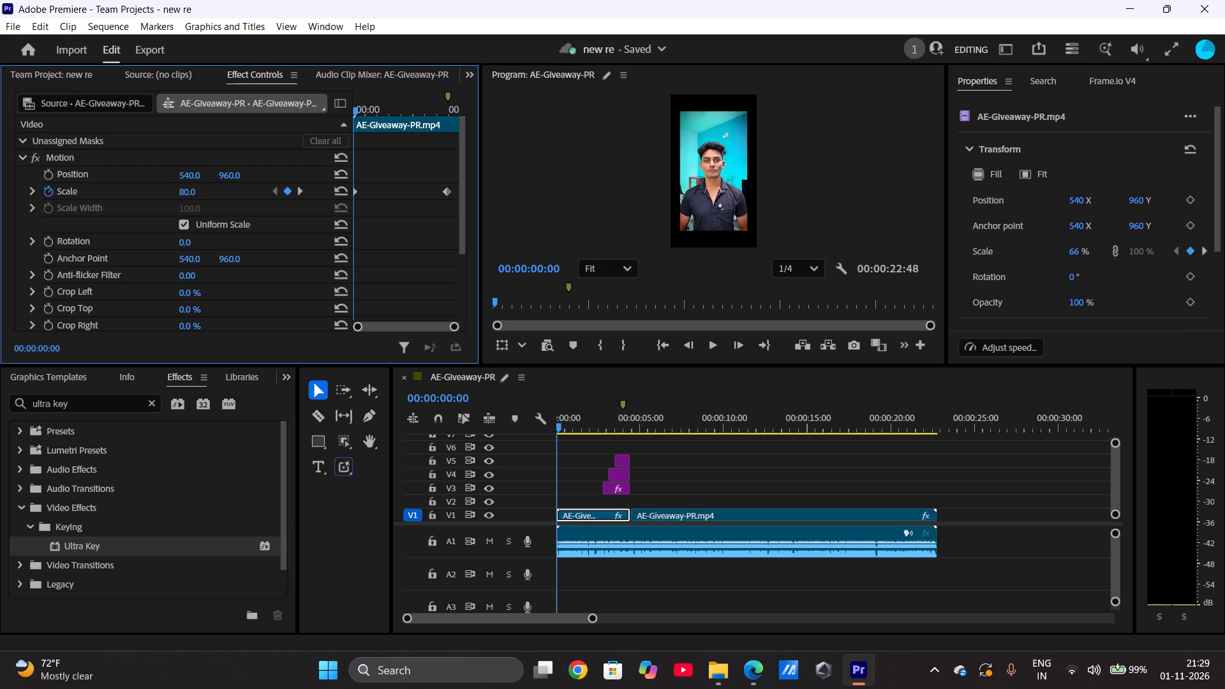
{"action": "left_click_drag", "start_coordinate": [181, 202], "coordinate": [205, 207]}
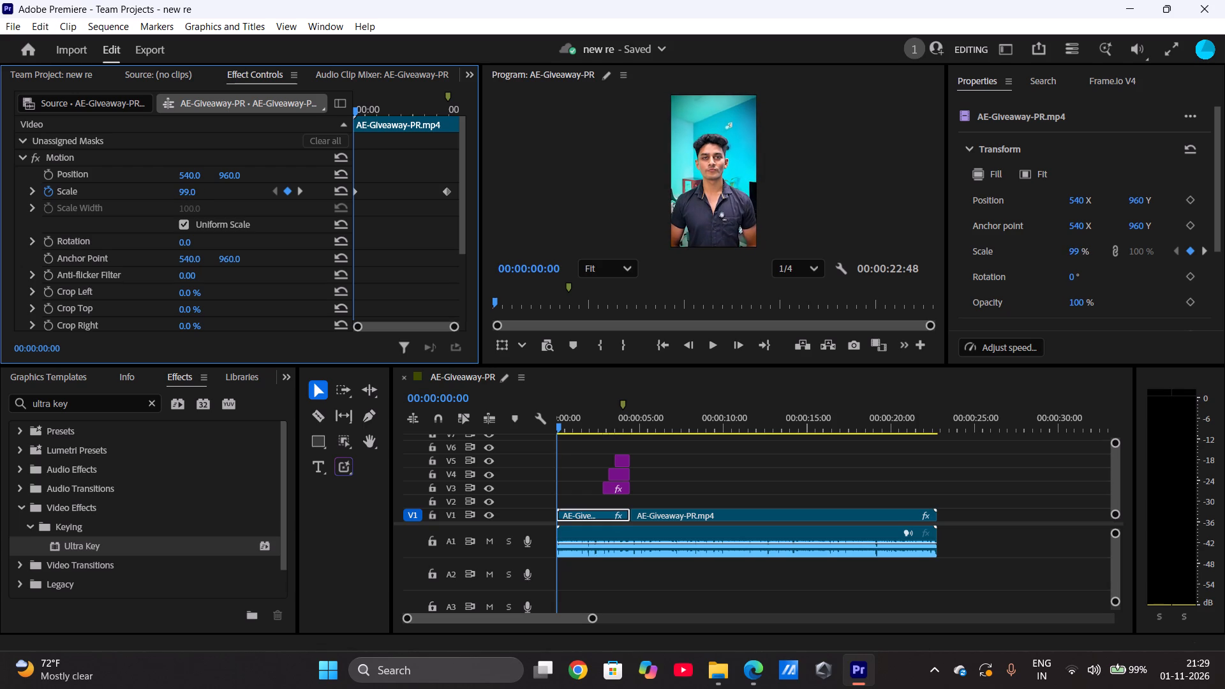
{"action": "left_click_drag", "start_coordinate": [205, 207], "coordinate": [205, 207]}
{"action": "left_click", "coordinate": [445, 190]}
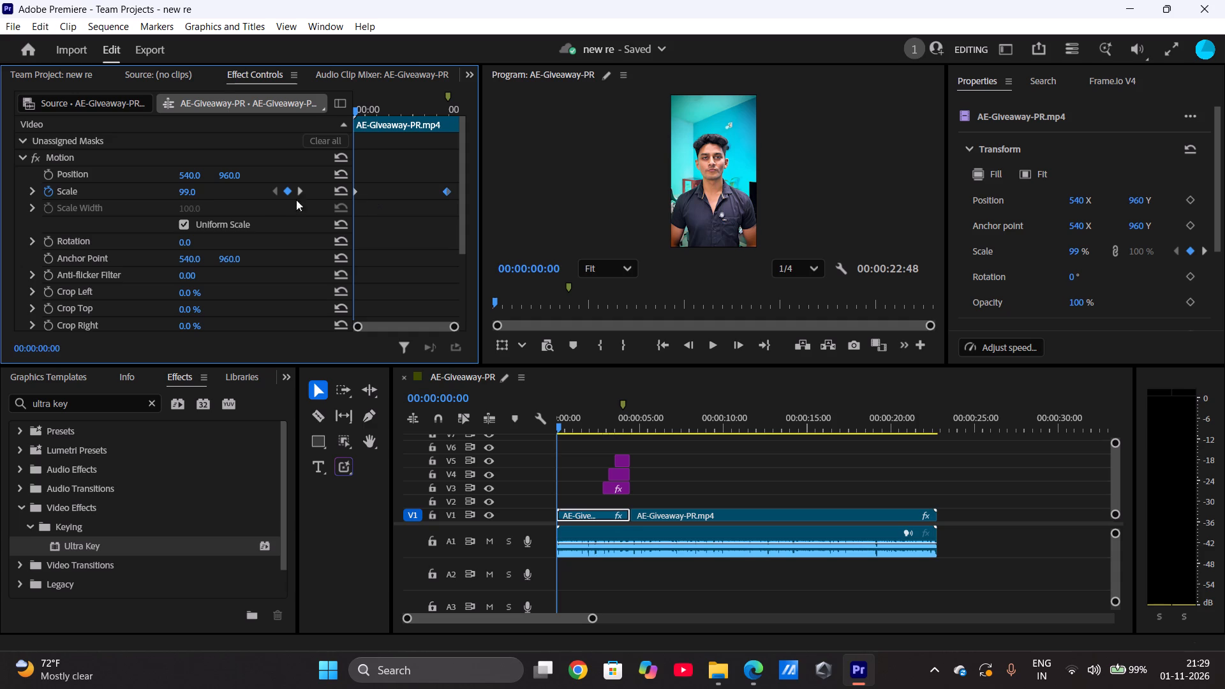
{"action": "left_click_drag", "start_coordinate": [186, 192], "coordinate": [193, 192]}
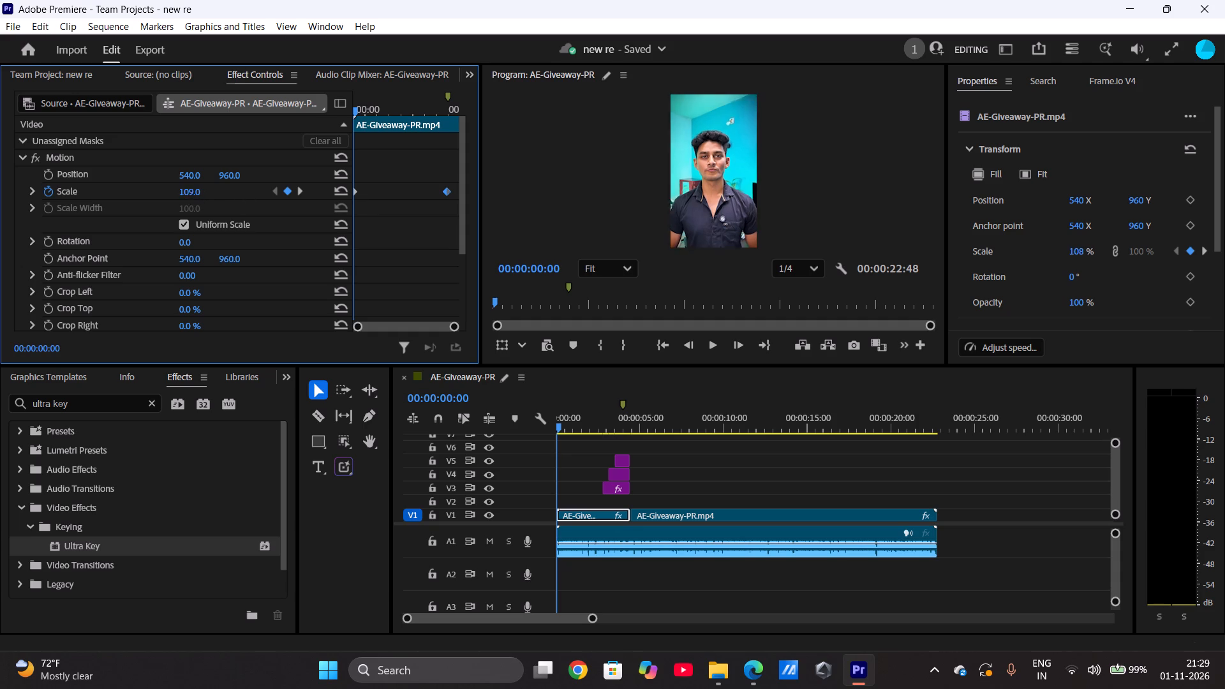
{"action": "left_click_drag", "start_coordinate": [193, 192], "coordinate": [246, 207]}
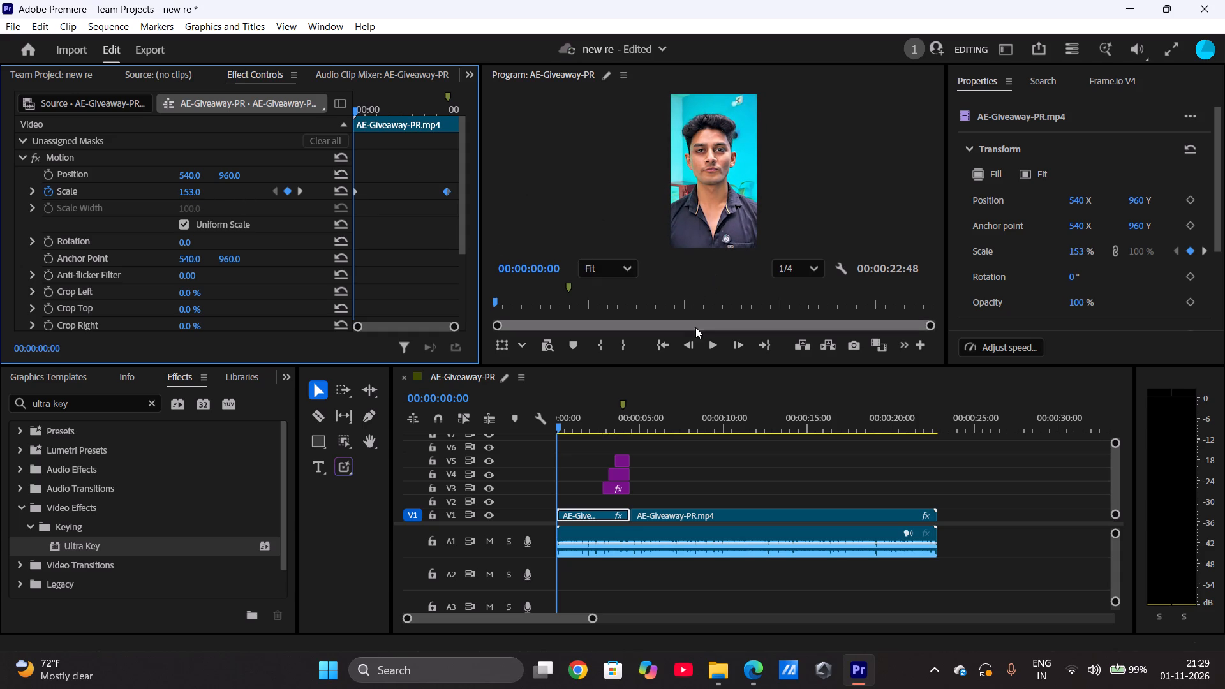
Play the sequence from its start to check the first clip's scale animation, and return to the start.
{"action": "left_click", "coordinate": [664, 349]}
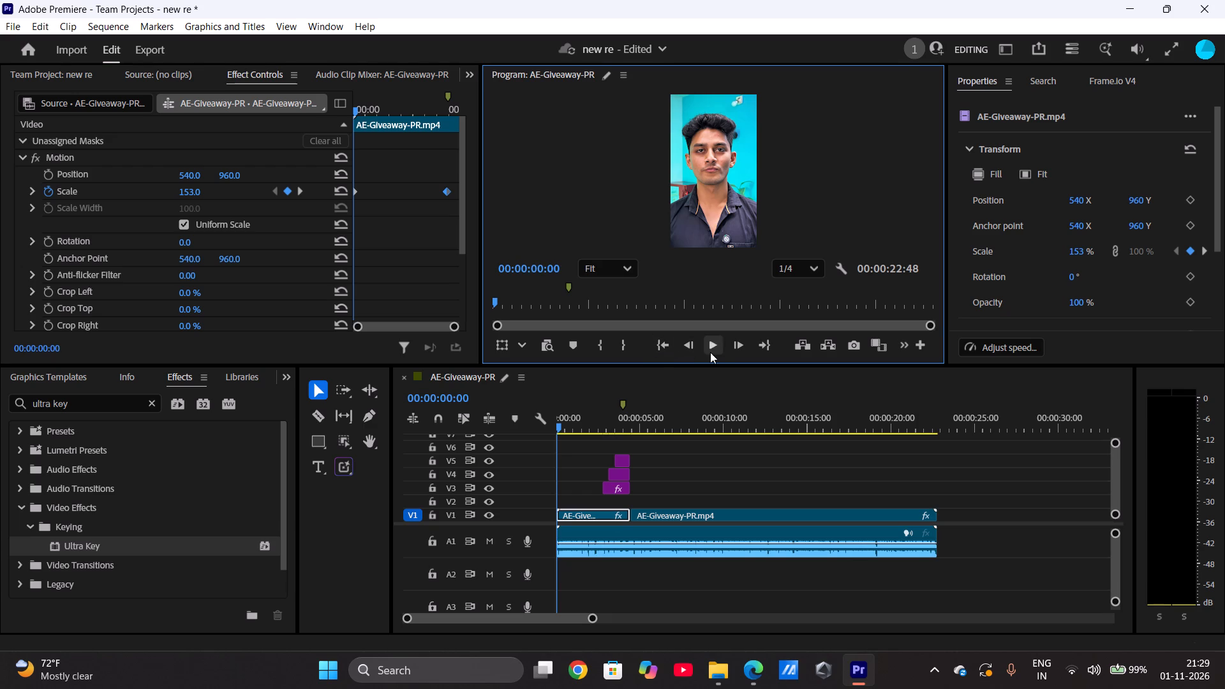
{"action": "left_click", "coordinate": [716, 350]}
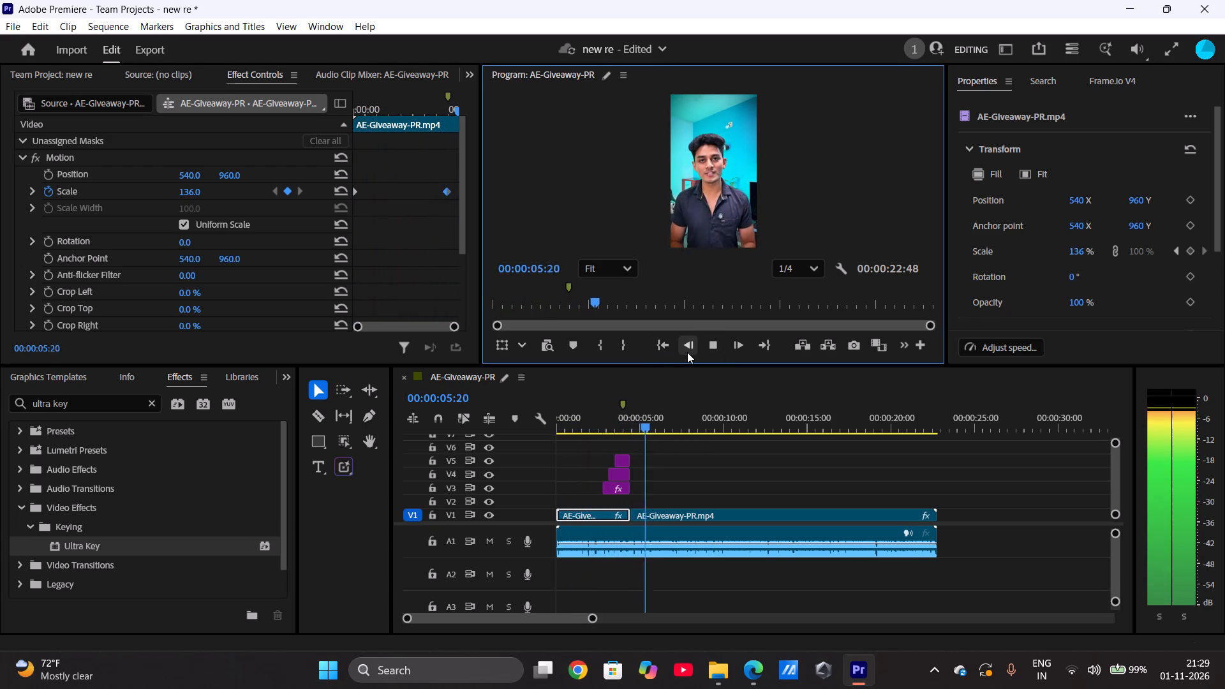
{"action": "left_click", "coordinate": [665, 348]}
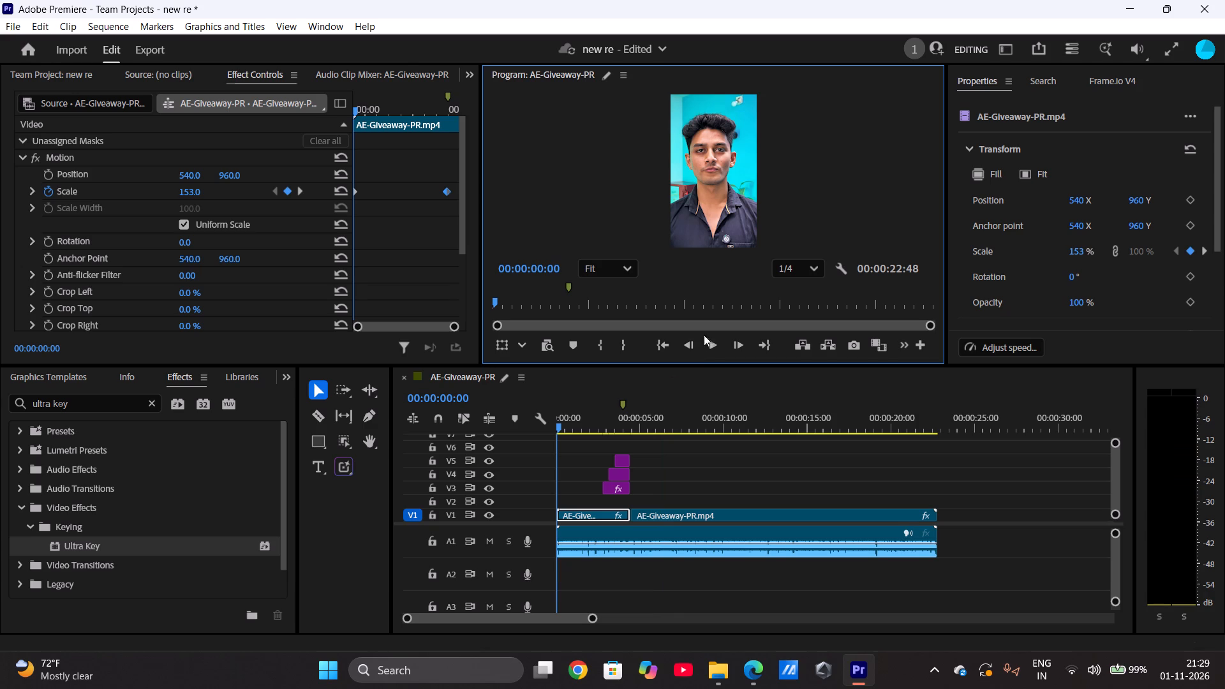
Remove all Scale keyframes from the first AE-Giveaway-PR.mp4 clip on V1 and reset its Scale to 100.
{"action": "left_click", "coordinate": [445, 191]}
{"action": "left_click", "coordinate": [445, 191]}
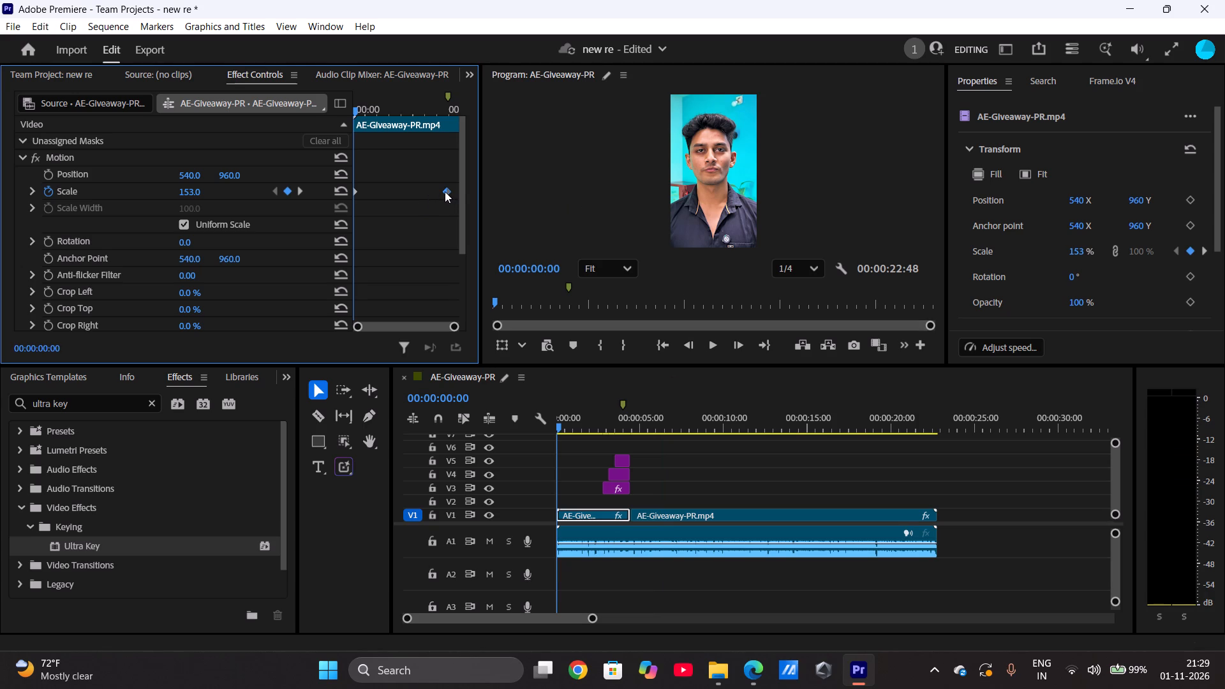
{"action": "left_click", "coordinate": [289, 191]}
{"action": "left_click", "coordinate": [45, 191]}
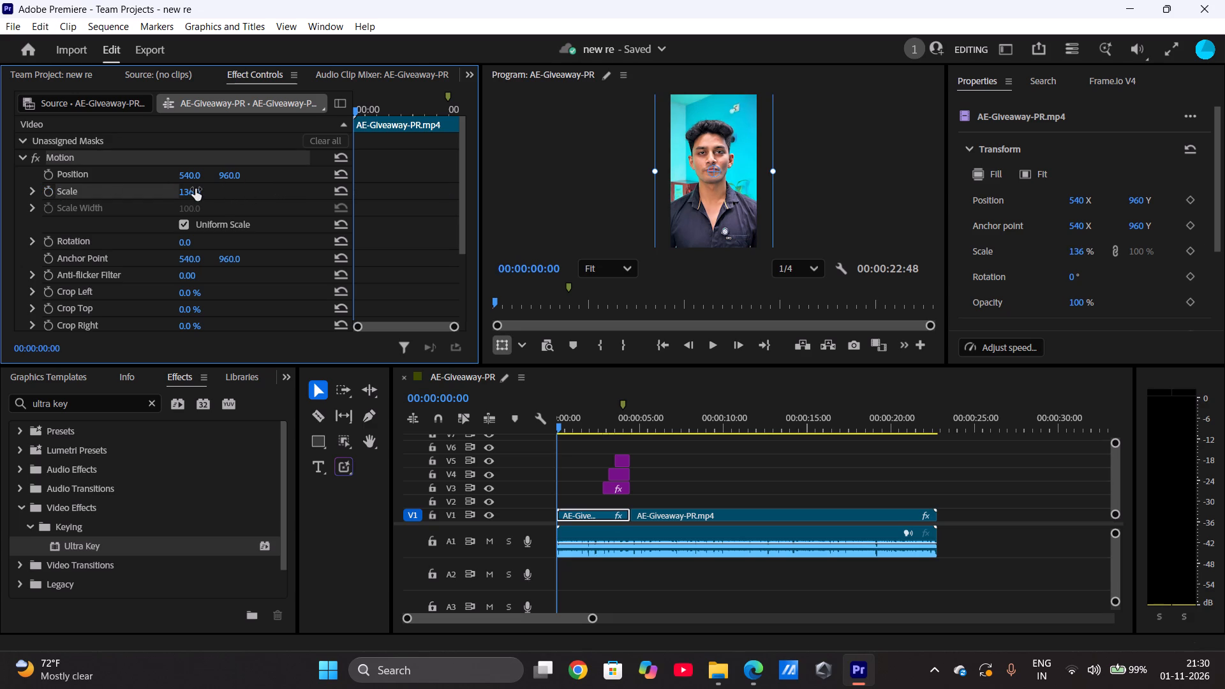
{"action": "left_click_drag", "start_coordinate": [195, 189], "coordinate": [187, 191]}
{"action": "left_click", "coordinate": [157, 195]}
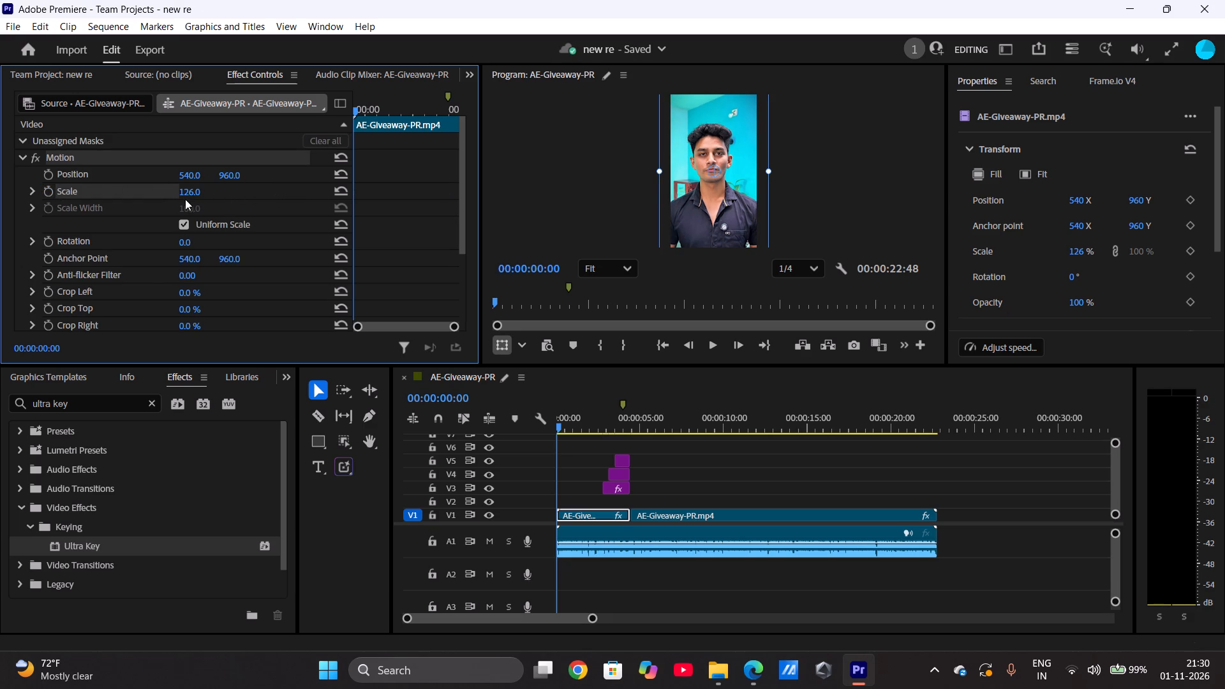
{"action": "left_click", "coordinate": [340, 193]}
{"action": "left_click", "coordinate": [619, 182]}
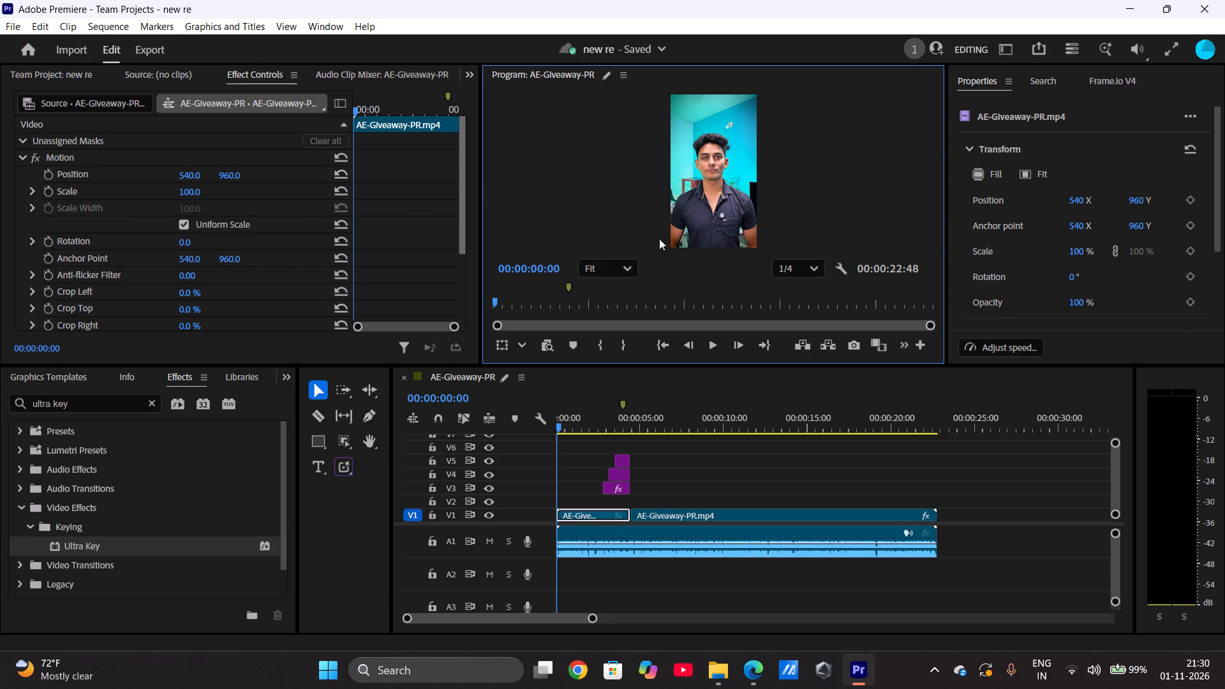
Enable Scale and Position keyframing at the very start of the first AE-Giveaway-PR.mp4 clip.
{"action": "left_click", "coordinate": [664, 341]}
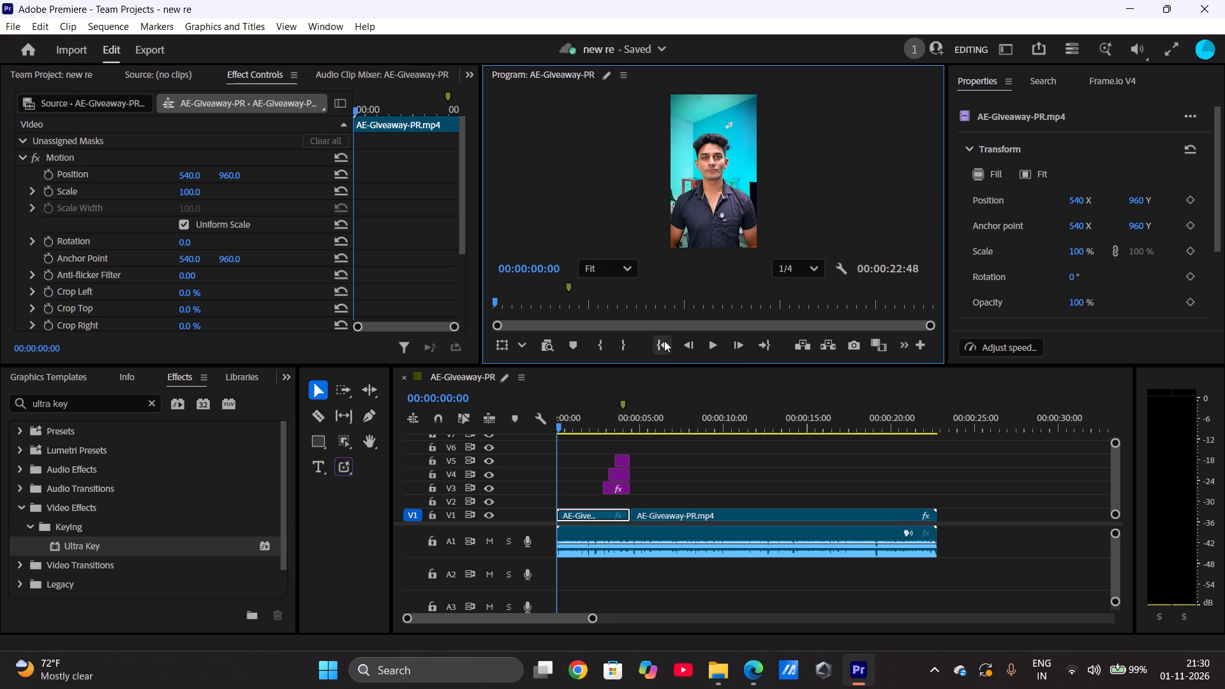
{"action": "left_click", "coordinate": [47, 192]}
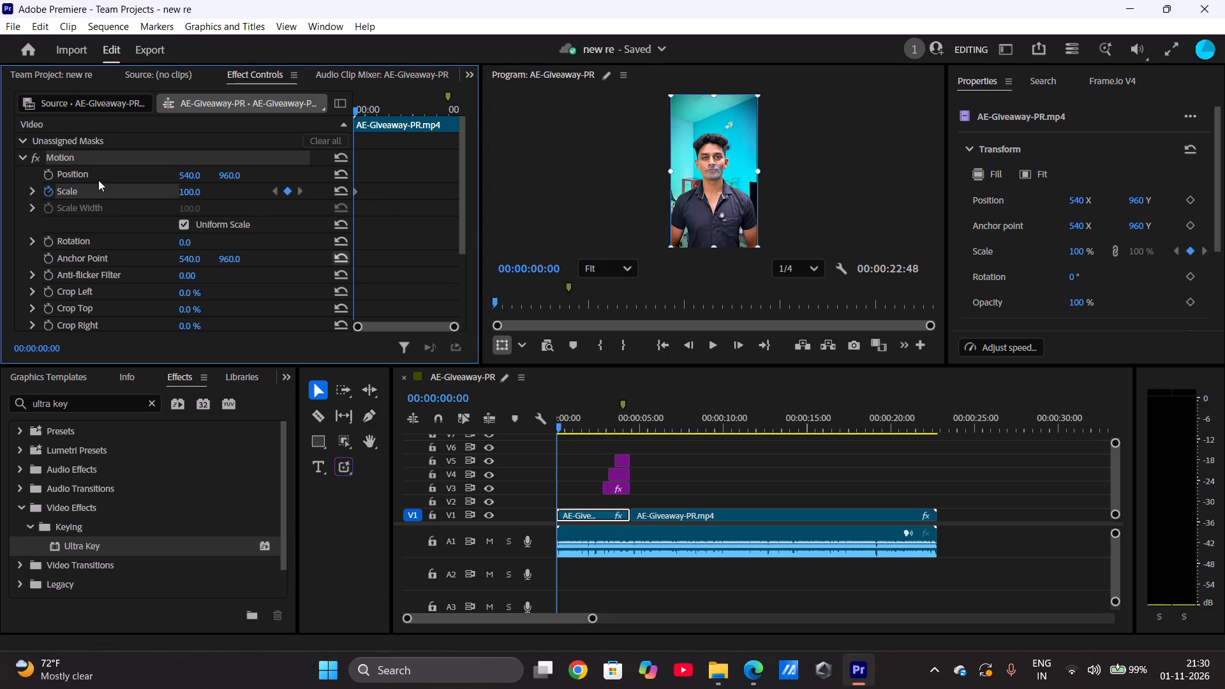
{"action": "left_click", "coordinate": [49, 174]}
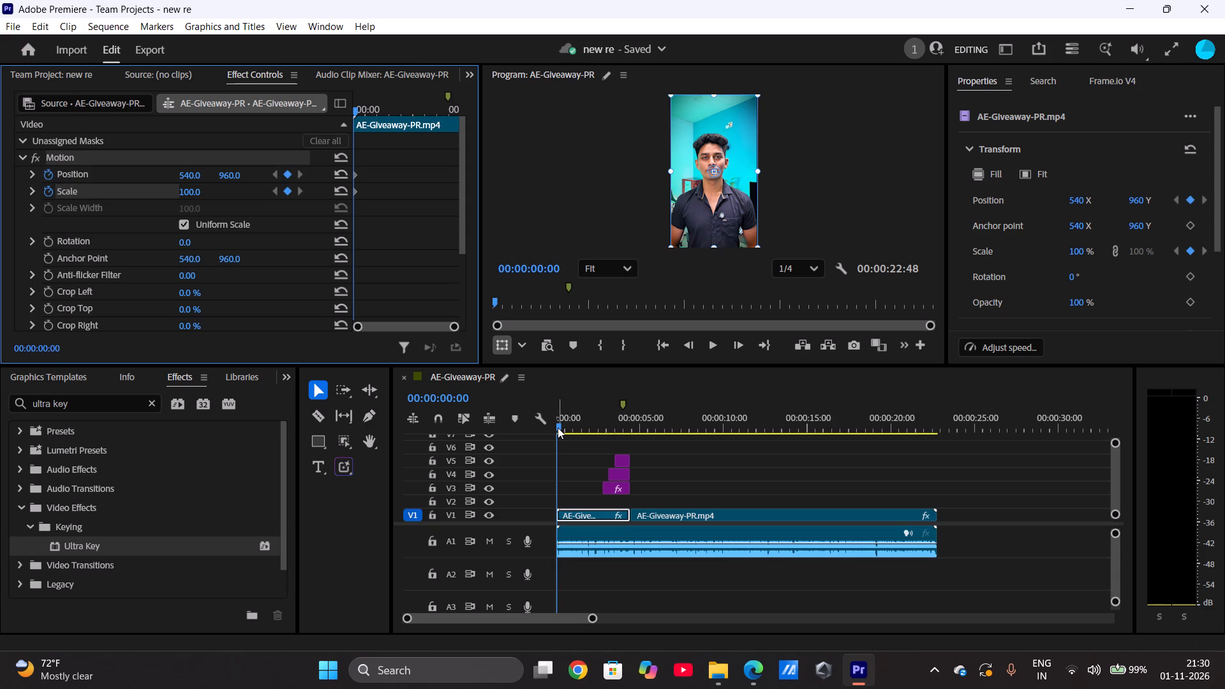
Add Scale and Position keyframes to the first AE-Giveaway-PR.mp4 clip at 00:00:04:02, near the timeline marker.
{"action": "left_click_drag", "start_coordinate": [558, 427], "coordinate": [609, 433]}
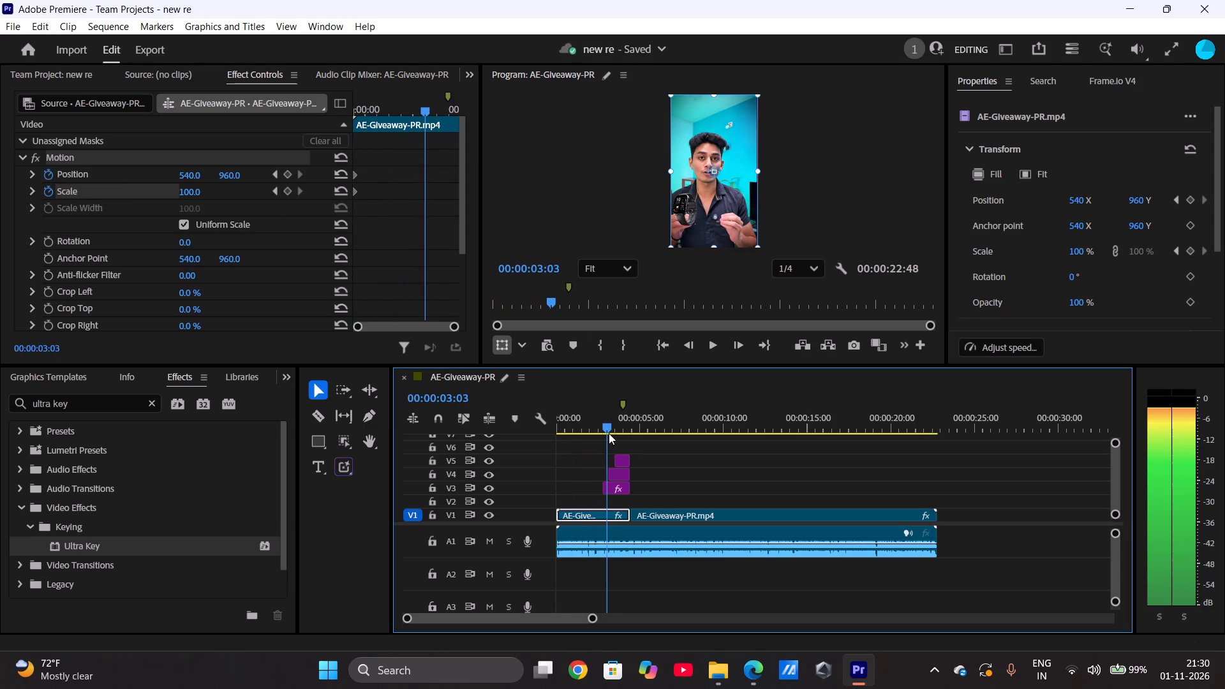
{"action": "left_click_drag", "start_coordinate": [609, 433], "coordinate": [611, 437]}
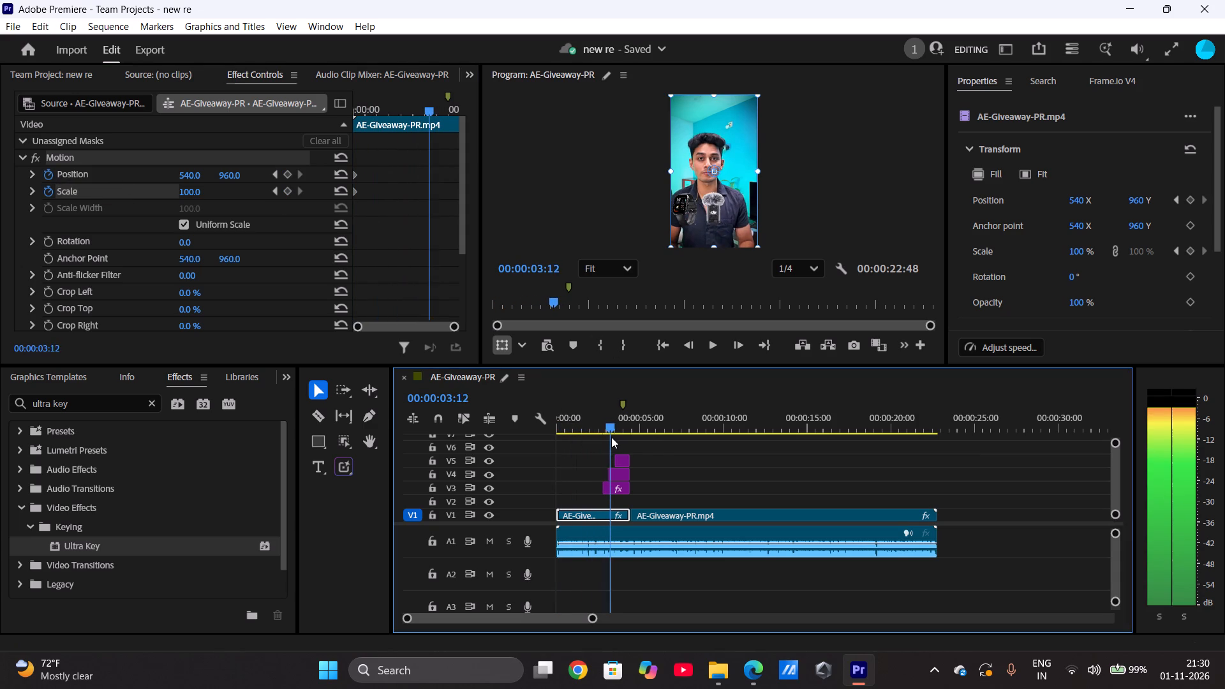
{"action": "left_click_drag", "start_coordinate": [611, 437], "coordinate": [623, 437]}
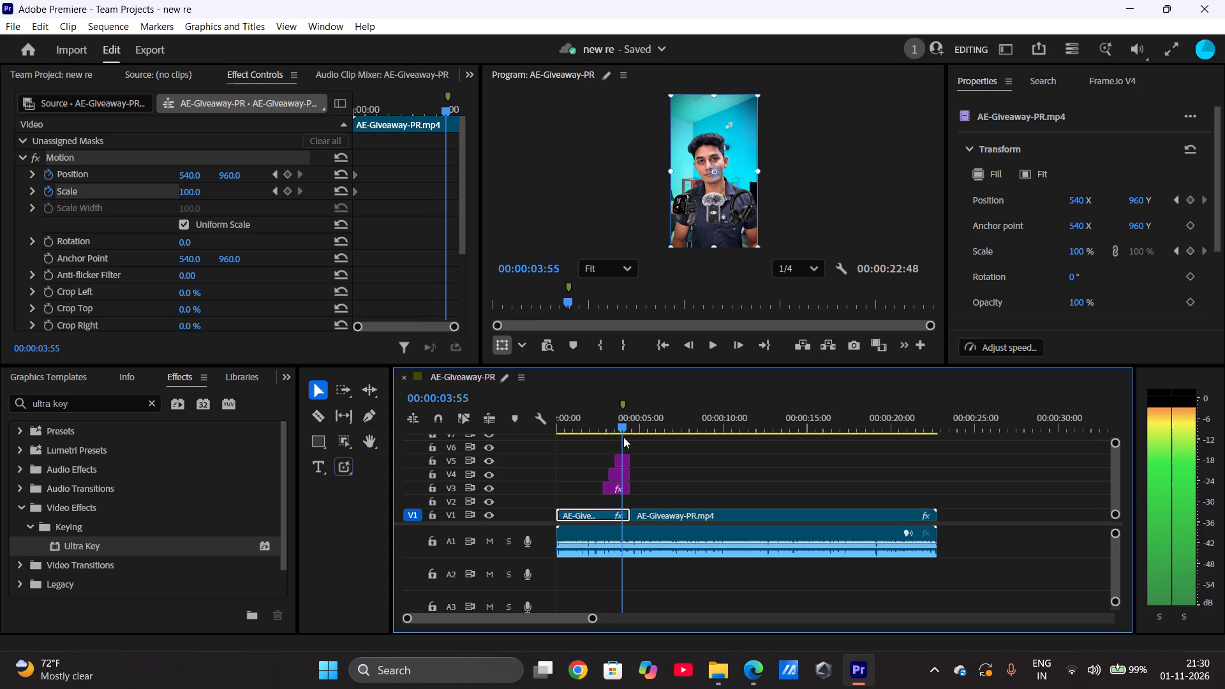
{"action": "left_click_drag", "start_coordinate": [623, 437], "coordinate": [619, 438]}
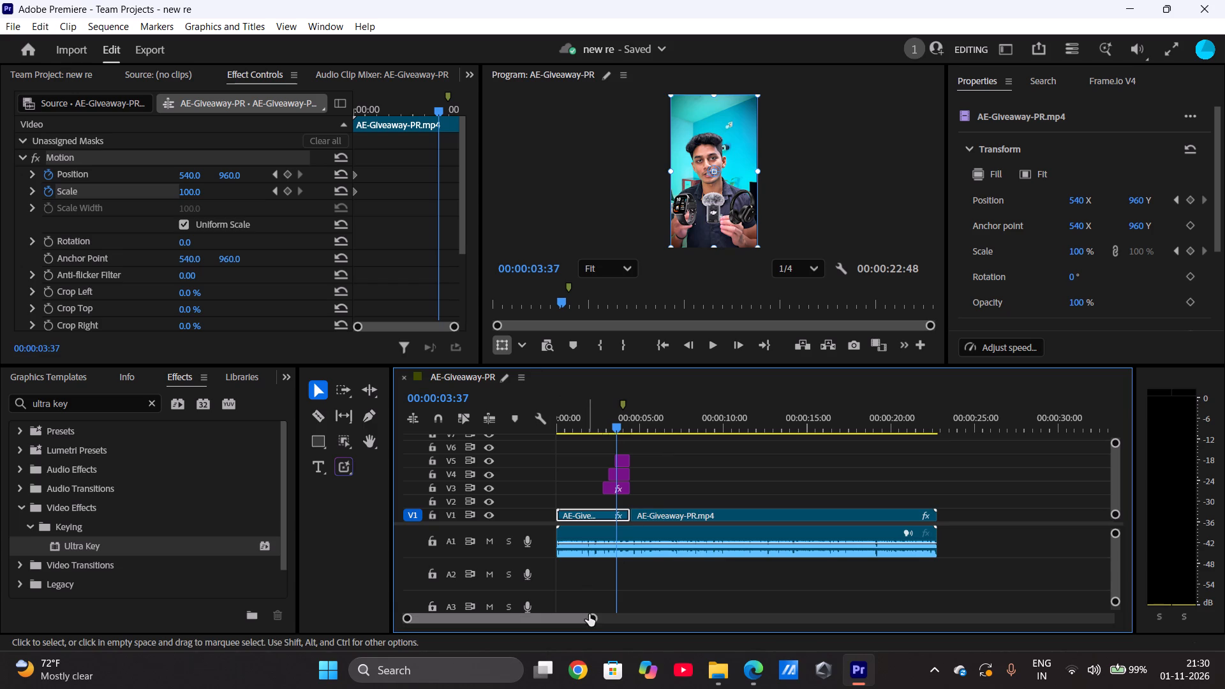
{"action": "left_click_drag", "start_coordinate": [589, 614], "coordinate": [545, 619]}
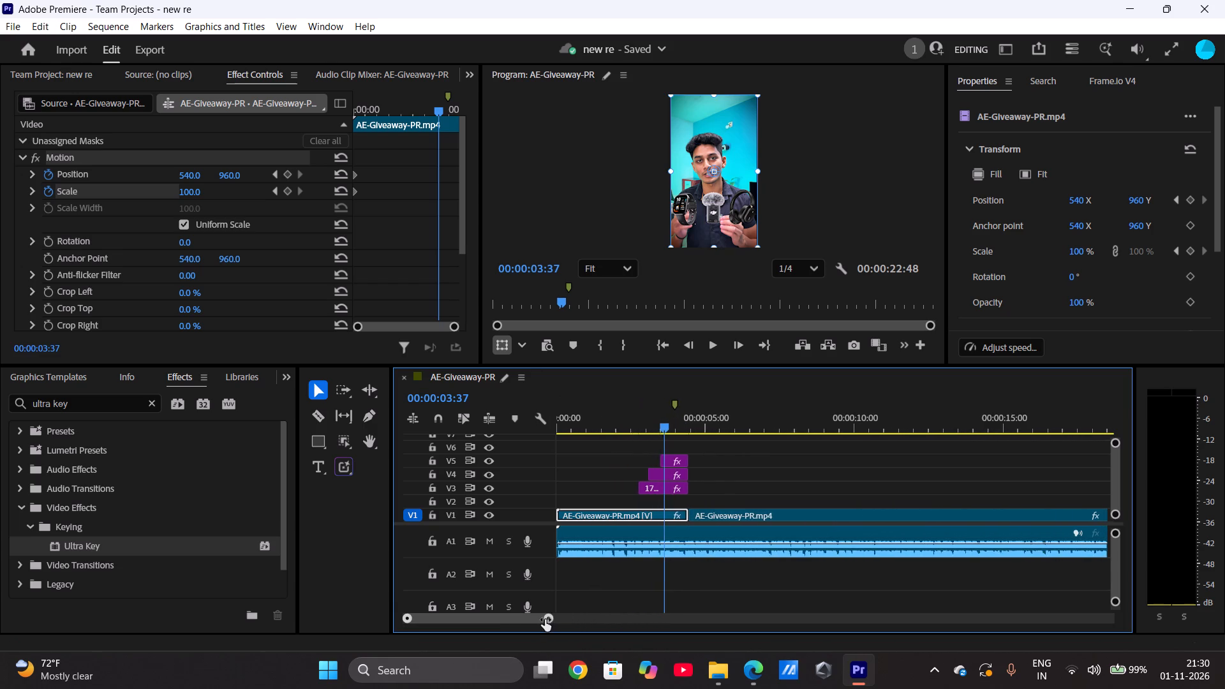
{"action": "left_click_drag", "start_coordinate": [545, 619], "coordinate": [511, 612]}
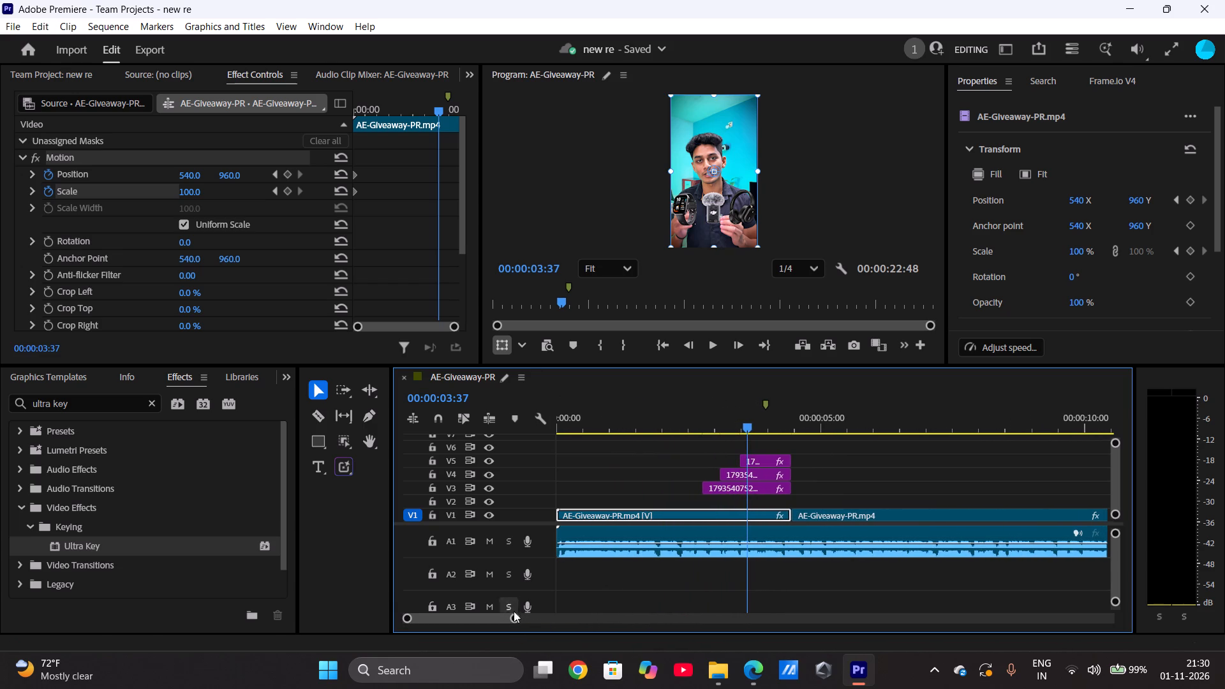
{"action": "scroll", "coordinate": [680, 547], "scroll_direction": "right", "scroll_amount": 1}
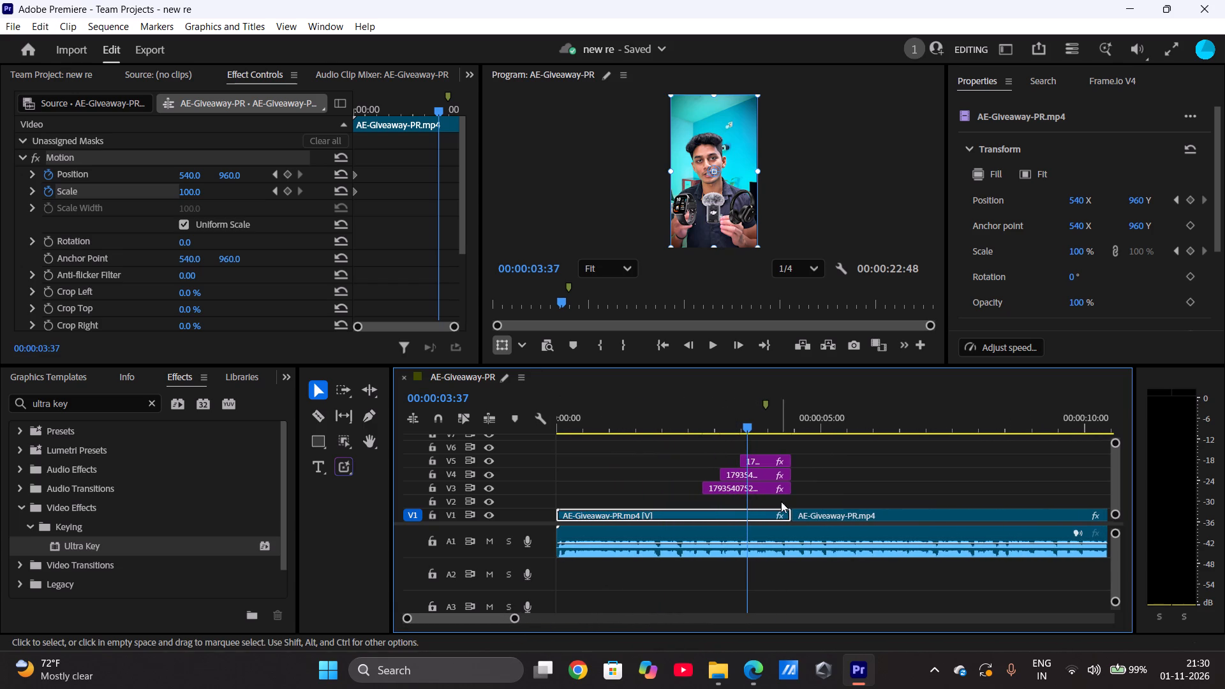
{"action": "left_click_drag", "start_coordinate": [512, 617], "coordinate": [494, 612]}
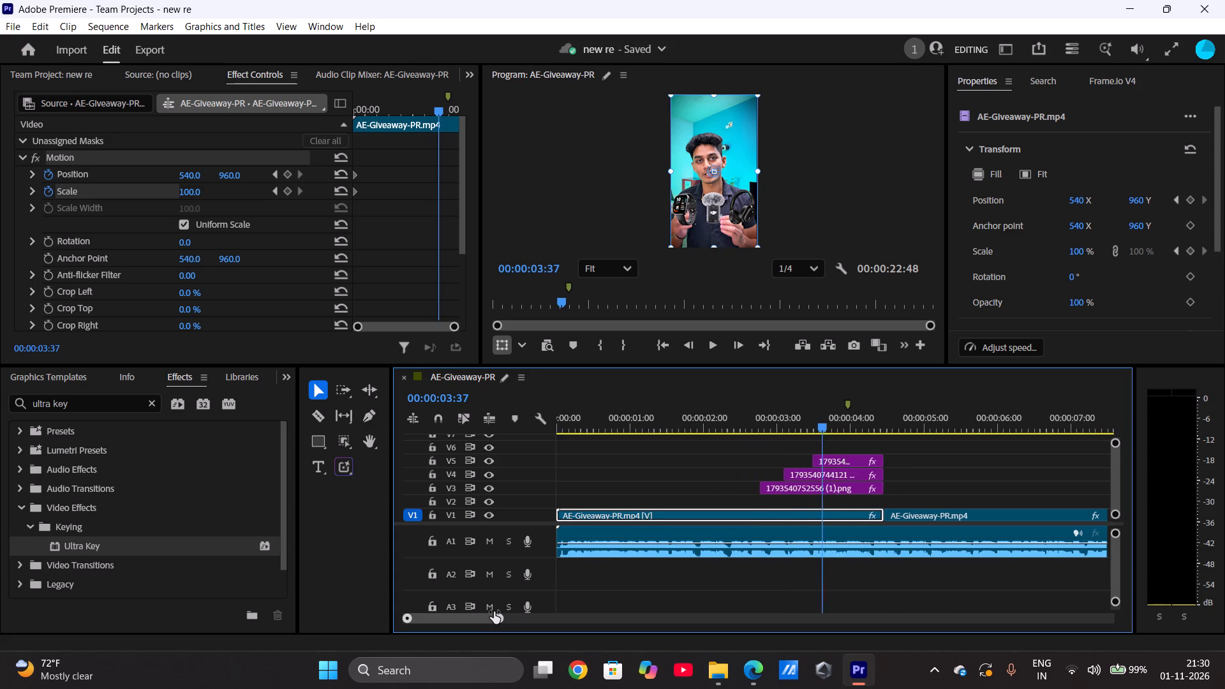
{"action": "left_click_drag", "start_coordinate": [494, 612], "coordinate": [494, 612]}
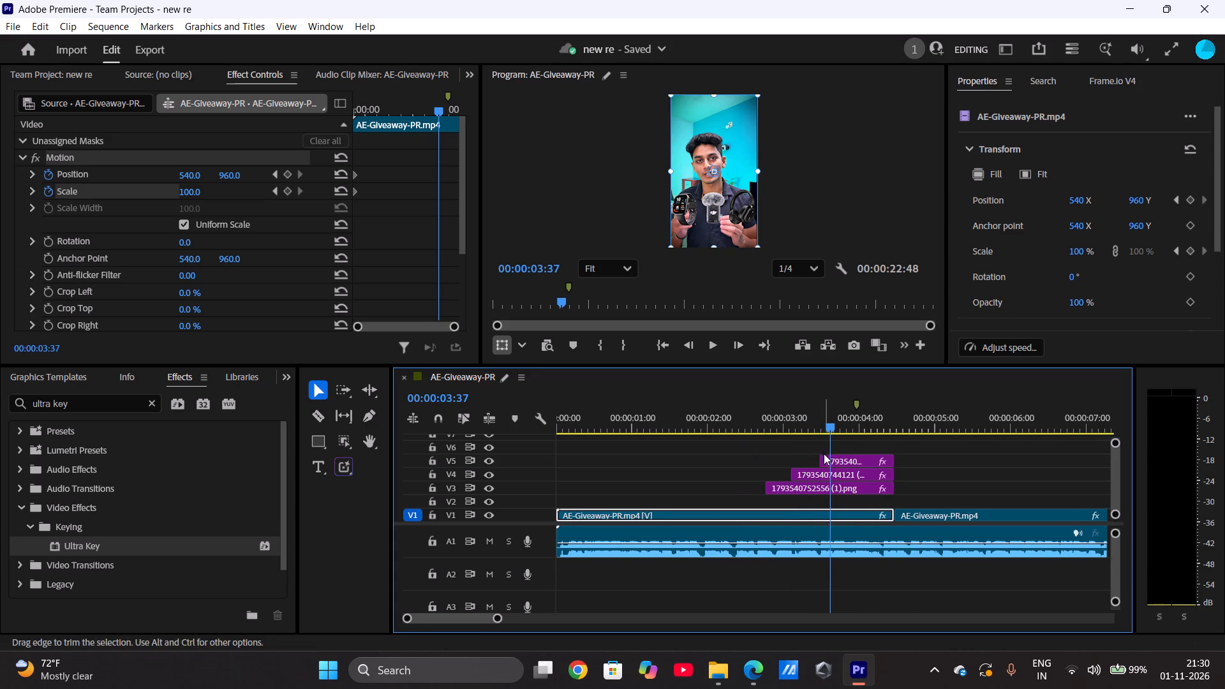
{"action": "left_click_drag", "start_coordinate": [829, 432], "coordinate": [861, 427]}
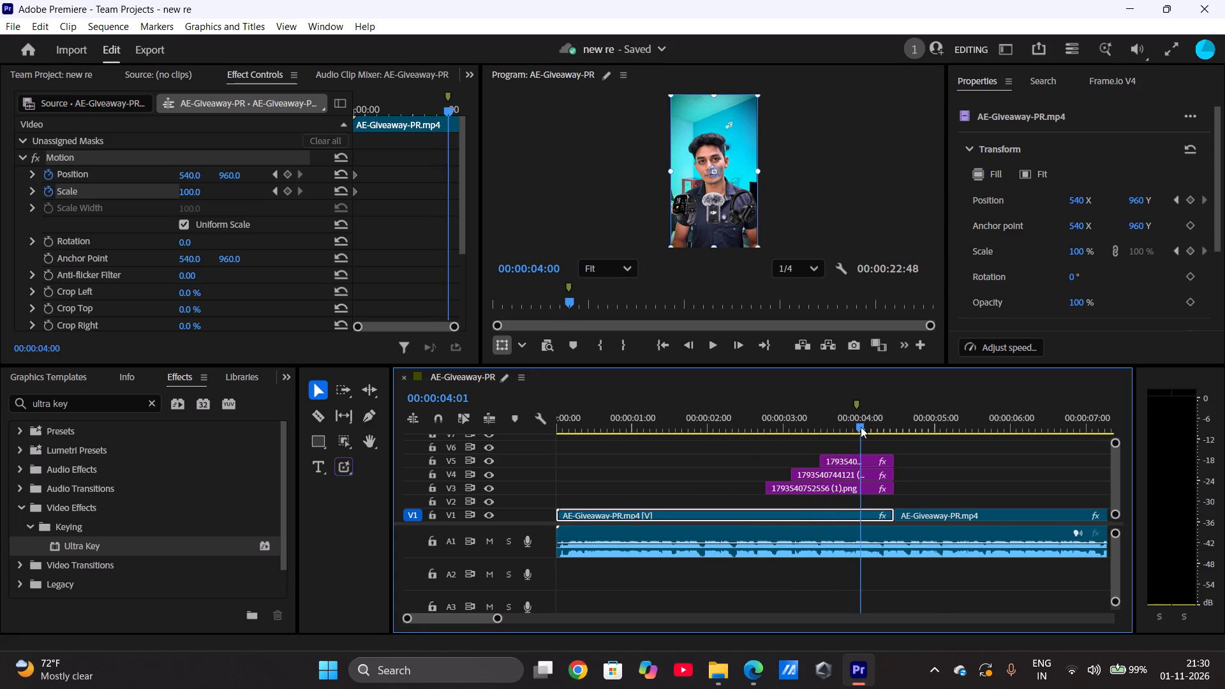
{"action": "left_click_drag", "start_coordinate": [861, 427], "coordinate": [861, 427]}
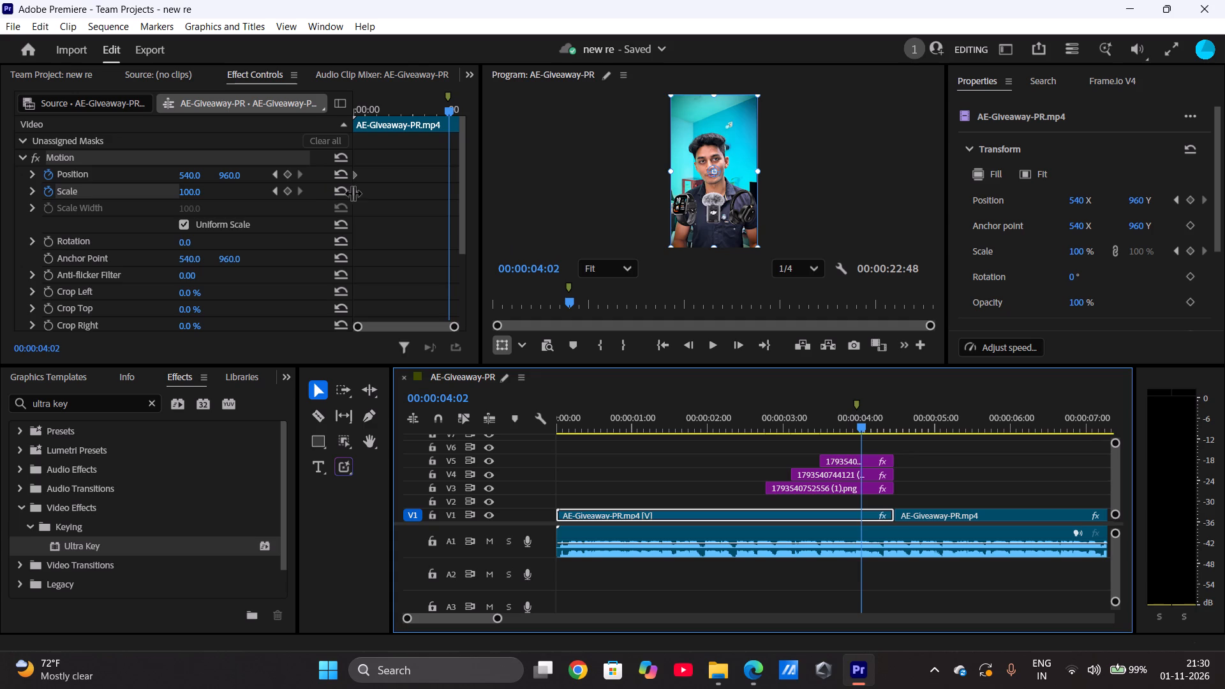
{"action": "left_click", "coordinate": [287, 191]}
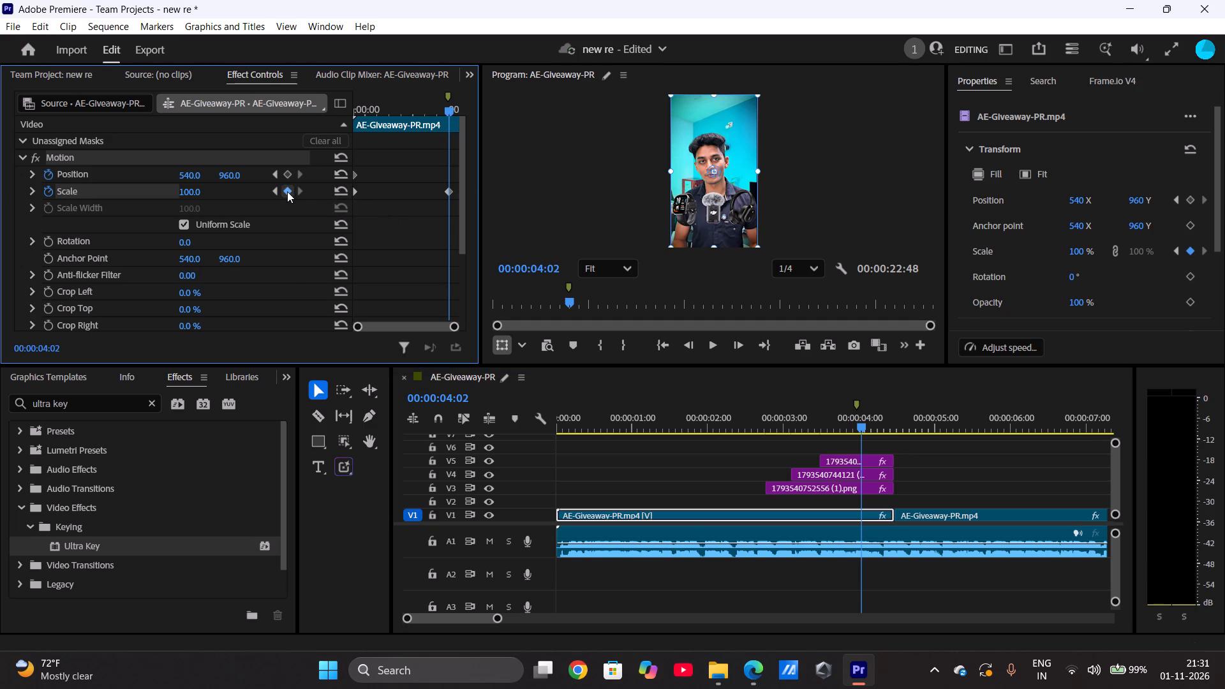
{"action": "left_click", "coordinate": [286, 177]}
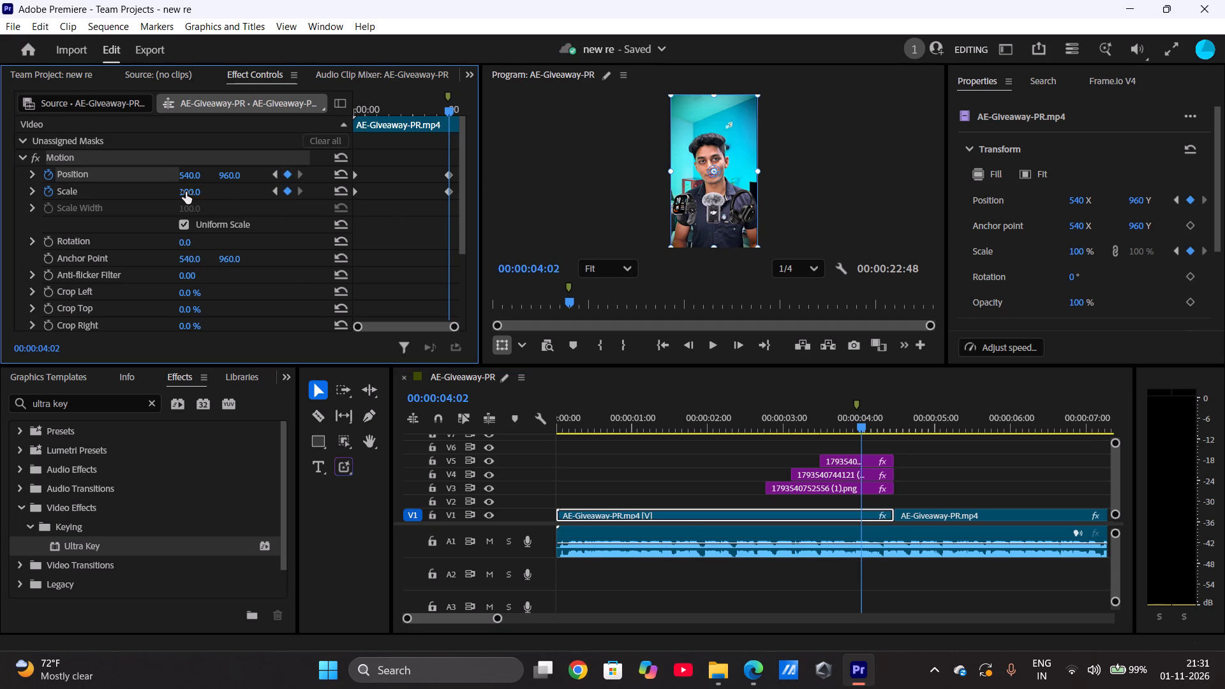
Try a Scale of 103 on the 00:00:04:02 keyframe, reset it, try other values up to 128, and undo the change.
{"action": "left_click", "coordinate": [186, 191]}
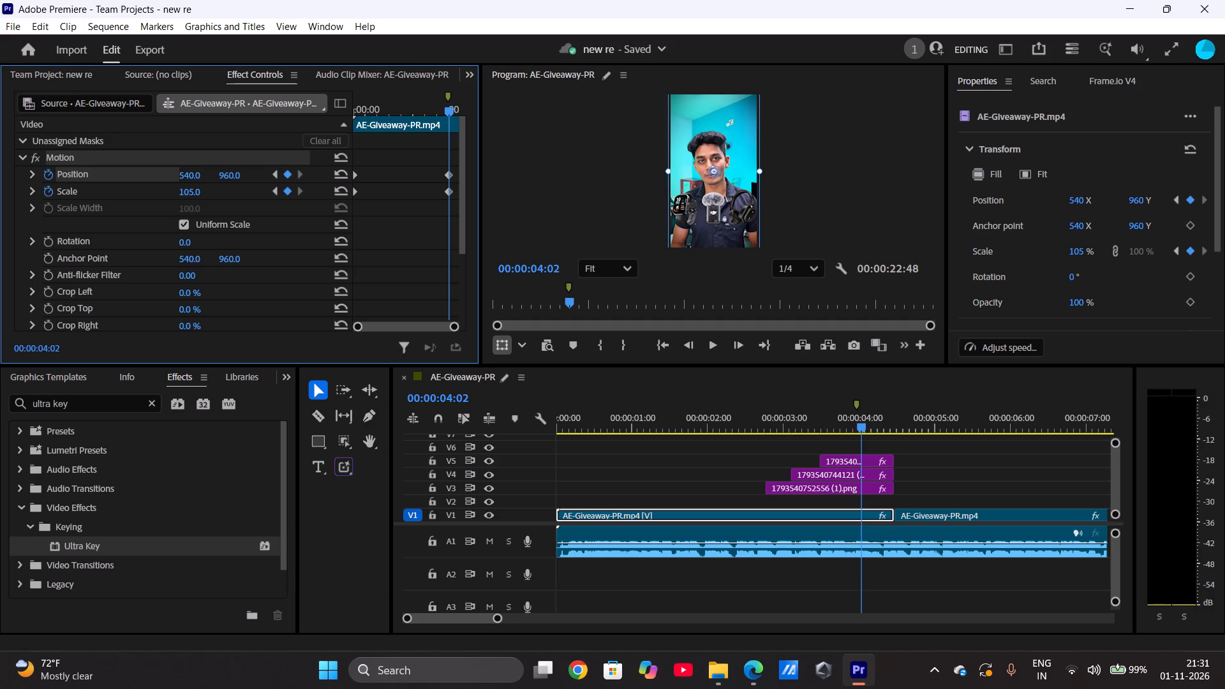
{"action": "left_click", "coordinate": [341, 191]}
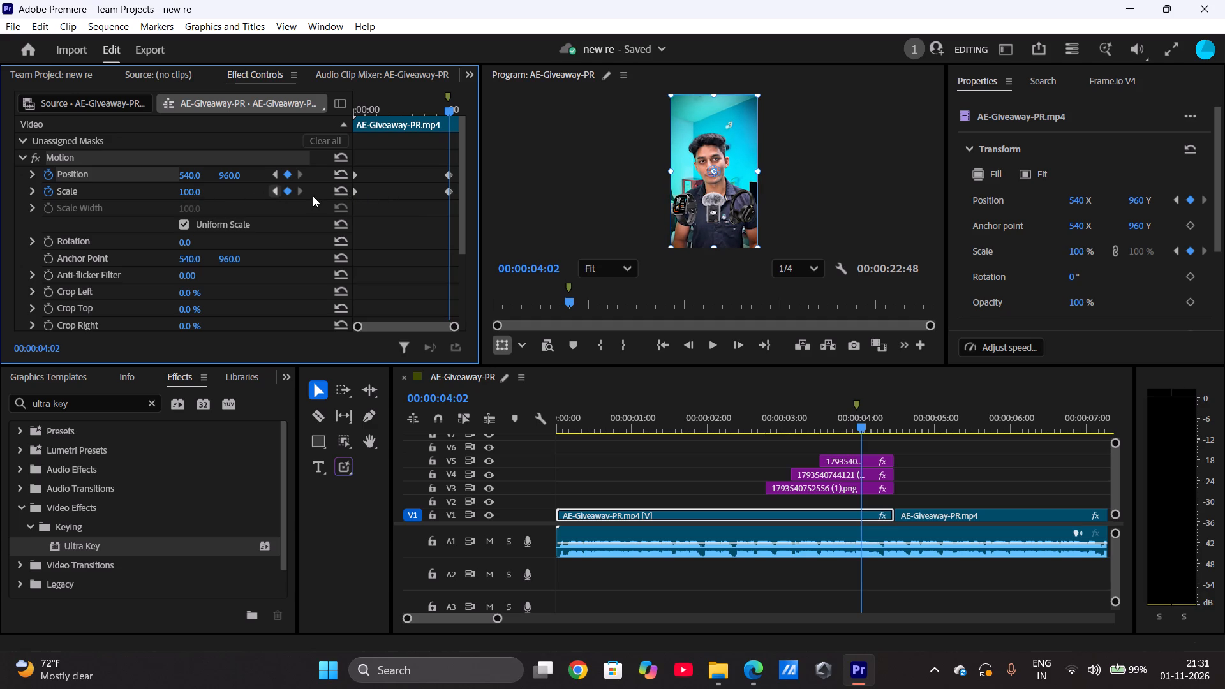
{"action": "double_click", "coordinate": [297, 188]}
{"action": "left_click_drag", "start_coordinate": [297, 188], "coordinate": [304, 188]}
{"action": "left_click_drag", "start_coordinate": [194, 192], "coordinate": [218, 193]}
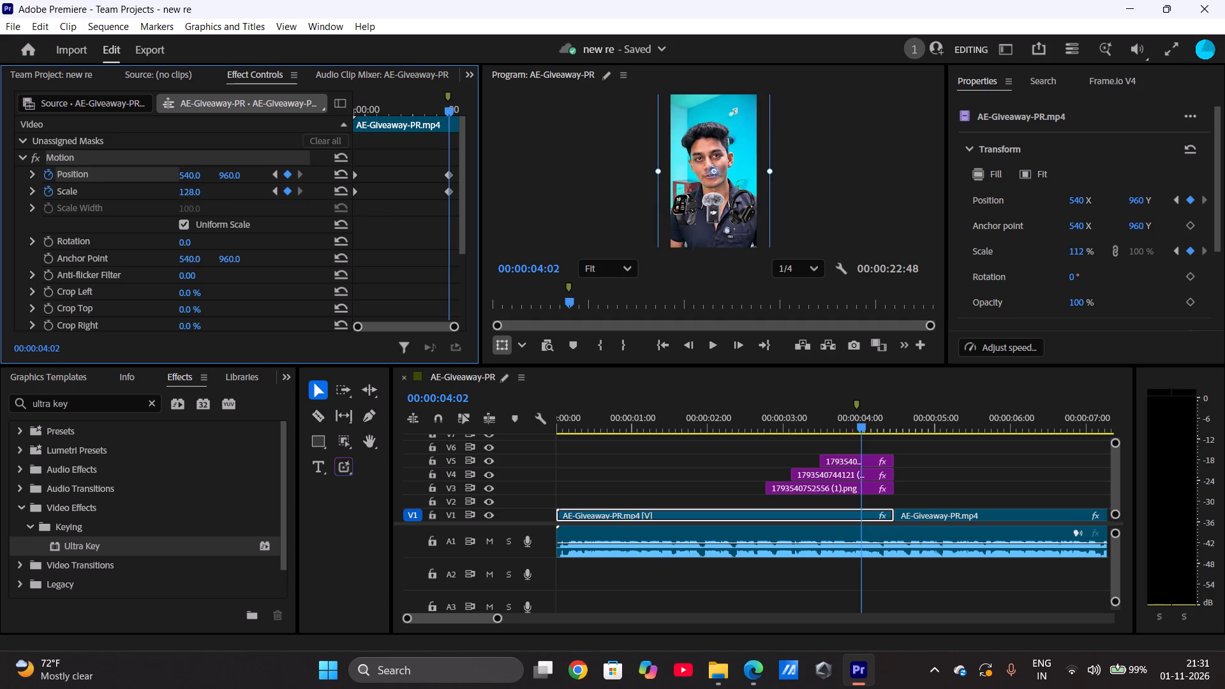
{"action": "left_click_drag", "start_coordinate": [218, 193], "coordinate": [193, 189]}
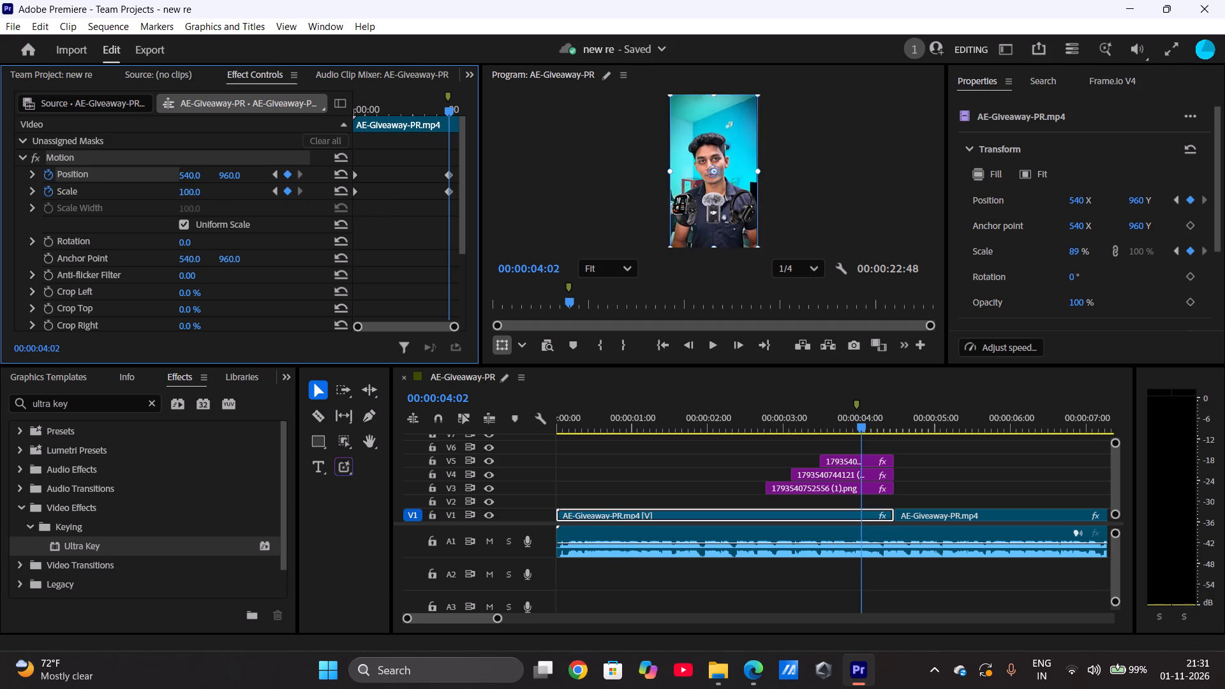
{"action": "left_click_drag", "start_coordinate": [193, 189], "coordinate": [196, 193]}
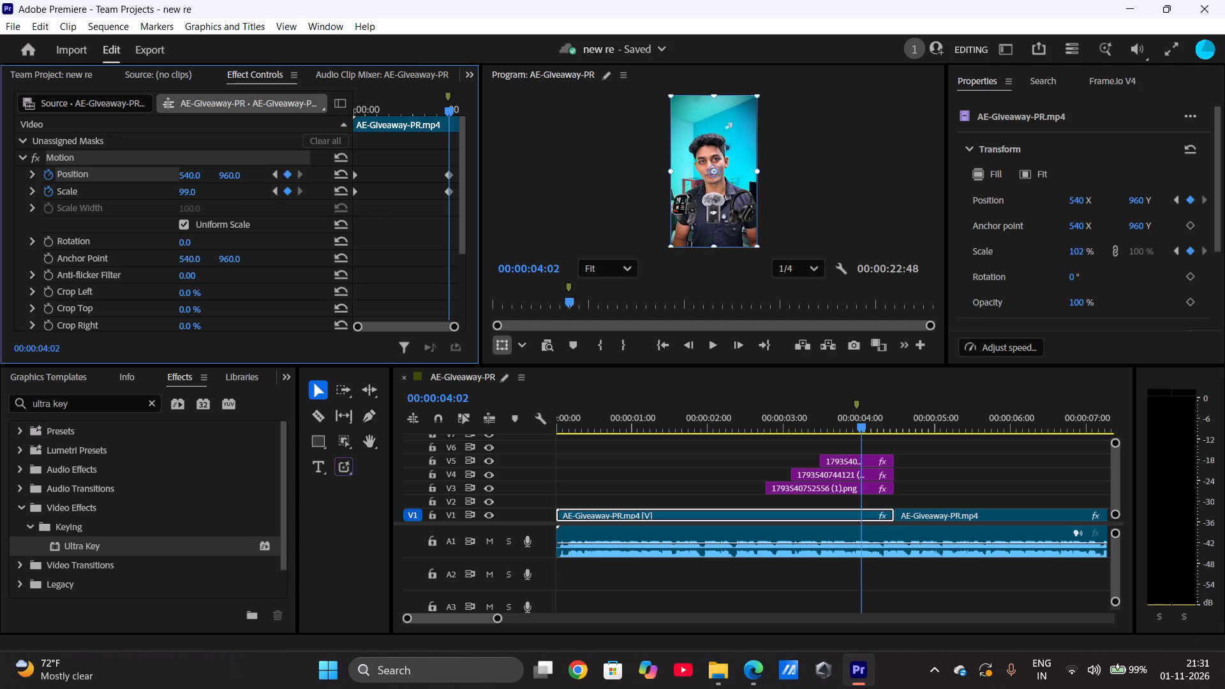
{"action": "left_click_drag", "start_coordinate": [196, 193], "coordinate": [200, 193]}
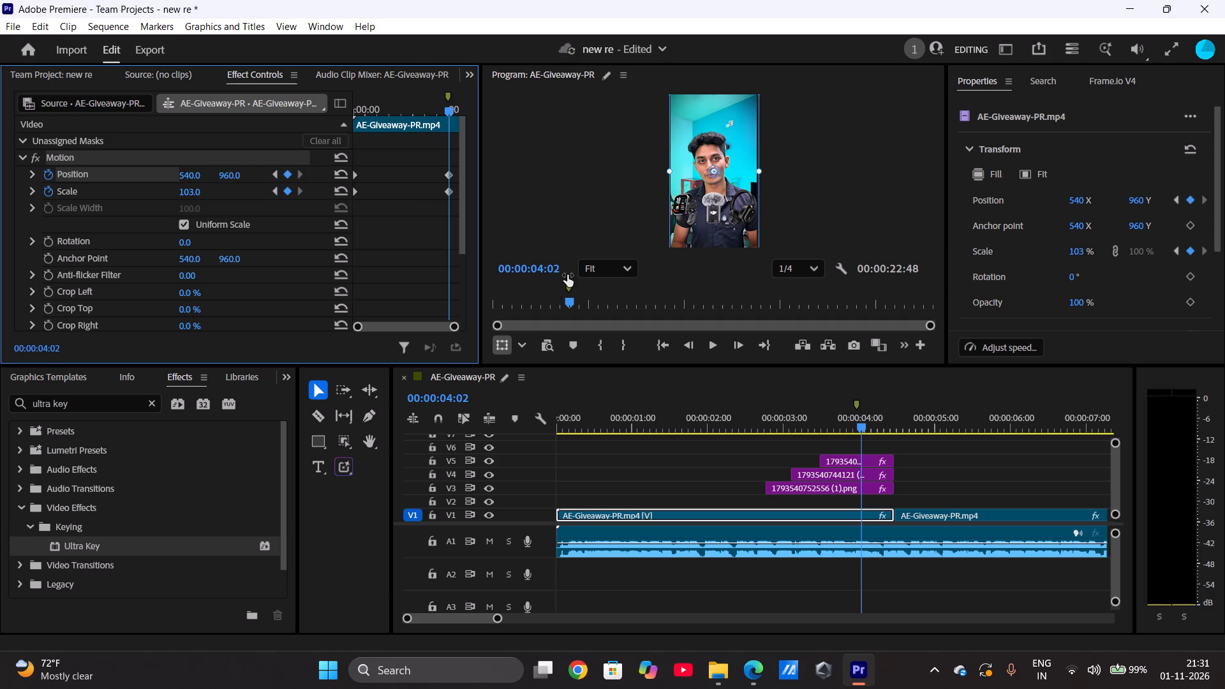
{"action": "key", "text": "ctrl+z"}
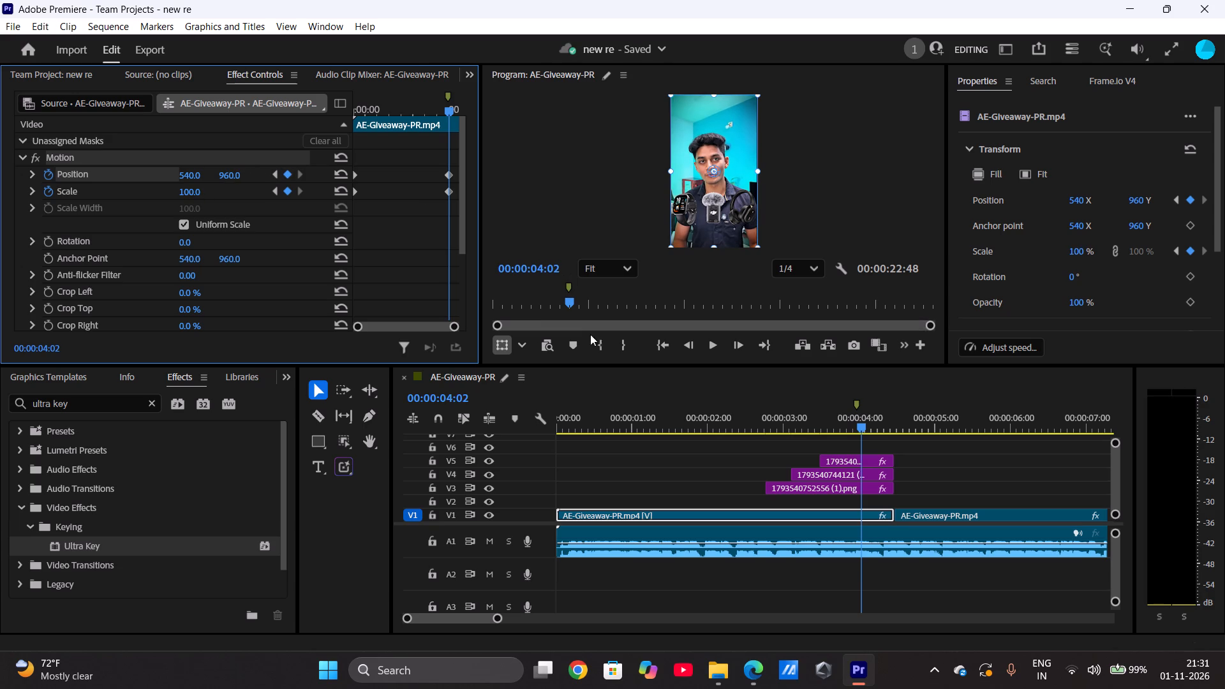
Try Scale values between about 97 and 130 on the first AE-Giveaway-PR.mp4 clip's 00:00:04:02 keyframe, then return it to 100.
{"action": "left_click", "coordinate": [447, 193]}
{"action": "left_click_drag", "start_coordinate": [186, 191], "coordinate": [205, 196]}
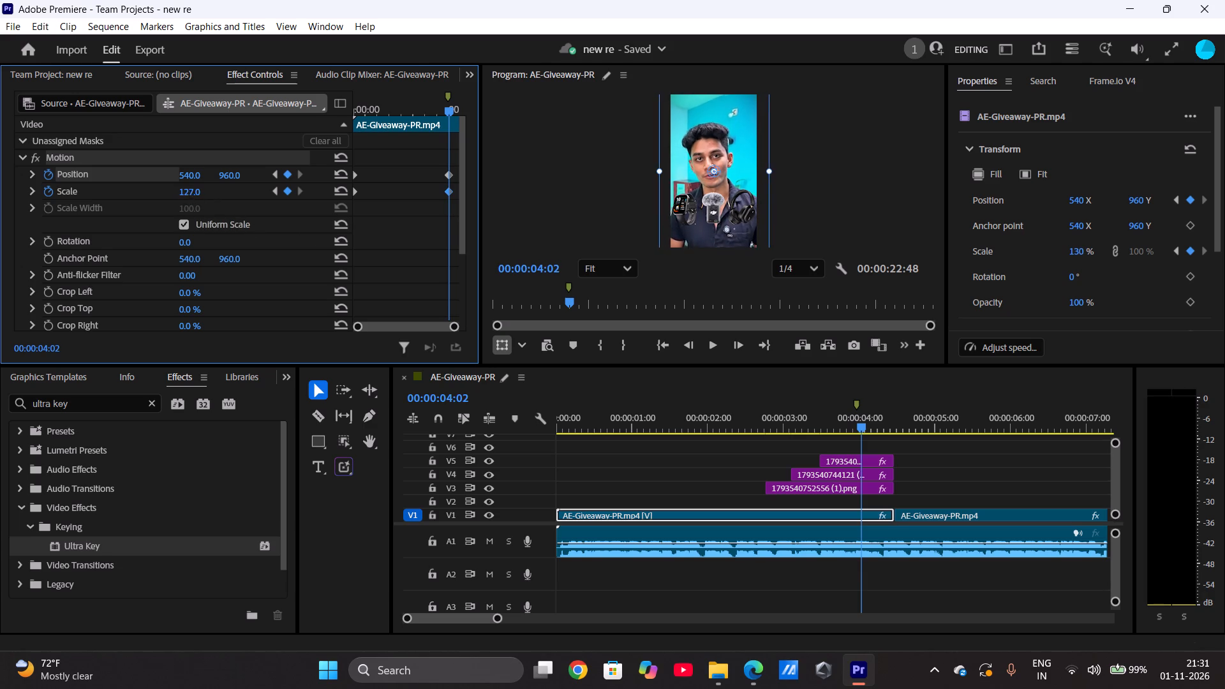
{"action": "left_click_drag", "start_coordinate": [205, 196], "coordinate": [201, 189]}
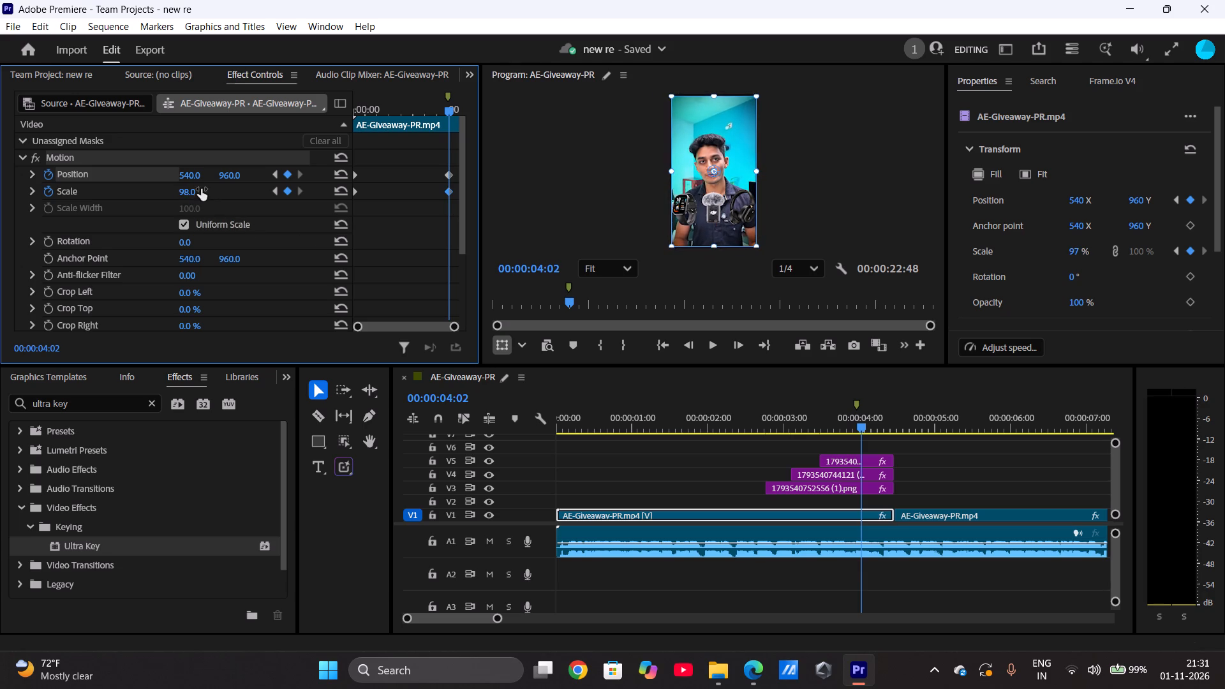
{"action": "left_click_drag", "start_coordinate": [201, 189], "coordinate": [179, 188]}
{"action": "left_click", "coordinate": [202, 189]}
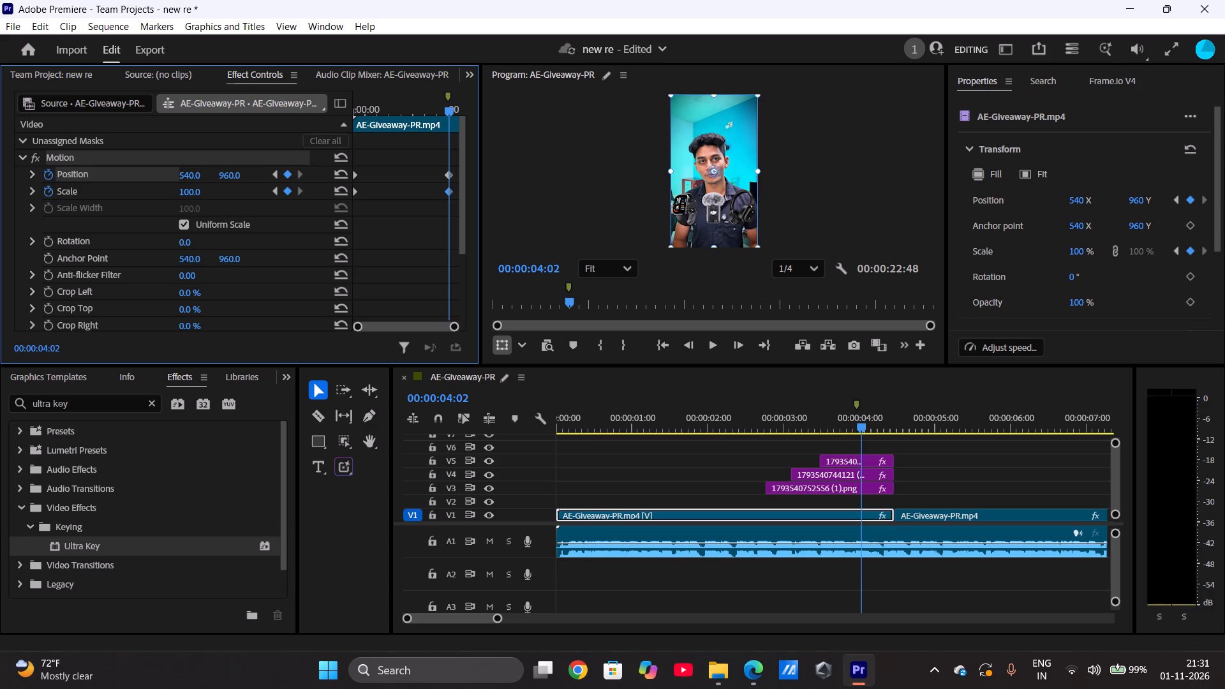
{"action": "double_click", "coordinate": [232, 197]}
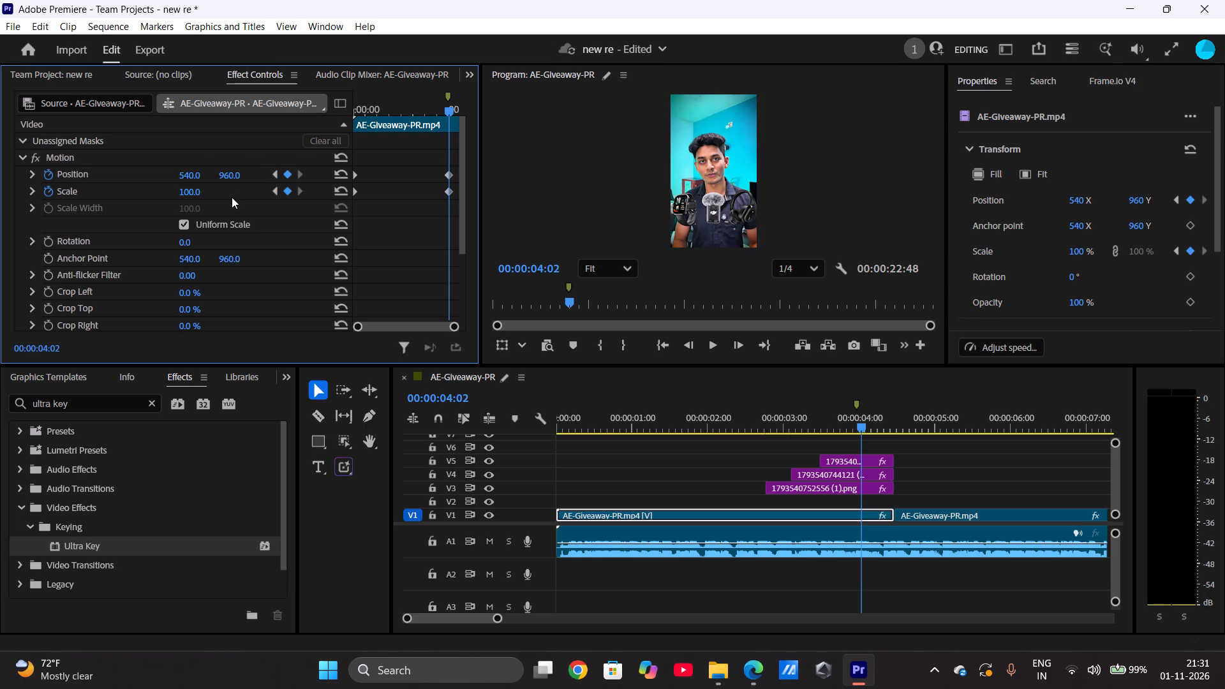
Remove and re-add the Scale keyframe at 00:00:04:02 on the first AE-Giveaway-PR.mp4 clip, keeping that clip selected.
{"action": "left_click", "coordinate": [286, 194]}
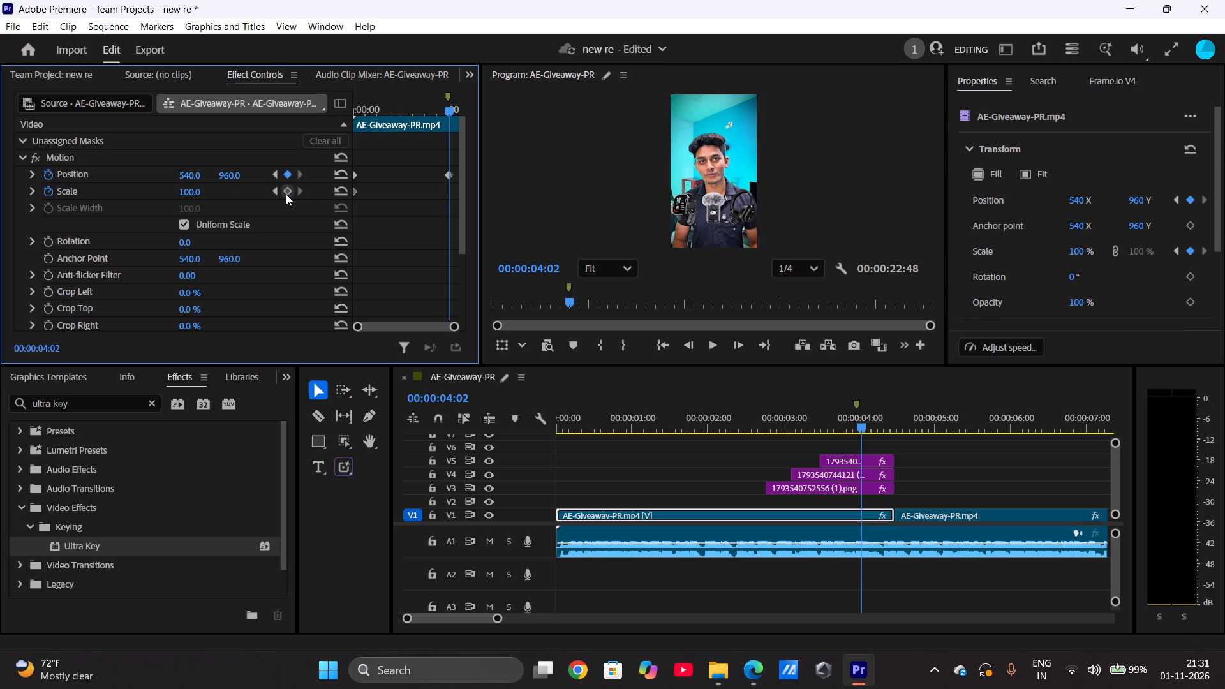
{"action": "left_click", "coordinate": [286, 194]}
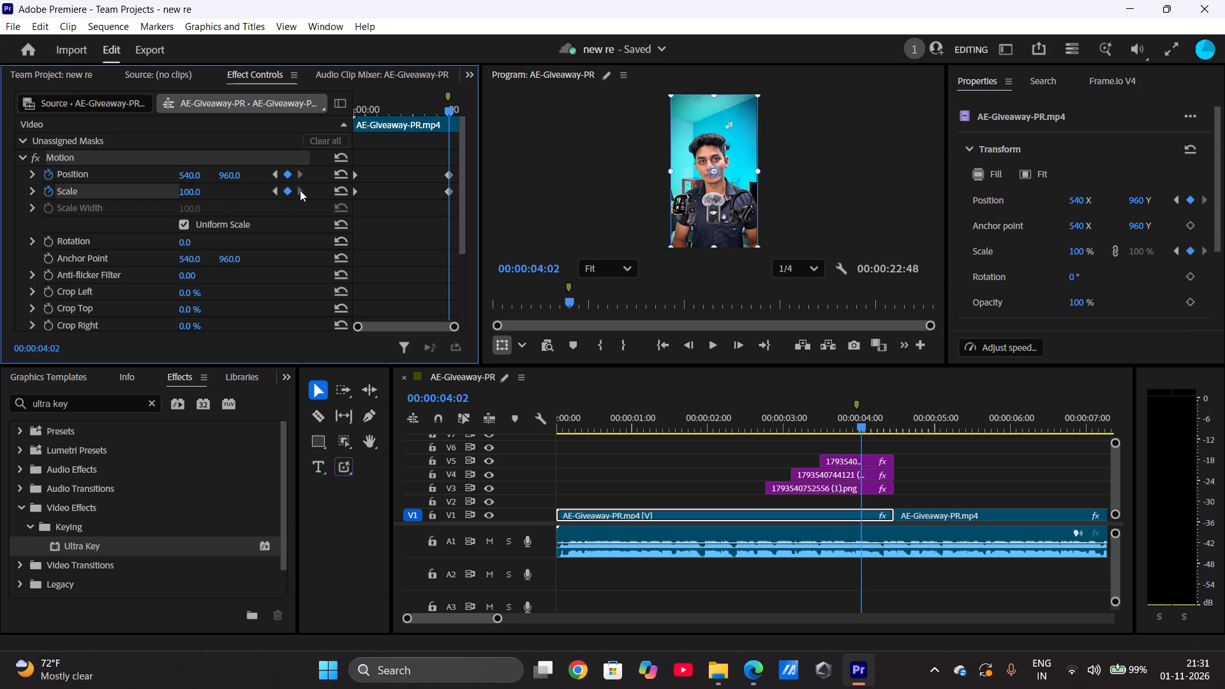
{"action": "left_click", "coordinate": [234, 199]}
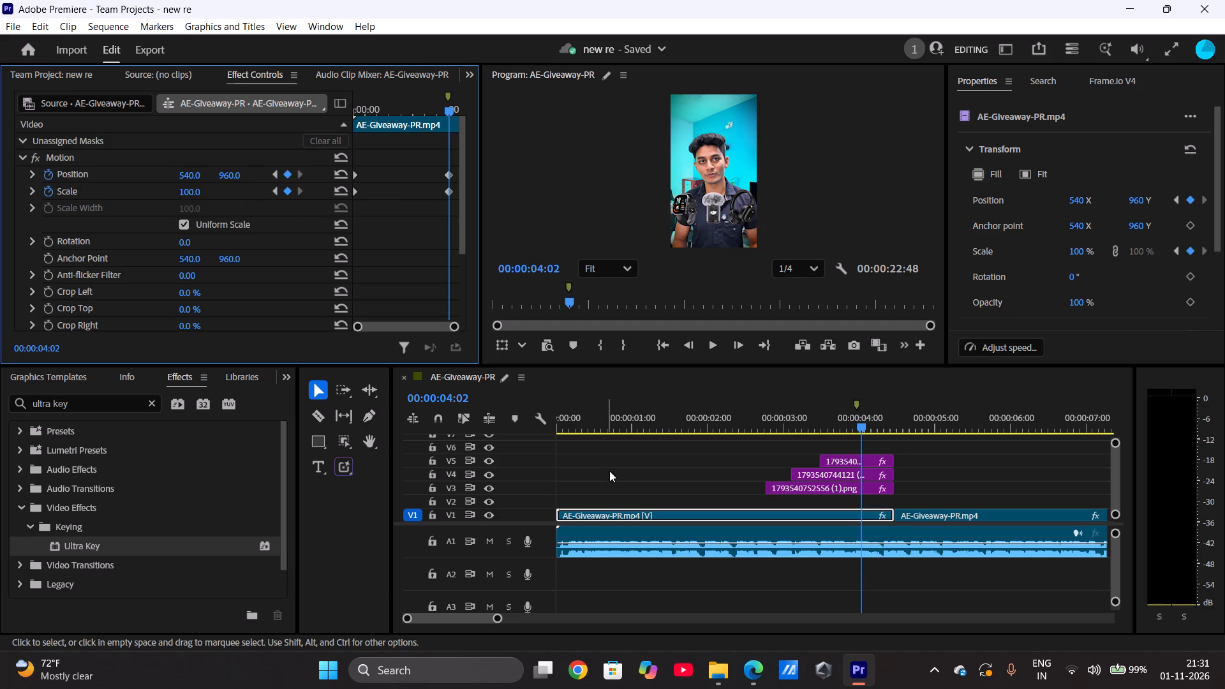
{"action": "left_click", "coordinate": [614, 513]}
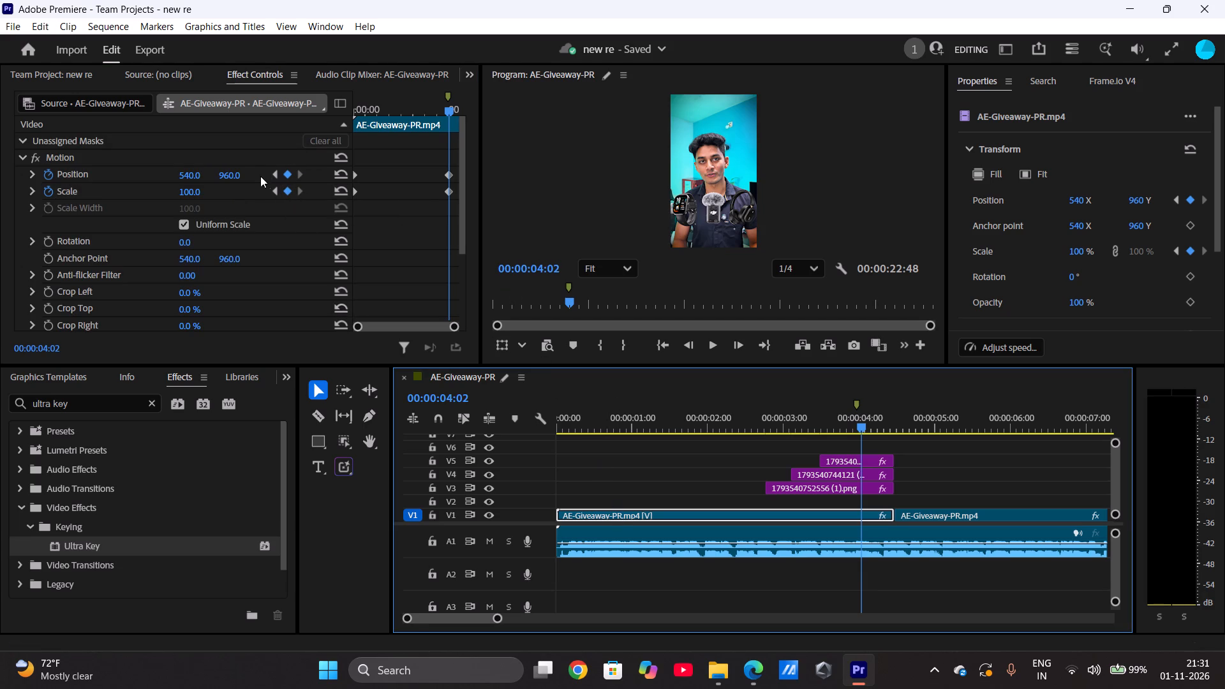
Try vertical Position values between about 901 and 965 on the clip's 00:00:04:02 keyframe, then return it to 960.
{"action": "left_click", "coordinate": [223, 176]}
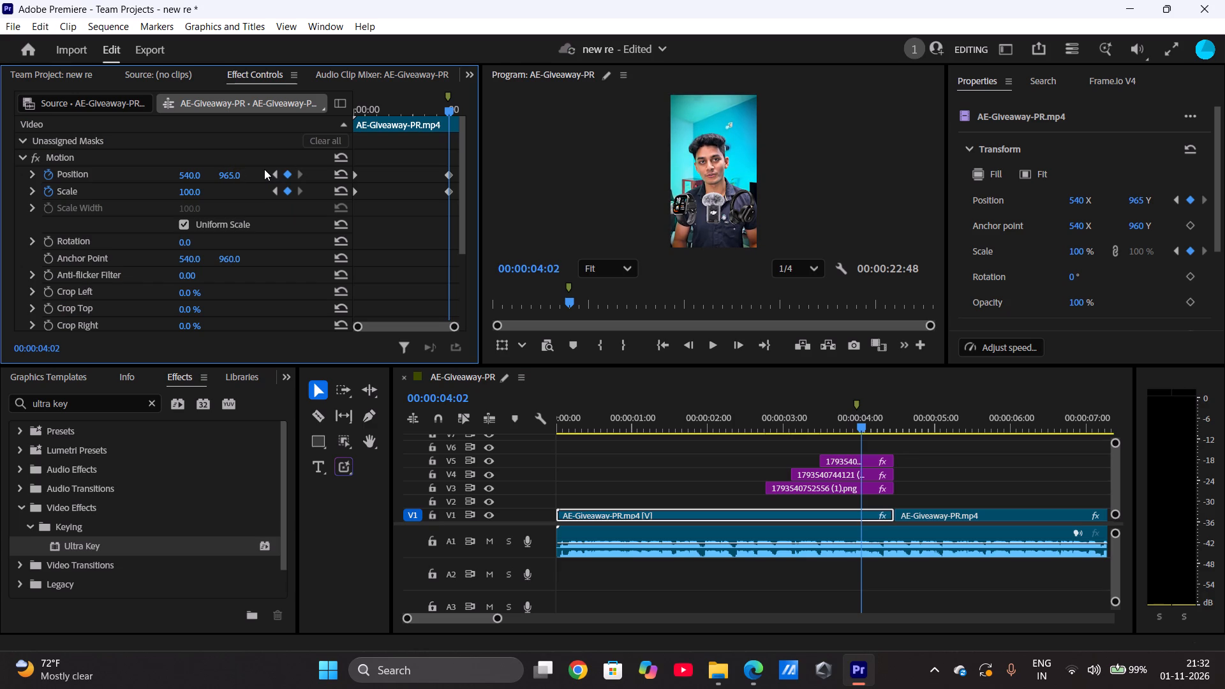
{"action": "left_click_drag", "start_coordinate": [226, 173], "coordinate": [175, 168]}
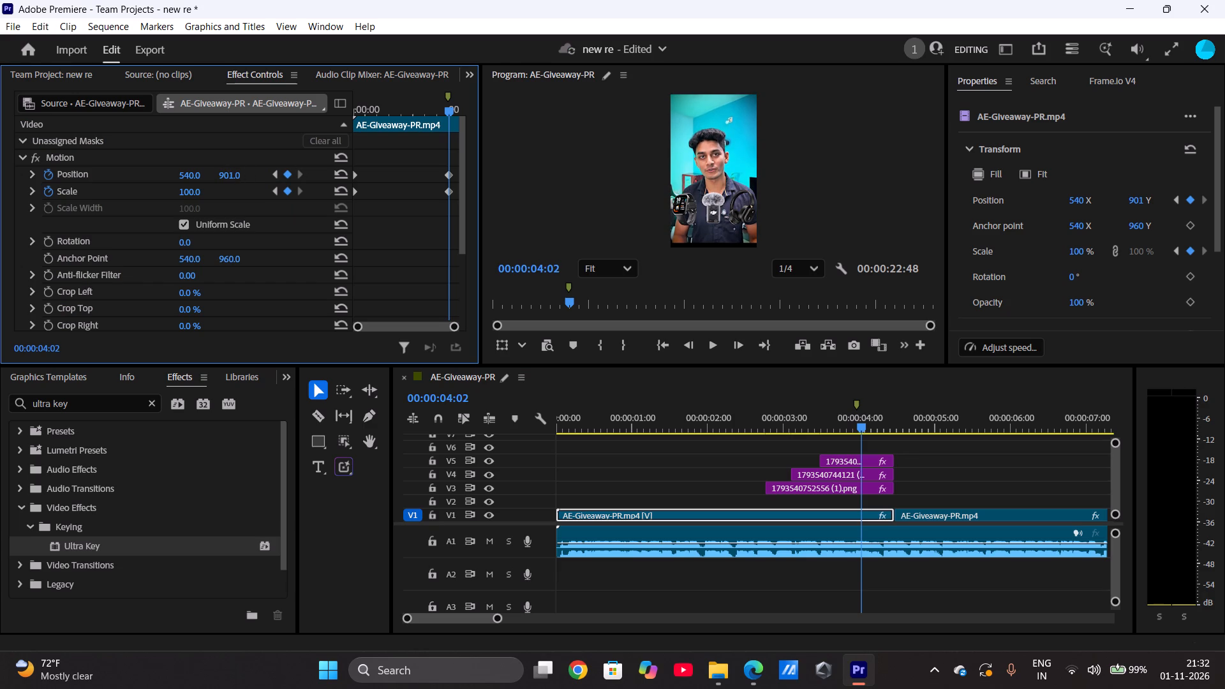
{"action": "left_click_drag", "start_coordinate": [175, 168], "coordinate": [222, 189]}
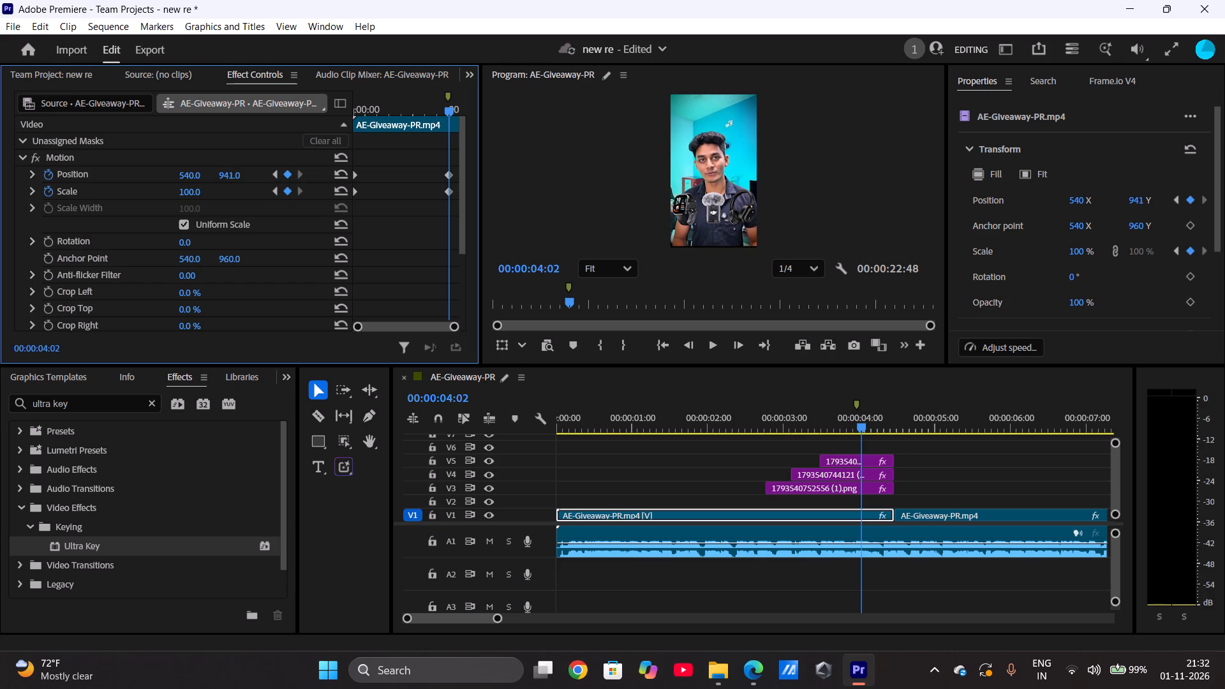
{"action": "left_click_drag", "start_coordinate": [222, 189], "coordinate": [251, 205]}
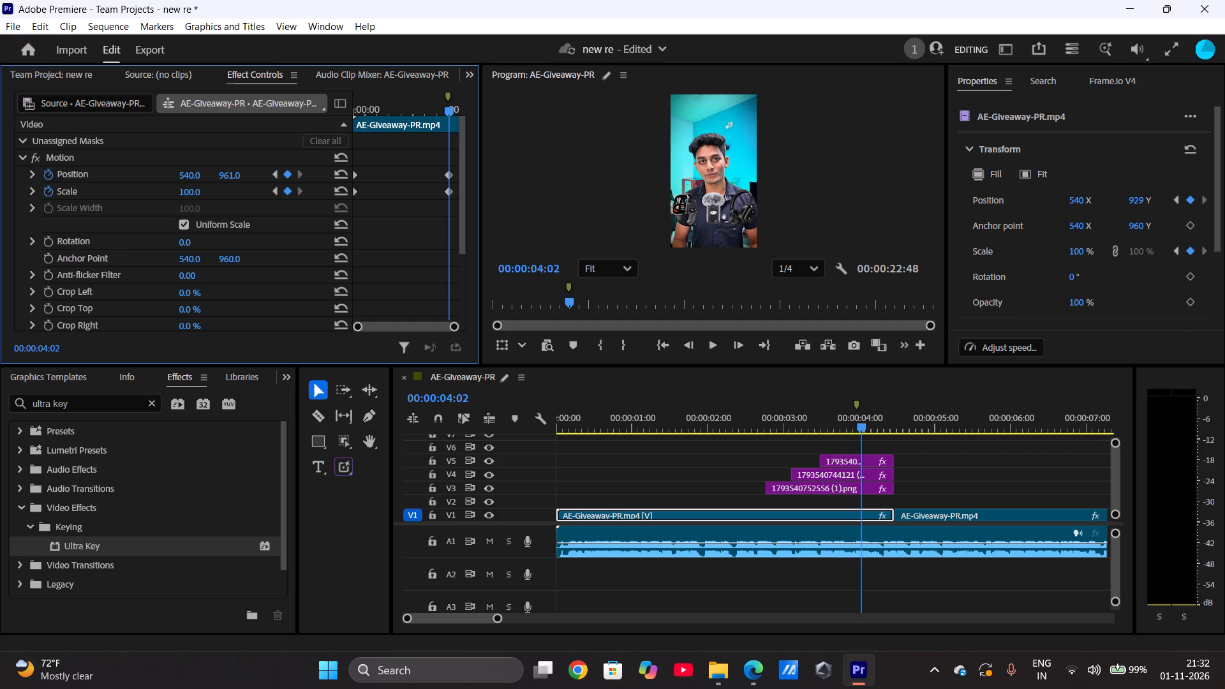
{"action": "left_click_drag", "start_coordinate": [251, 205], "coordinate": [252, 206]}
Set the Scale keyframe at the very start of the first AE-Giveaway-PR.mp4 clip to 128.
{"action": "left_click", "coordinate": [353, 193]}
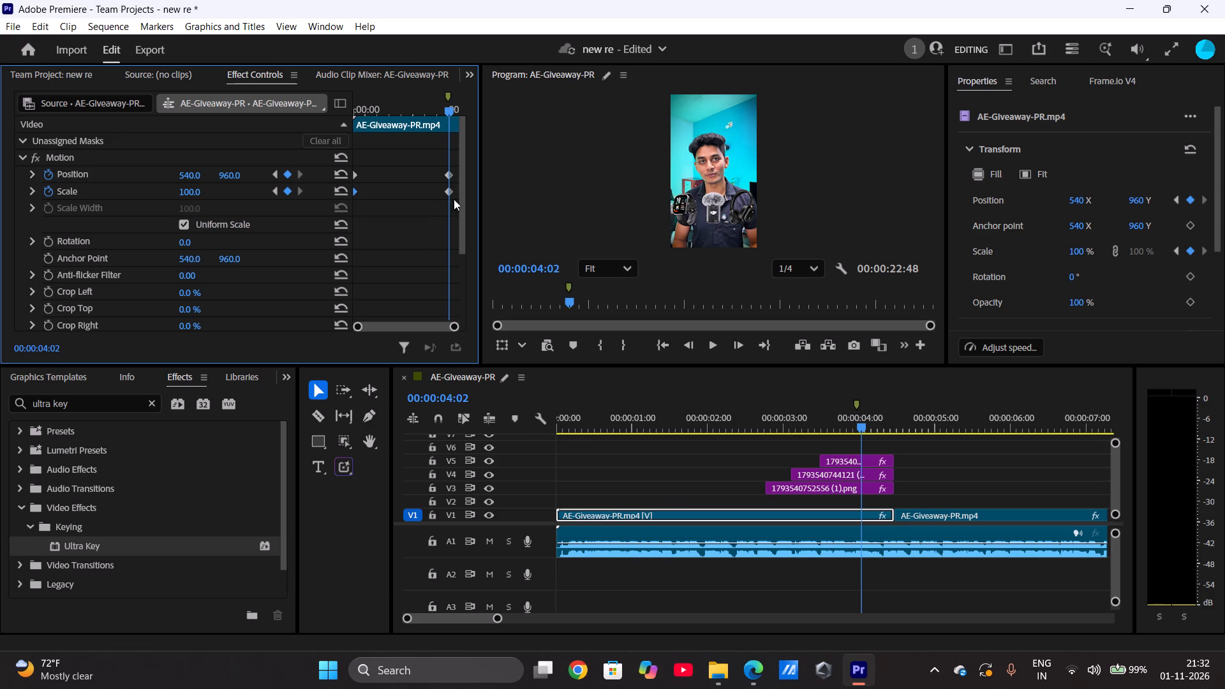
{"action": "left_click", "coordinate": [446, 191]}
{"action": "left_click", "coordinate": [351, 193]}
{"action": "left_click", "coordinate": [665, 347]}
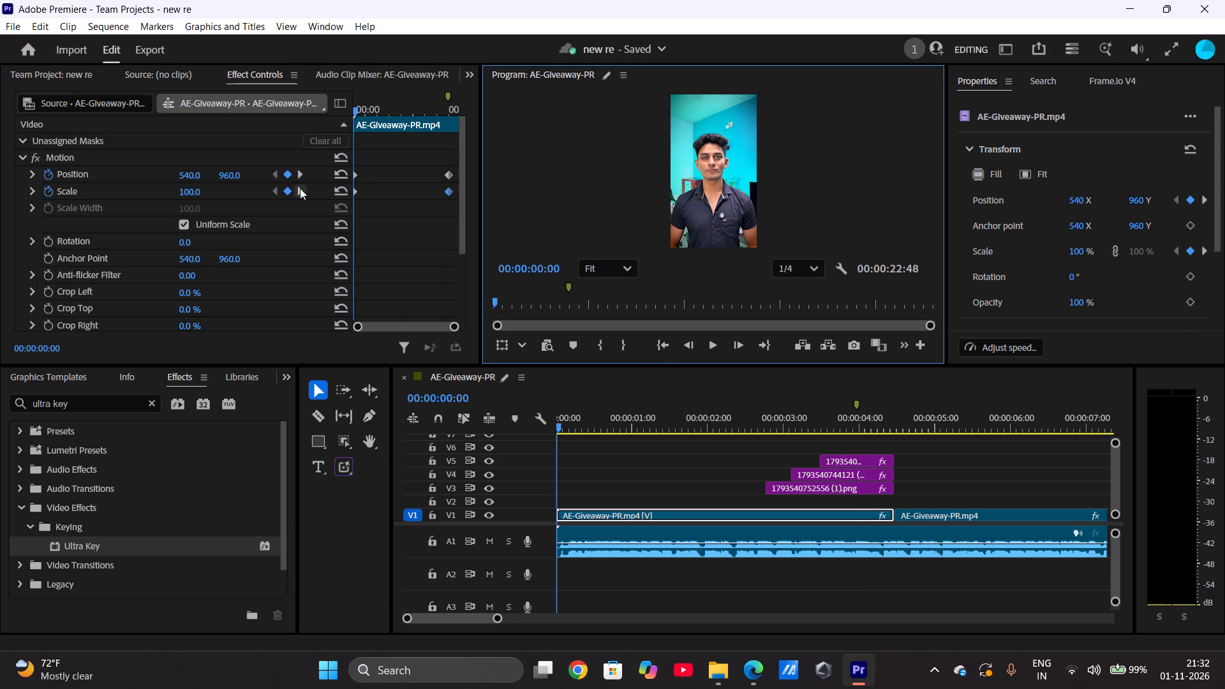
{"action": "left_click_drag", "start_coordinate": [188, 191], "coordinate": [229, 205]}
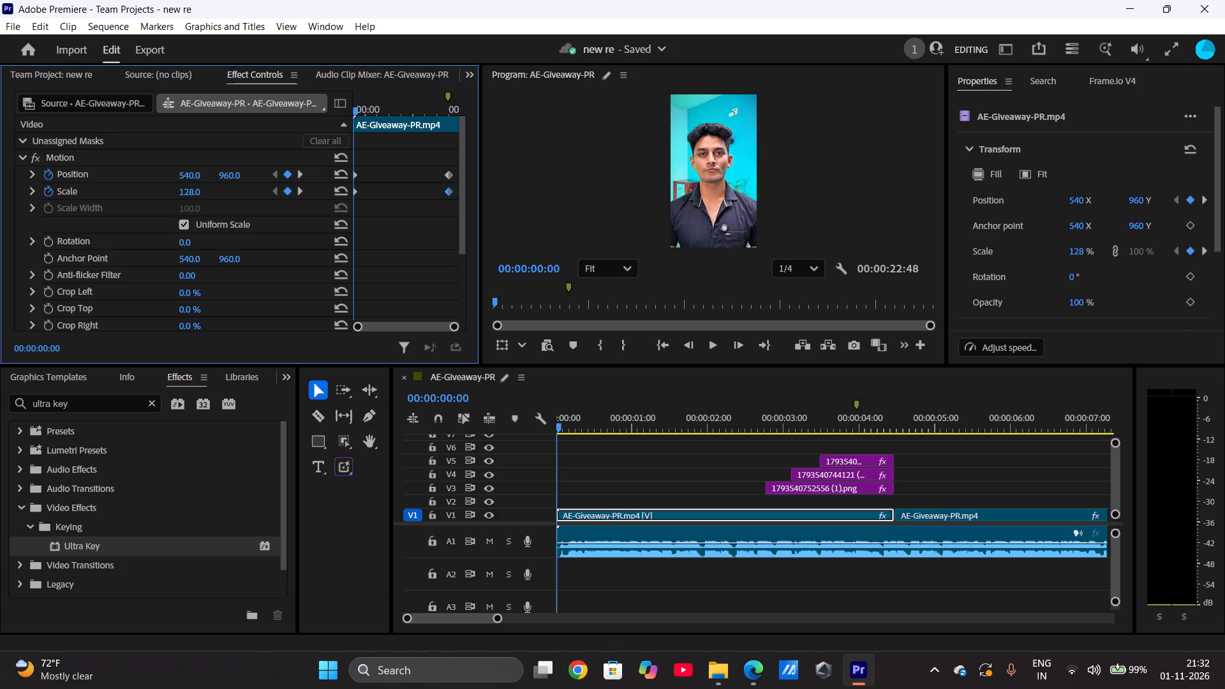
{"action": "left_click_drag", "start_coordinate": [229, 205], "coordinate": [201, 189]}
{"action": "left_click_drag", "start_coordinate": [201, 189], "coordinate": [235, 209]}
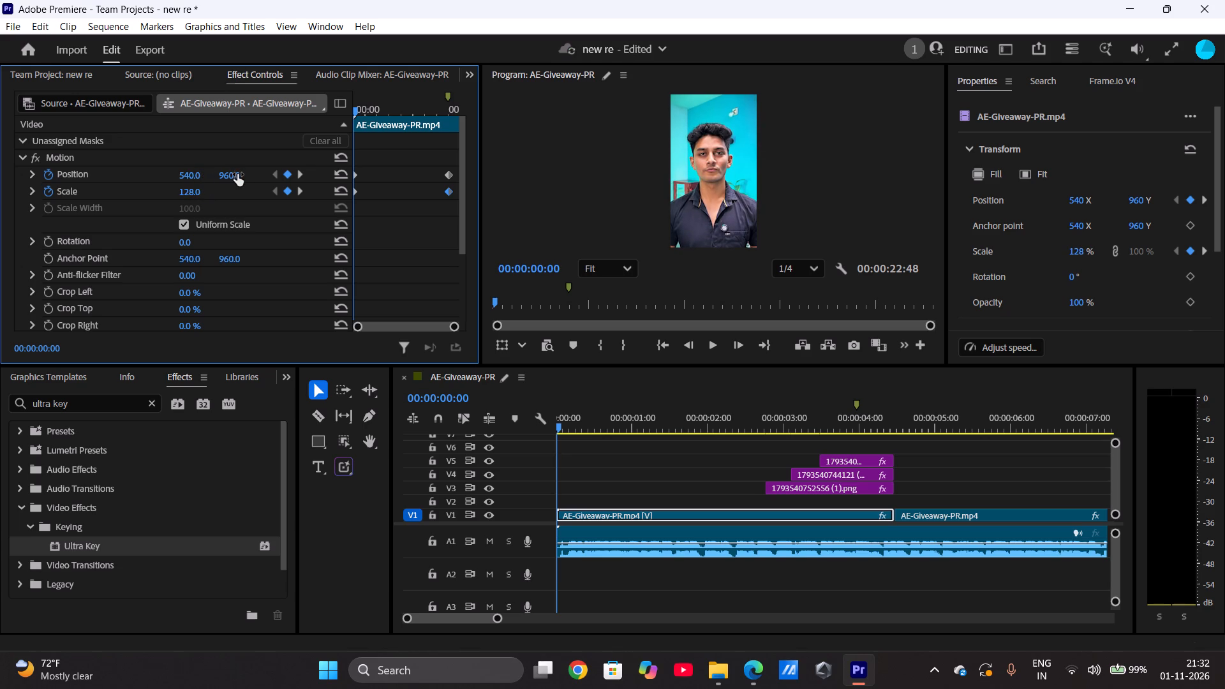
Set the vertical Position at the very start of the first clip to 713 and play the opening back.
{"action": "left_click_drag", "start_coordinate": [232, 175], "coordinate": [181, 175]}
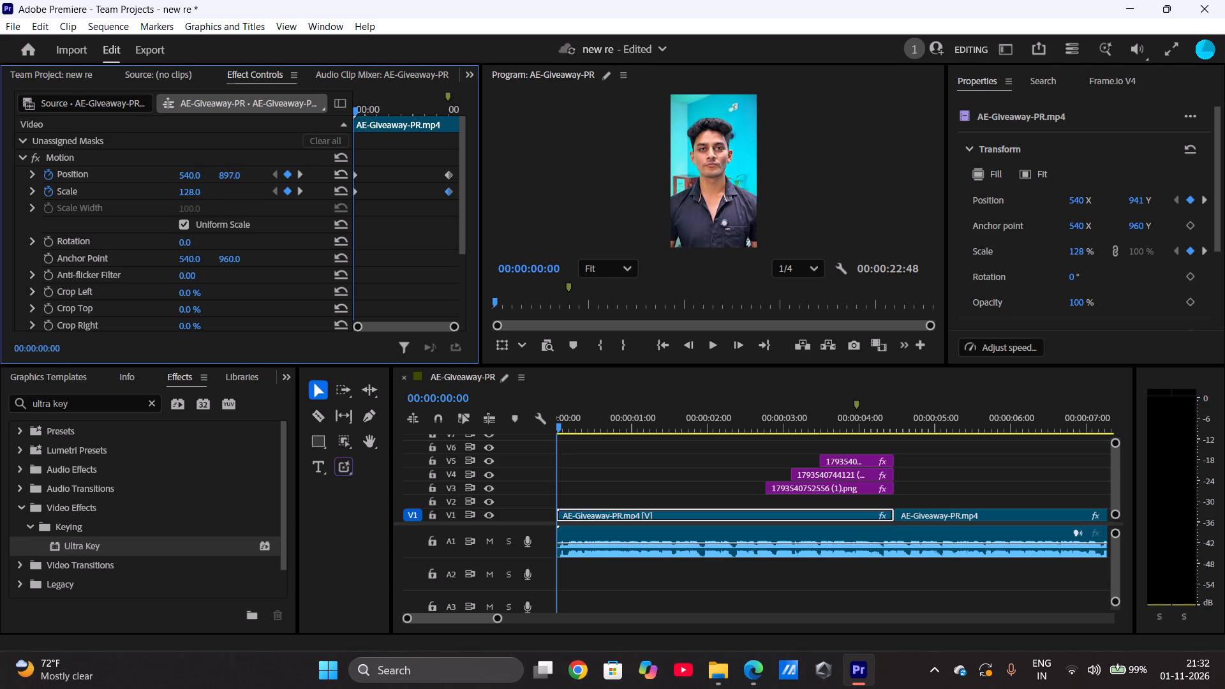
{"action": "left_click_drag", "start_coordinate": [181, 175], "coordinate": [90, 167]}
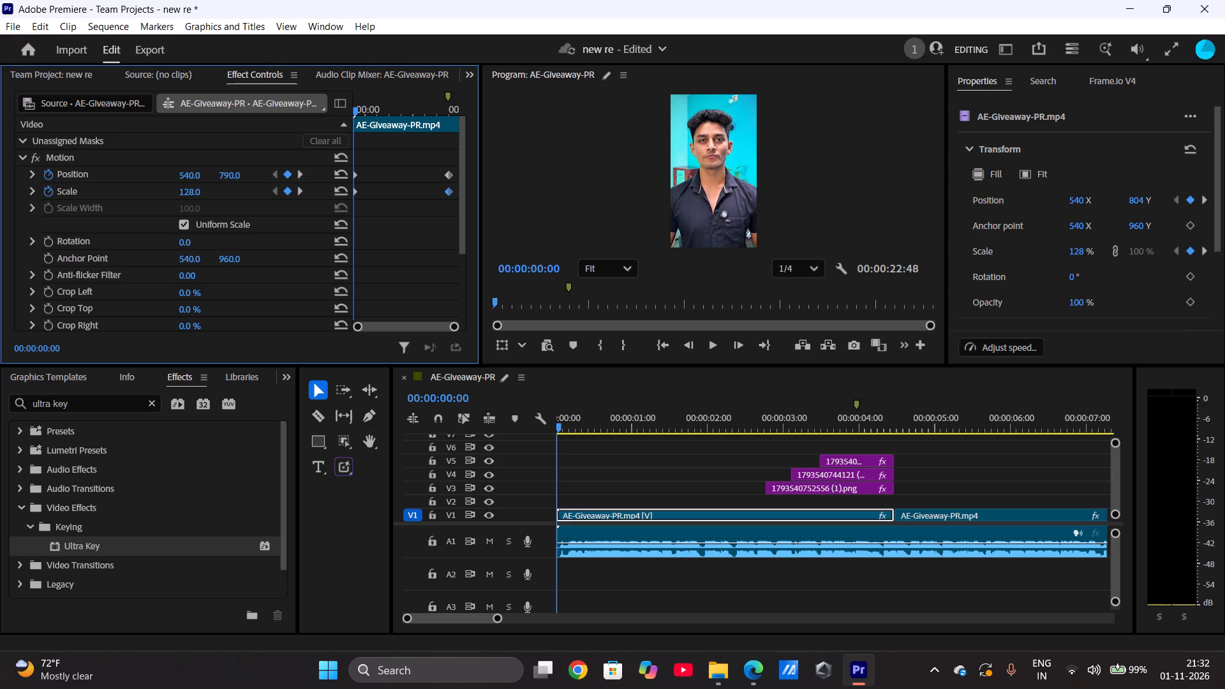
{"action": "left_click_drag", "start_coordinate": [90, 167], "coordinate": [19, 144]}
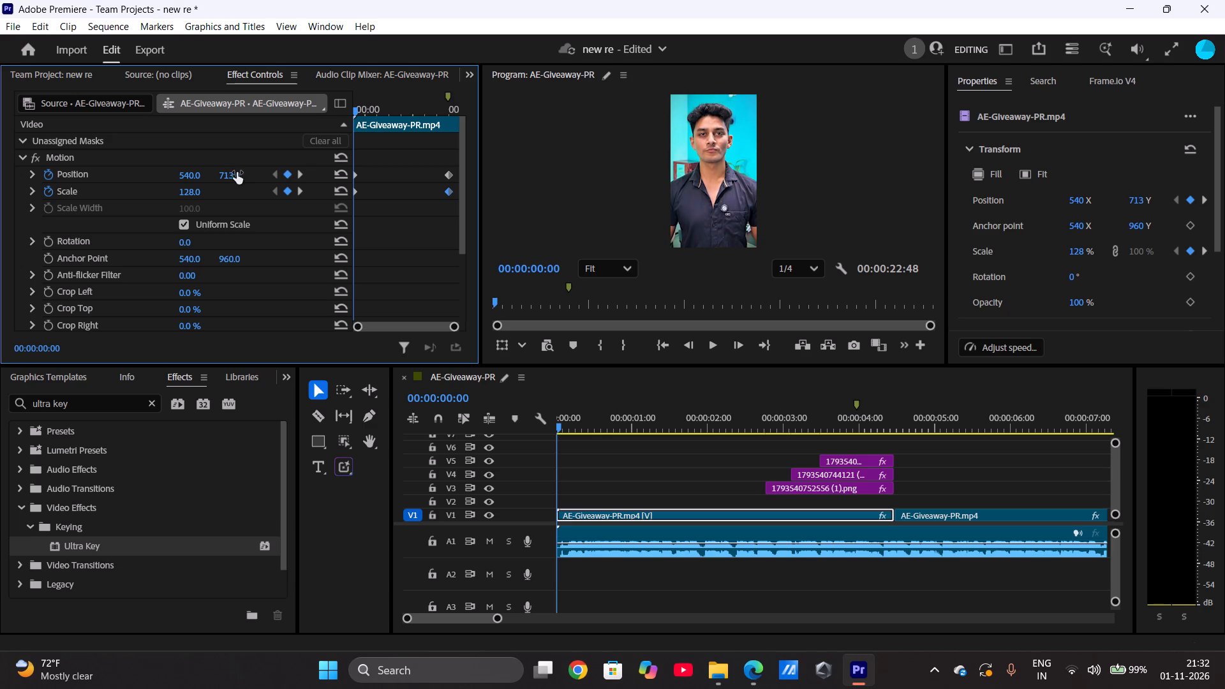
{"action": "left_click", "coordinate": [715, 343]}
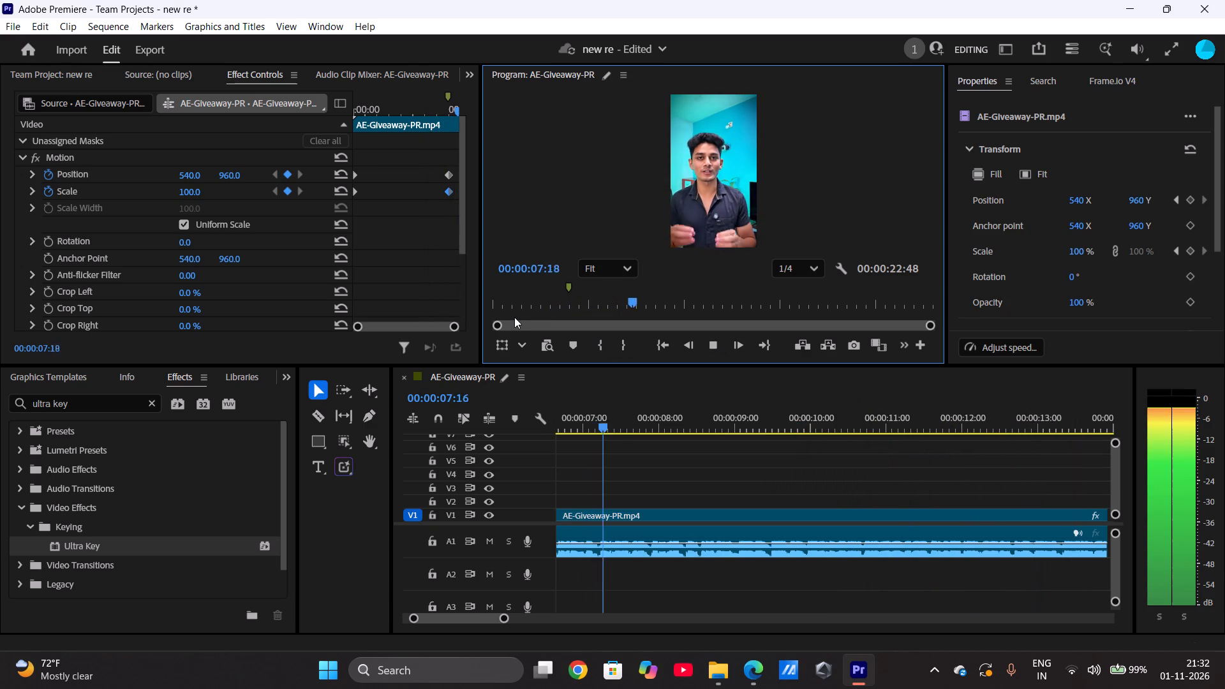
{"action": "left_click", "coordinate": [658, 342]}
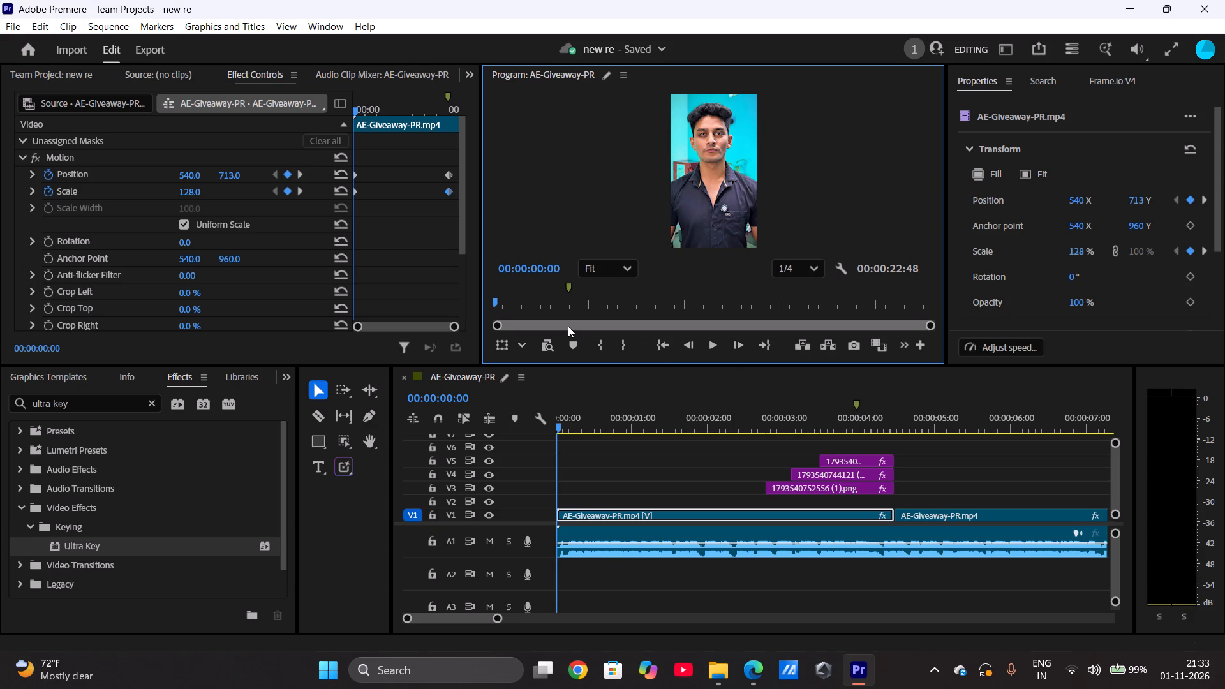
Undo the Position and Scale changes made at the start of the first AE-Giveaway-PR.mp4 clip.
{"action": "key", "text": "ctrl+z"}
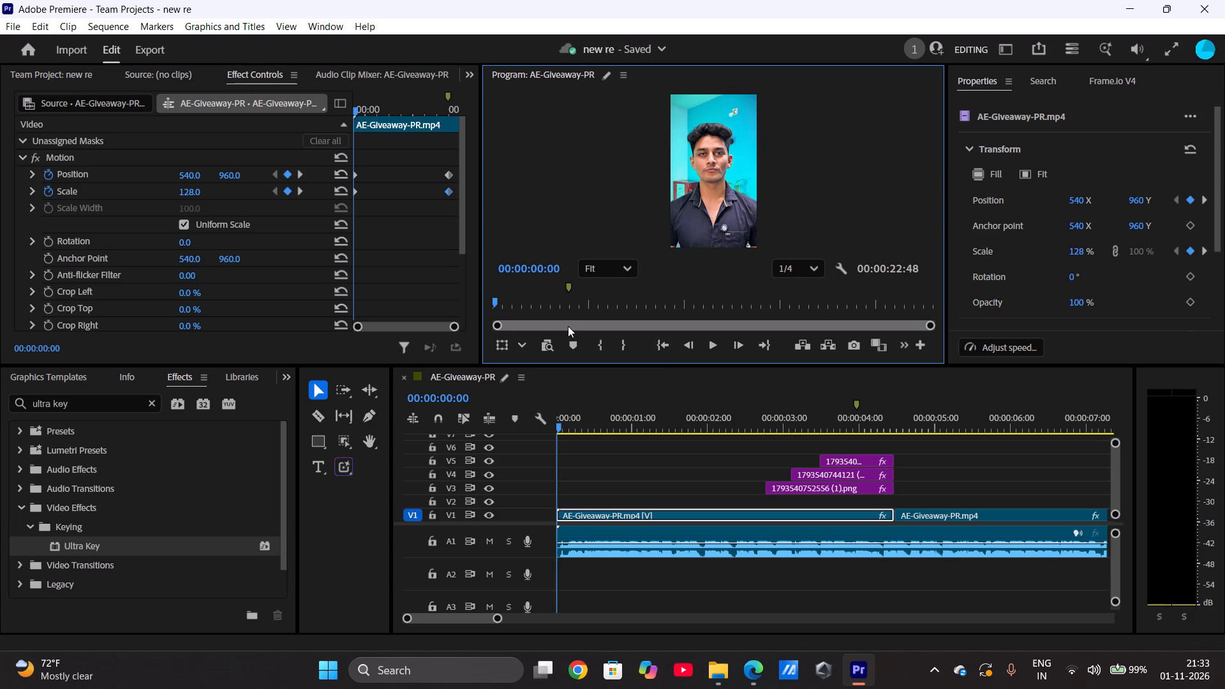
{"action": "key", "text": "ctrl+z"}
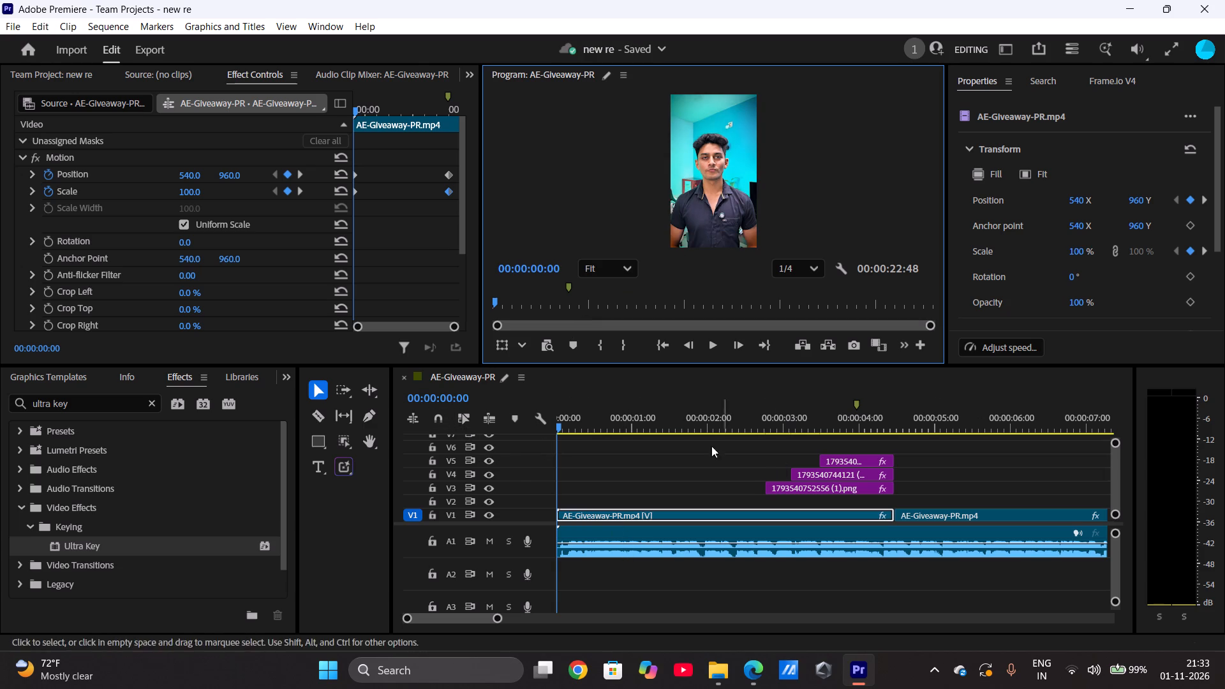
Add a Scale keyframe of 134 at 00:00:03:59 on the first AE-Giveaway-PR.mp4 clip, just before its 00:00:04:02 keyframe.
{"action": "left_click", "coordinate": [445, 190]}
{"action": "left_click", "coordinate": [446, 191]}
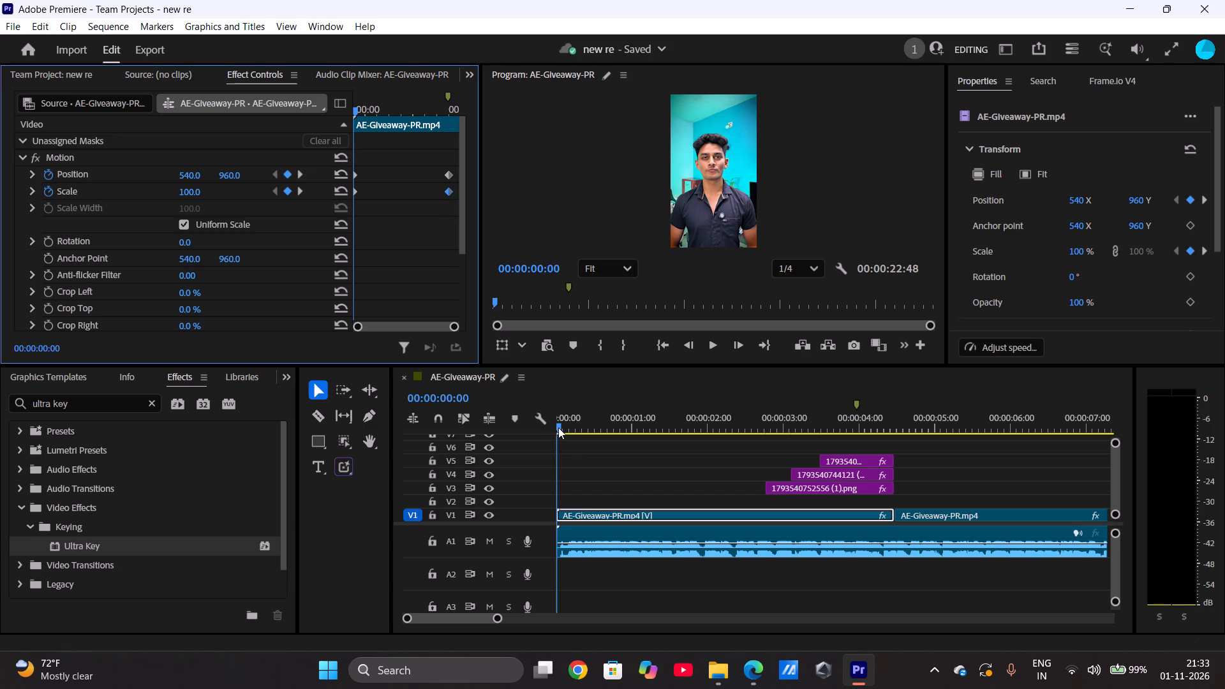
{"action": "left_click_drag", "start_coordinate": [560, 428], "coordinate": [768, 441]}
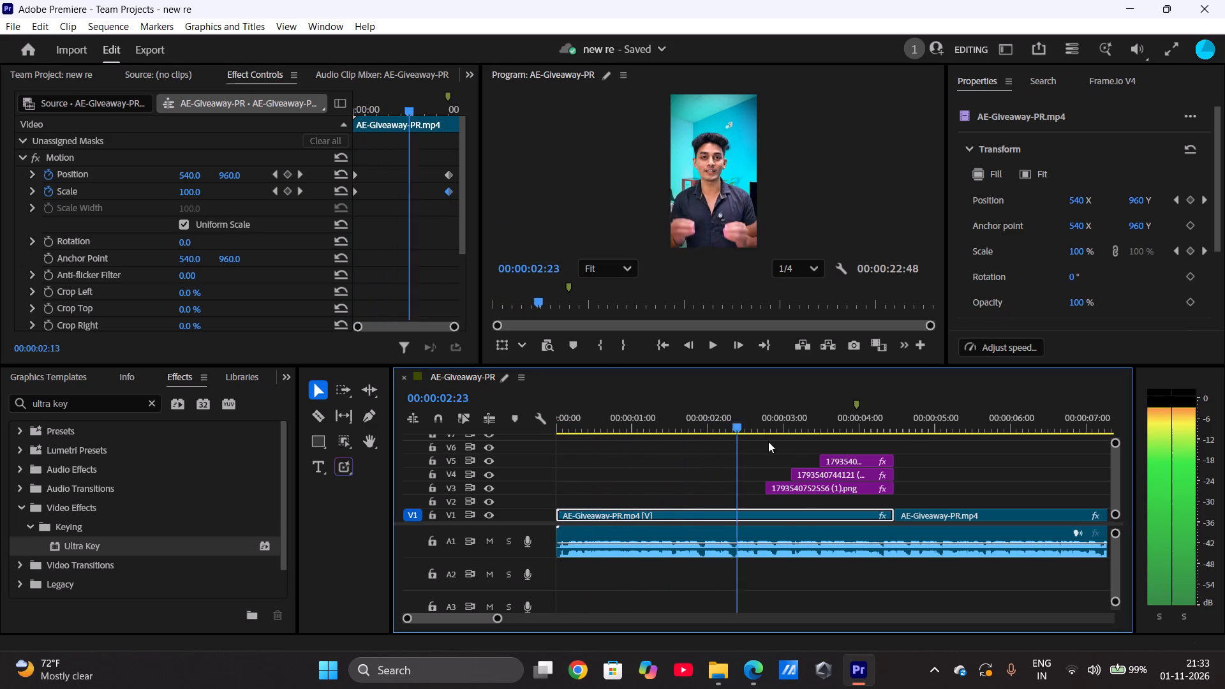
{"action": "left_click_drag", "start_coordinate": [768, 441], "coordinate": [862, 436]}
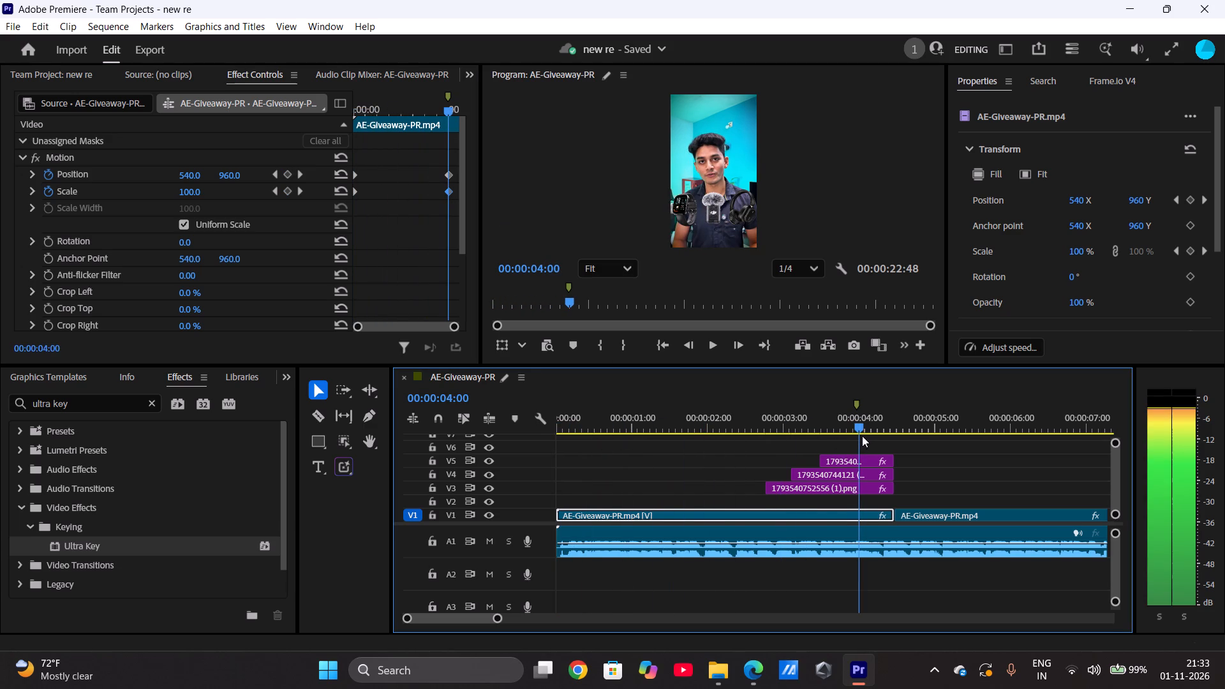
{"action": "left_click_drag", "start_coordinate": [862, 436], "coordinate": [860, 436]}
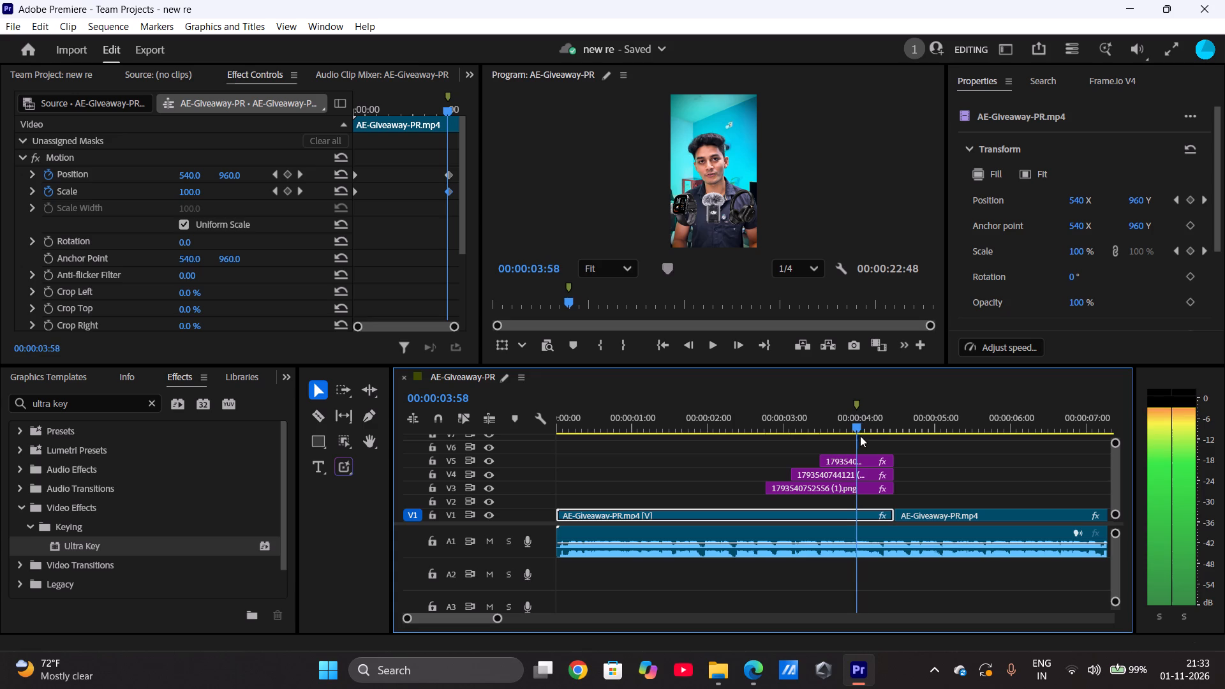
{"action": "left_click_drag", "start_coordinate": [860, 436], "coordinate": [861, 435]}
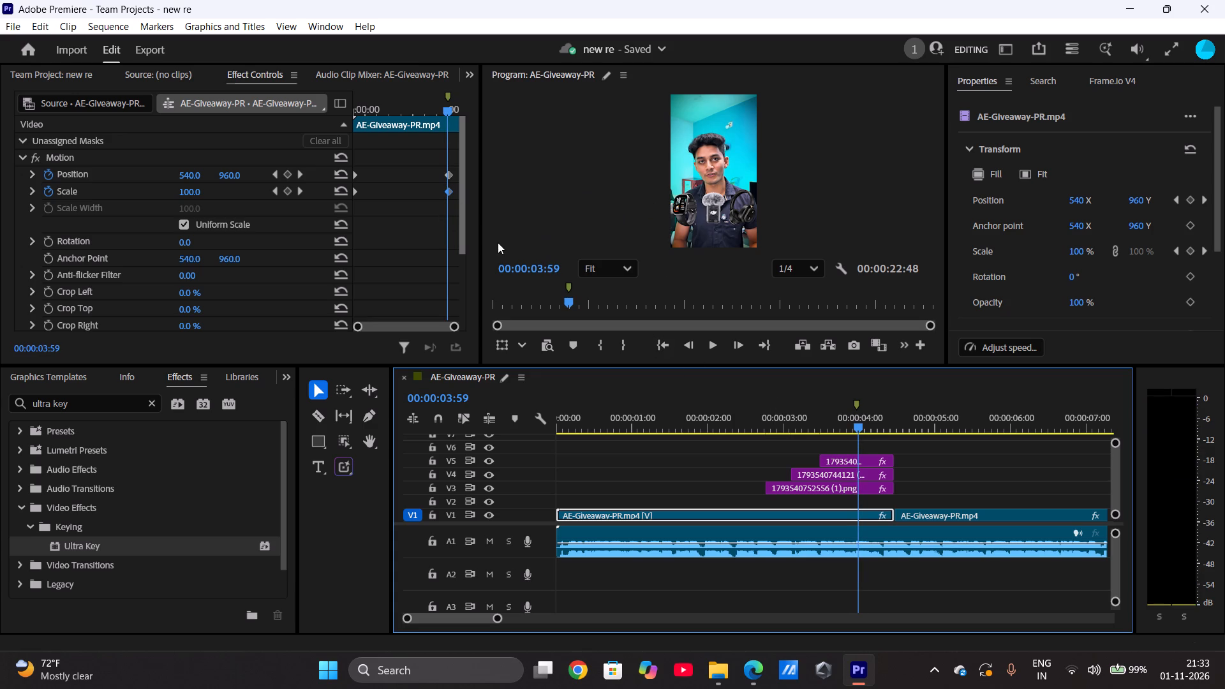
{"action": "left_click_drag", "start_coordinate": [184, 193], "coordinate": [190, 191]}
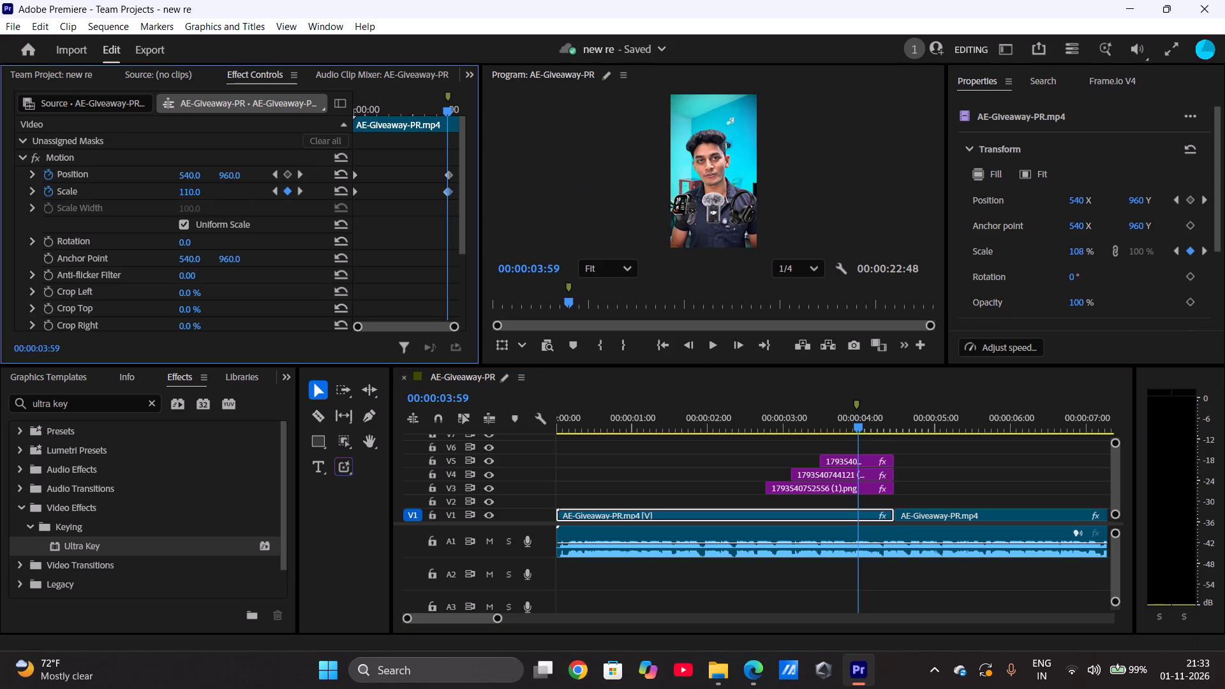
{"action": "left_click_drag", "start_coordinate": [190, 191], "coordinate": [219, 198]}
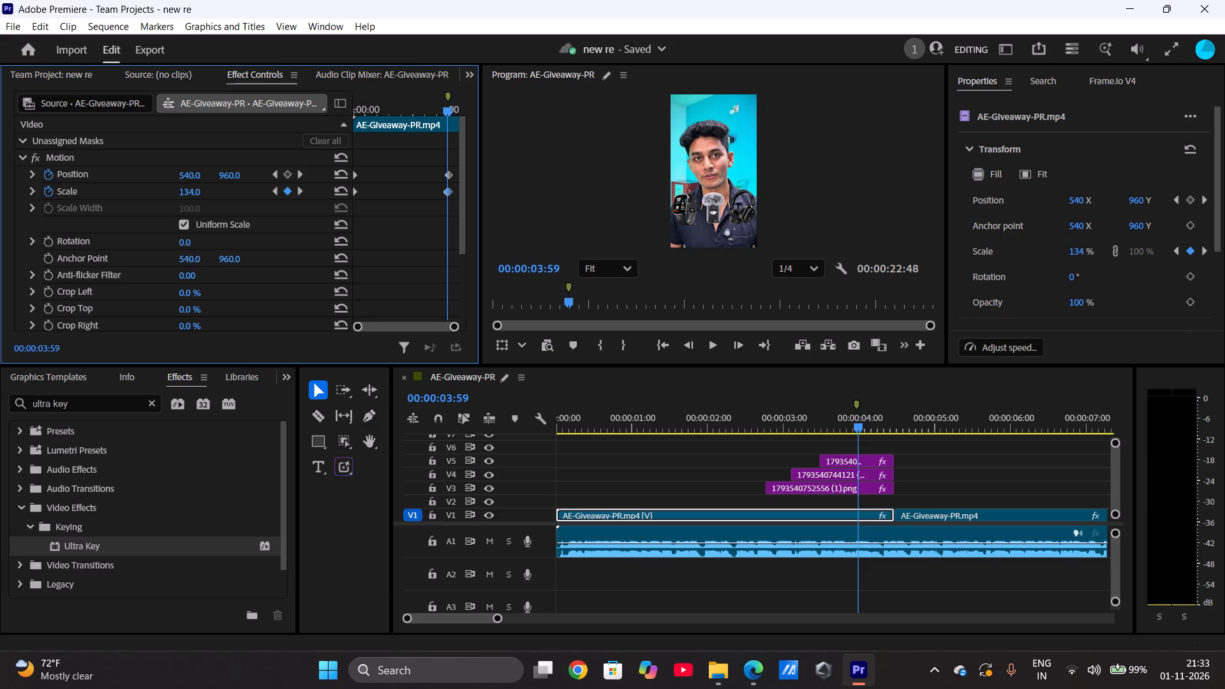
Raise the Scale keyframe at 00:00:03:59 on the first AE-Giveaway-PR.mp4 clip to 137.
{"action": "left_click_drag", "start_coordinate": [219, 198], "coordinate": [224, 200]}
{"action": "left_click_drag", "start_coordinate": [224, 200], "coordinate": [228, 202]}
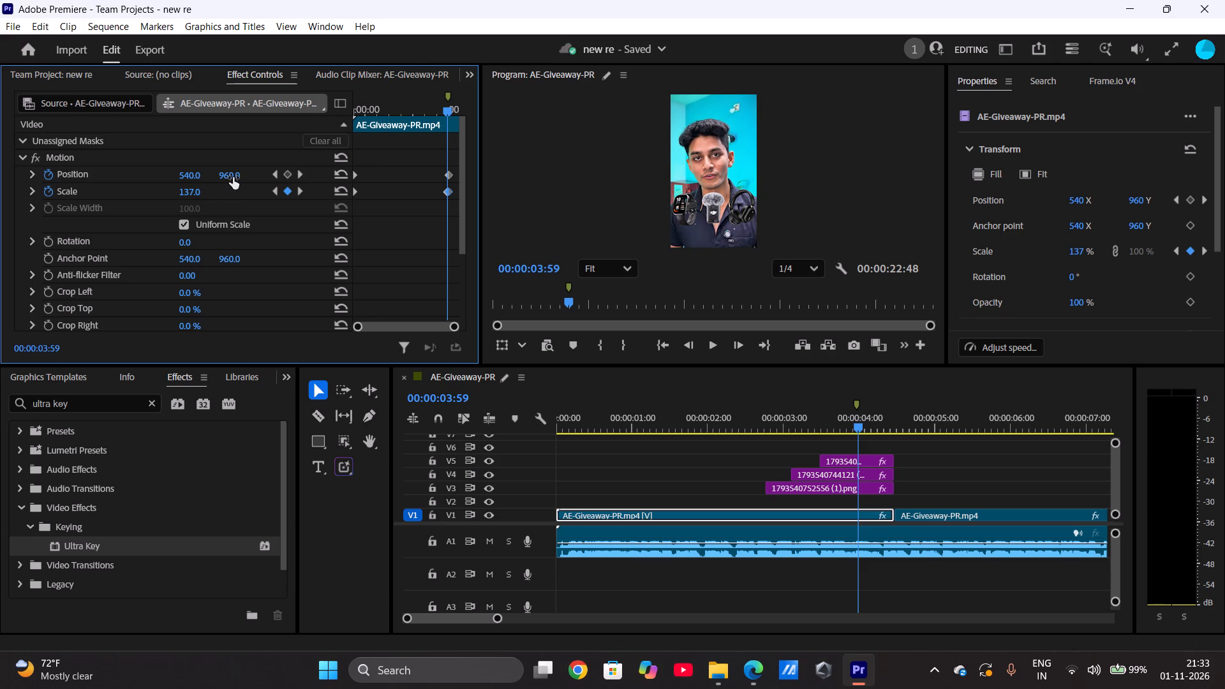
Set the first clip's vertical Position at 00:00:03:59 to 777 and play the opening back from the start.
{"action": "left_click_drag", "start_coordinate": [233, 177], "coordinate": [207, 177]}
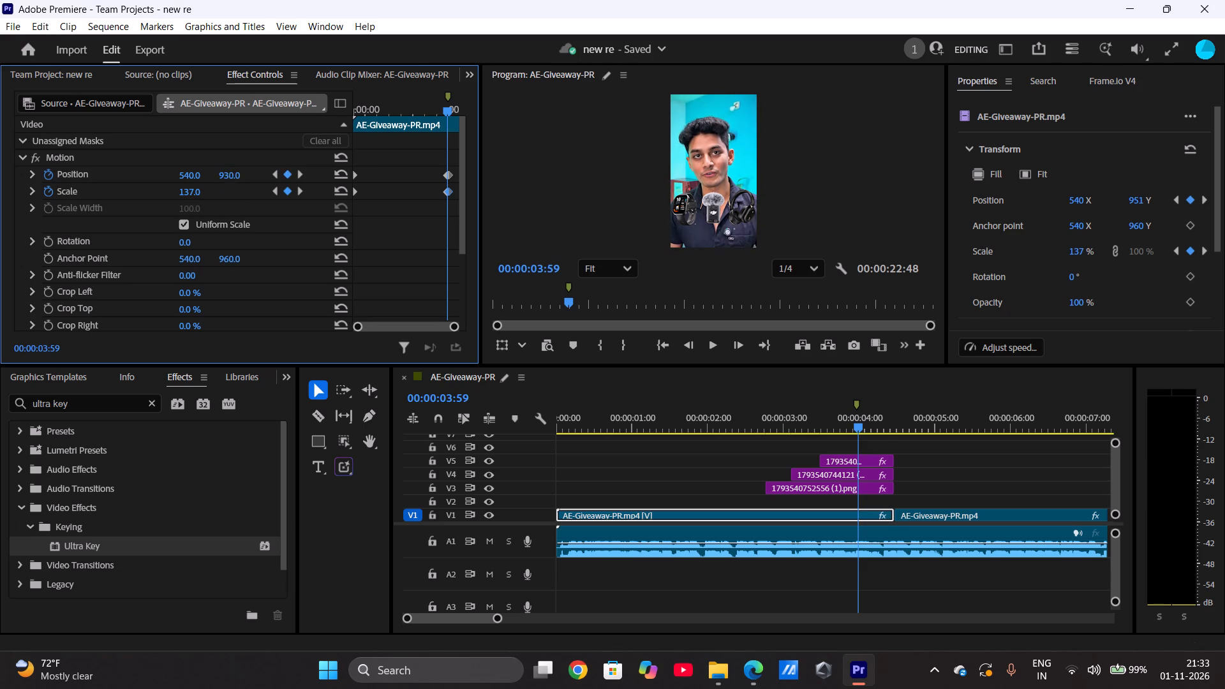
{"action": "left_click_drag", "start_coordinate": [207, 177], "coordinate": [105, 157]}
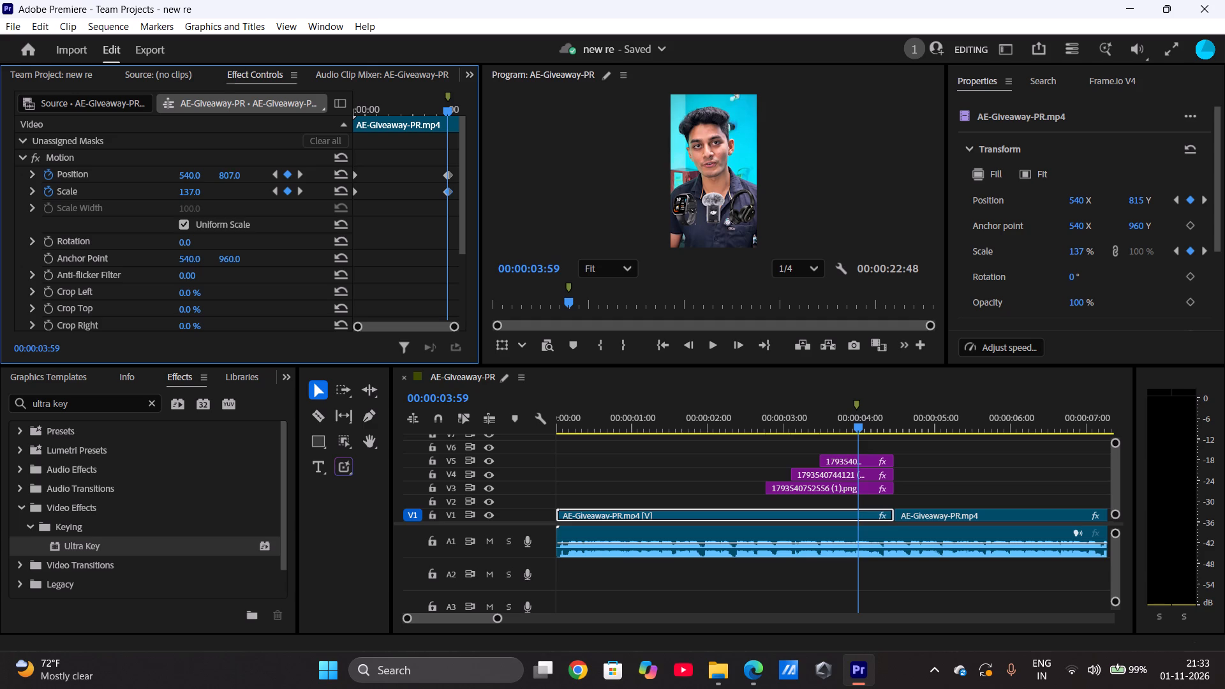
{"action": "left_click_drag", "start_coordinate": [105, 157], "coordinate": [77, 151]}
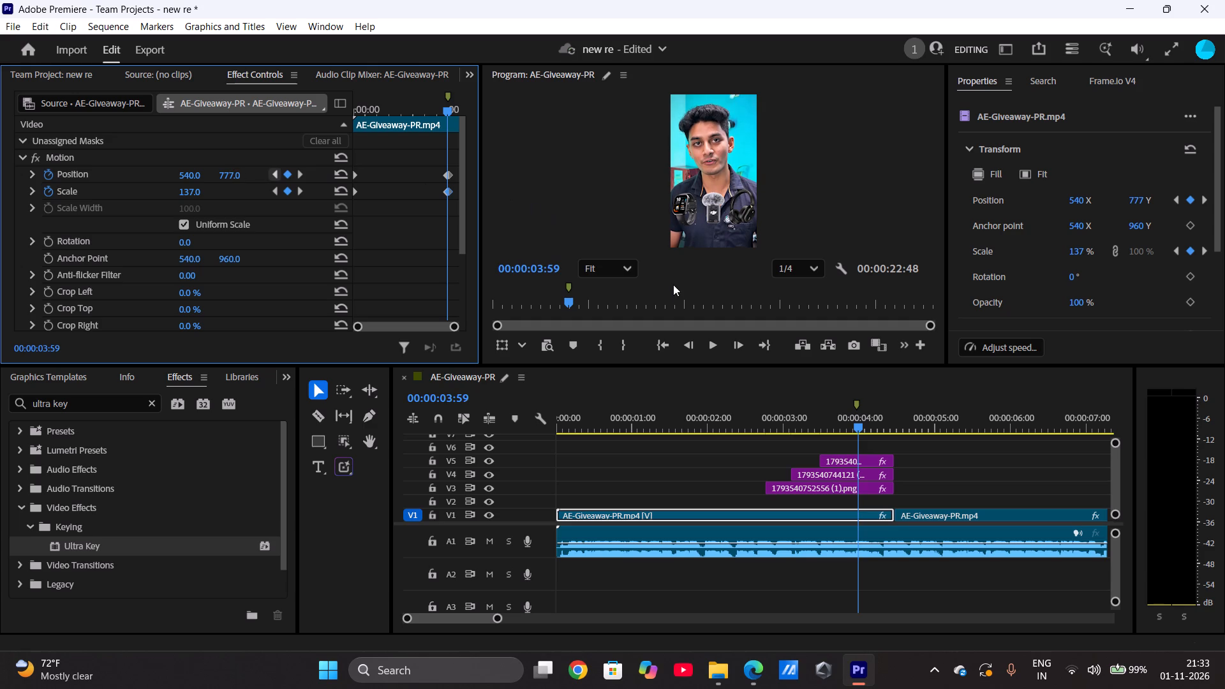
{"action": "left_click", "coordinate": [661, 350]}
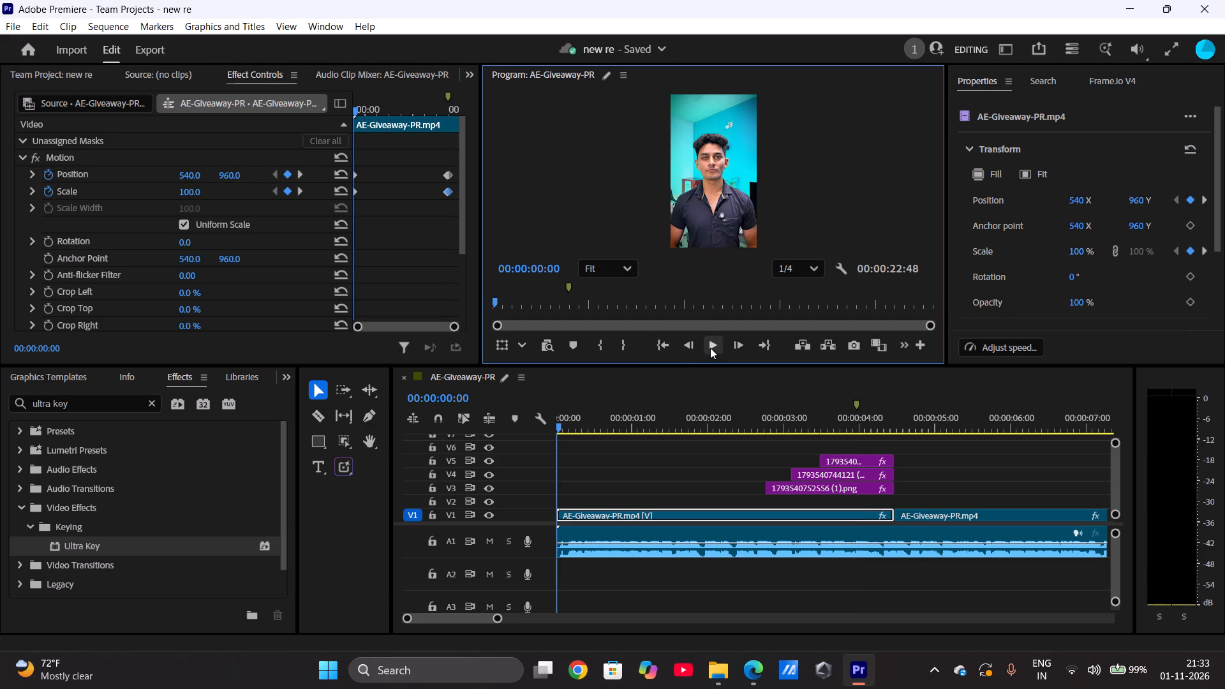
{"action": "left_click", "coordinate": [710, 348]}
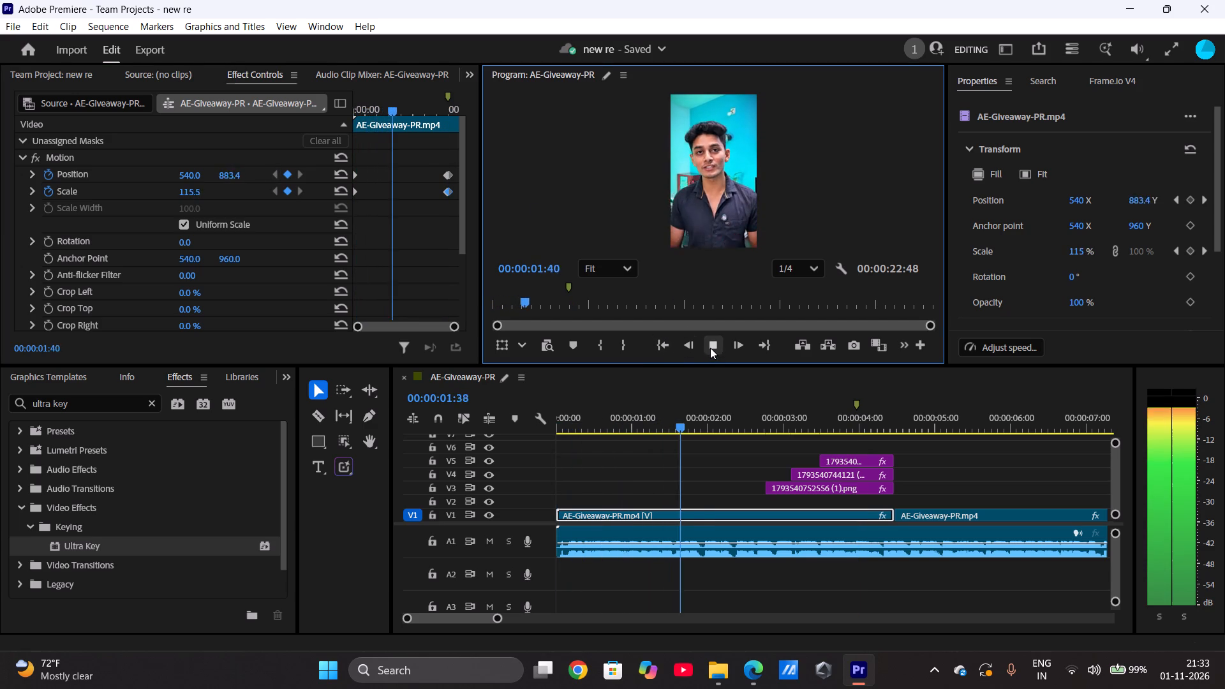
Apply Ease Out to the first clip's Scale keyframes at its start and around 00:00:03:59.
{"action": "left_click", "coordinate": [353, 191]}
{"action": "left_click", "coordinate": [663, 352]}
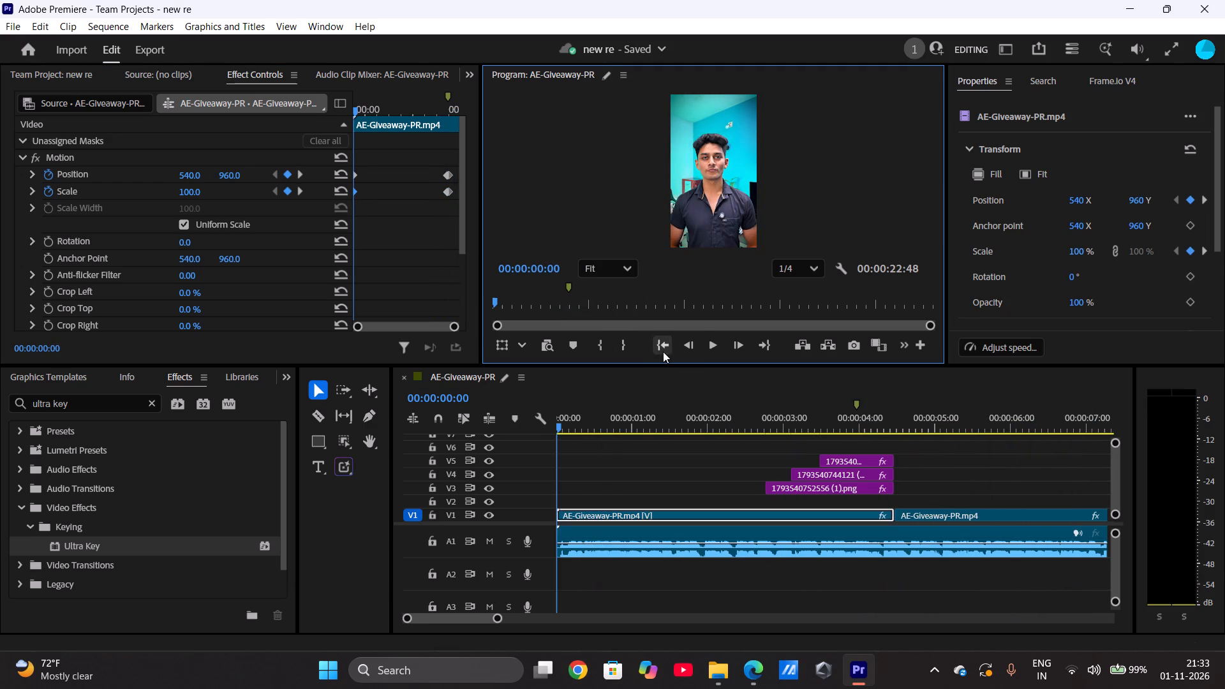
{"action": "left_click", "coordinate": [445, 191]}
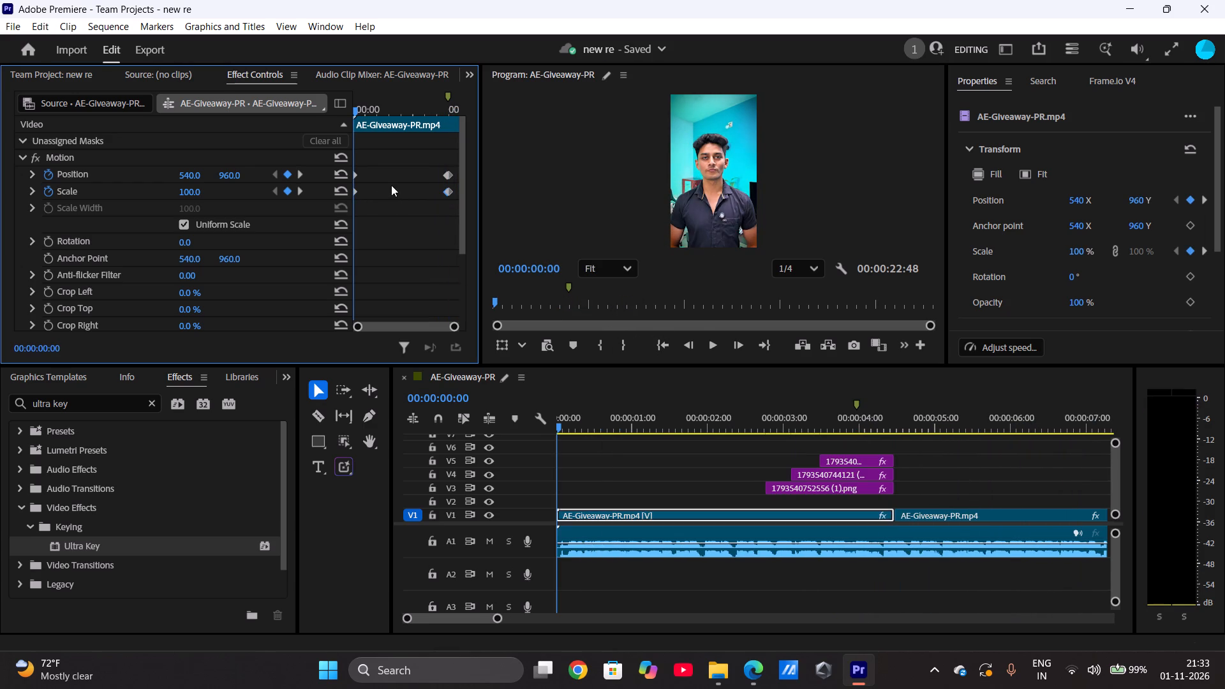
{"action": "left_click", "coordinate": [353, 188]}
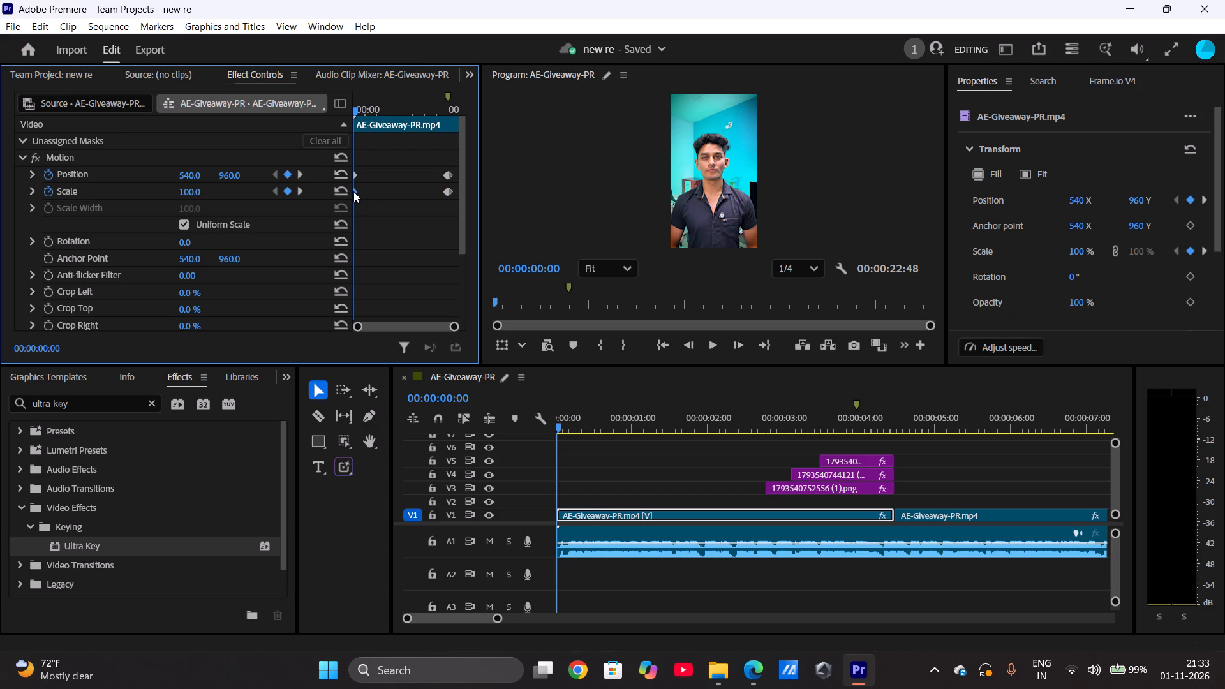
{"action": "left_click", "coordinate": [353, 191]}
{"action": "left_click", "coordinate": [447, 193], "text": "shift"}
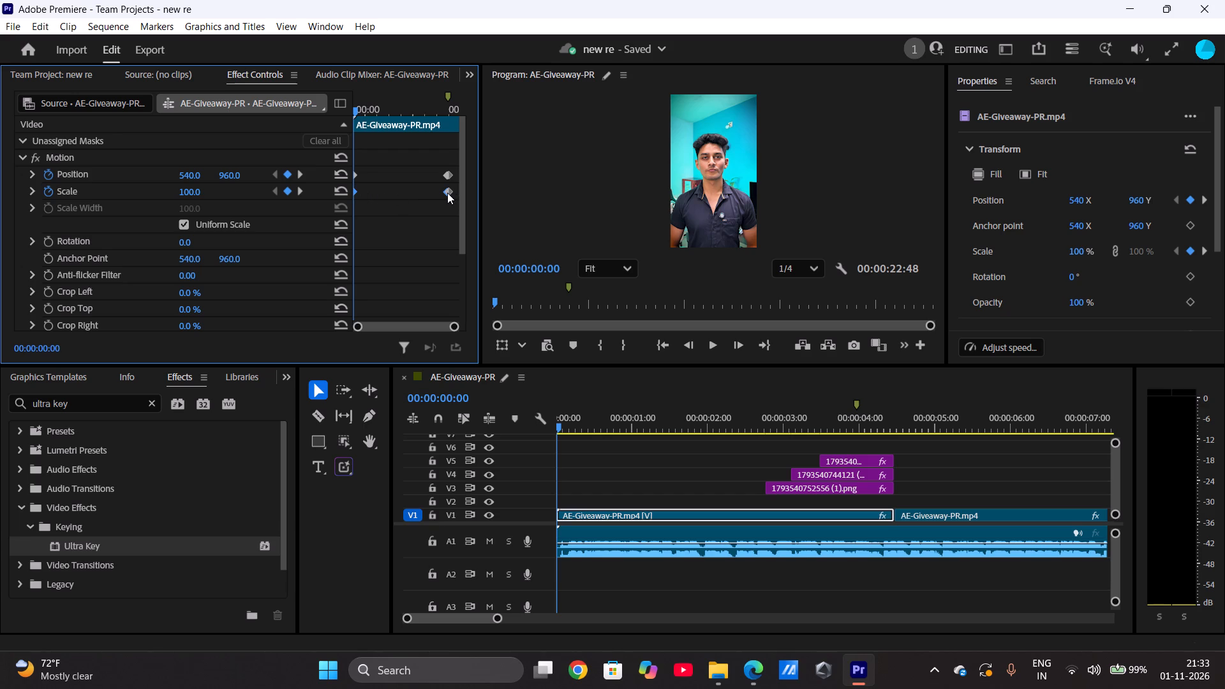
{"action": "left_click", "coordinate": [447, 193], "text": "shift"}
{"action": "left_click", "coordinate": [447, 193], "text": "shift"}
{"action": "right_click", "coordinate": [447, 193]}
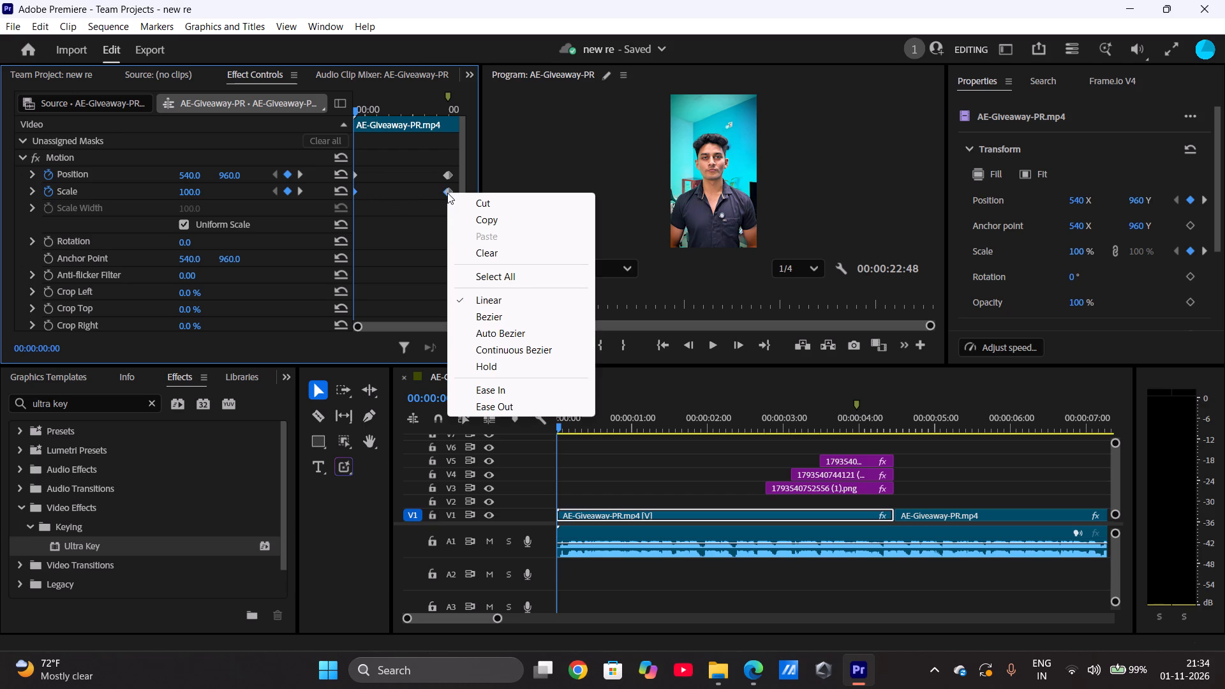
{"action": "left_click", "coordinate": [496, 406]}
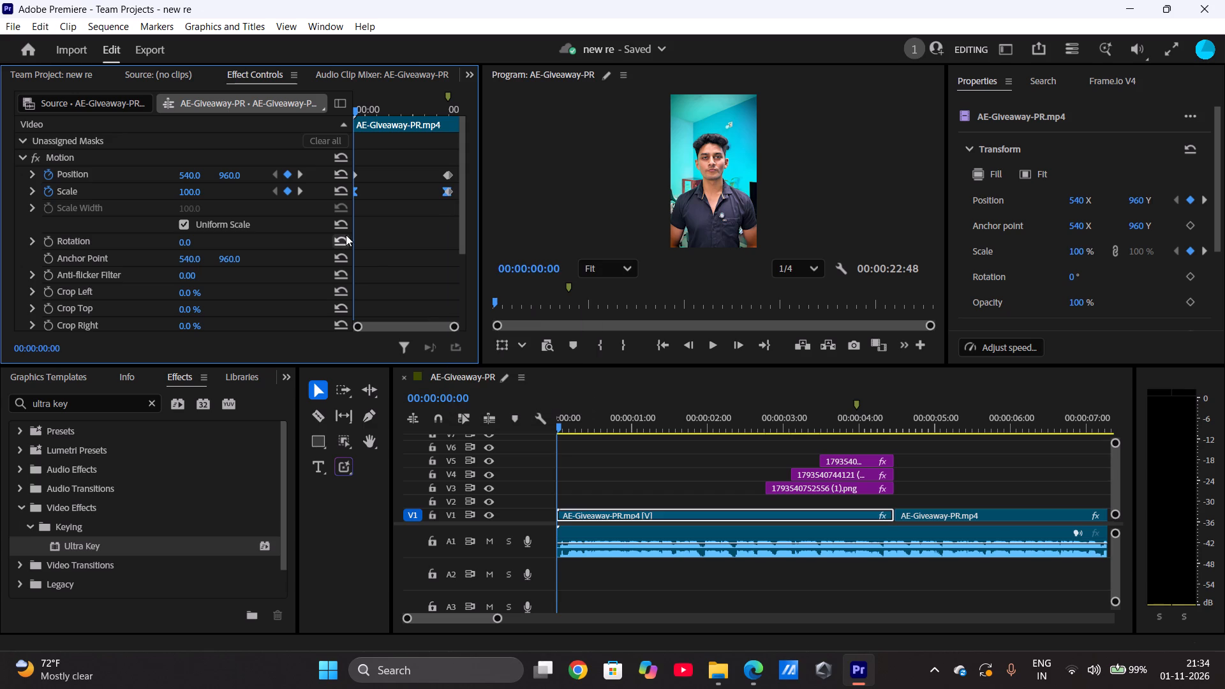
Set the spatial interpolation of the first clip's start and end Position keyframes to Auto Bezier, then play the opening back.
{"action": "left_click", "coordinate": [355, 177]}
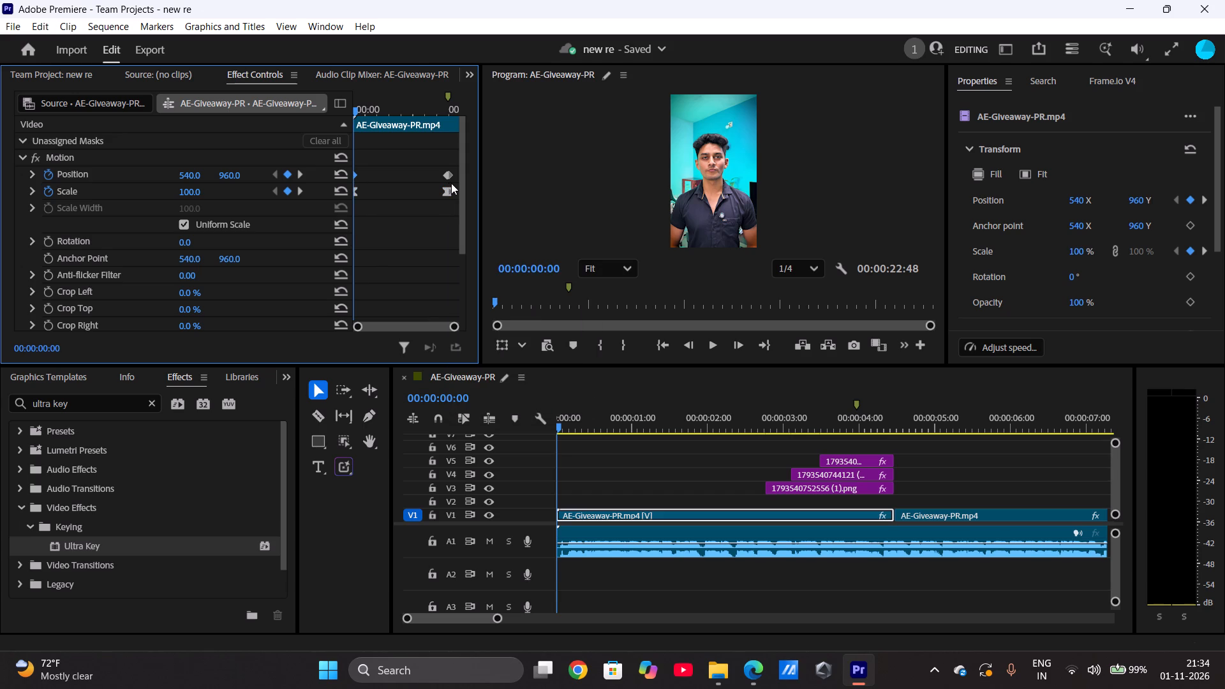
{"action": "left_click", "coordinate": [445, 172], "text": "shift"}
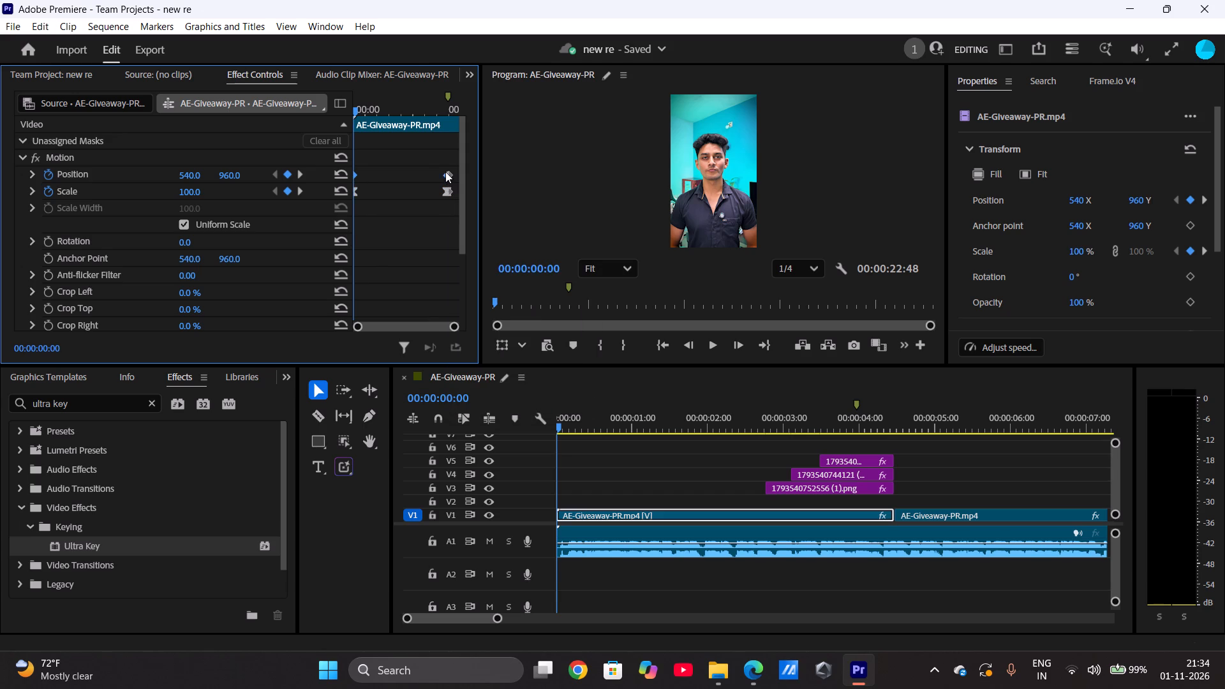
{"action": "right_click", "coordinate": [449, 175], "text": "shift"}
{"action": "left_click", "coordinate": [449, 174], "text": "shift"}
{"action": "right_click", "coordinate": [449, 174], "text": "shift"}
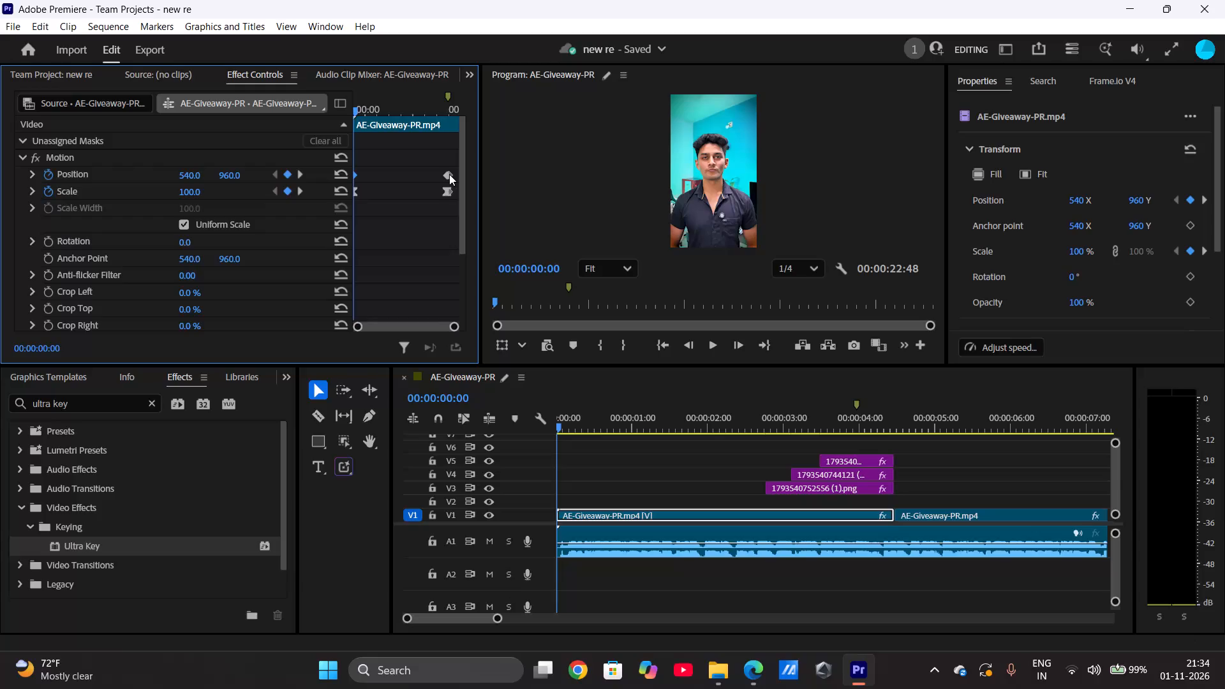
{"action": "left_click", "coordinate": [449, 174], "text": "shift"}
{"action": "left_click", "coordinate": [449, 174], "text": "shift"}
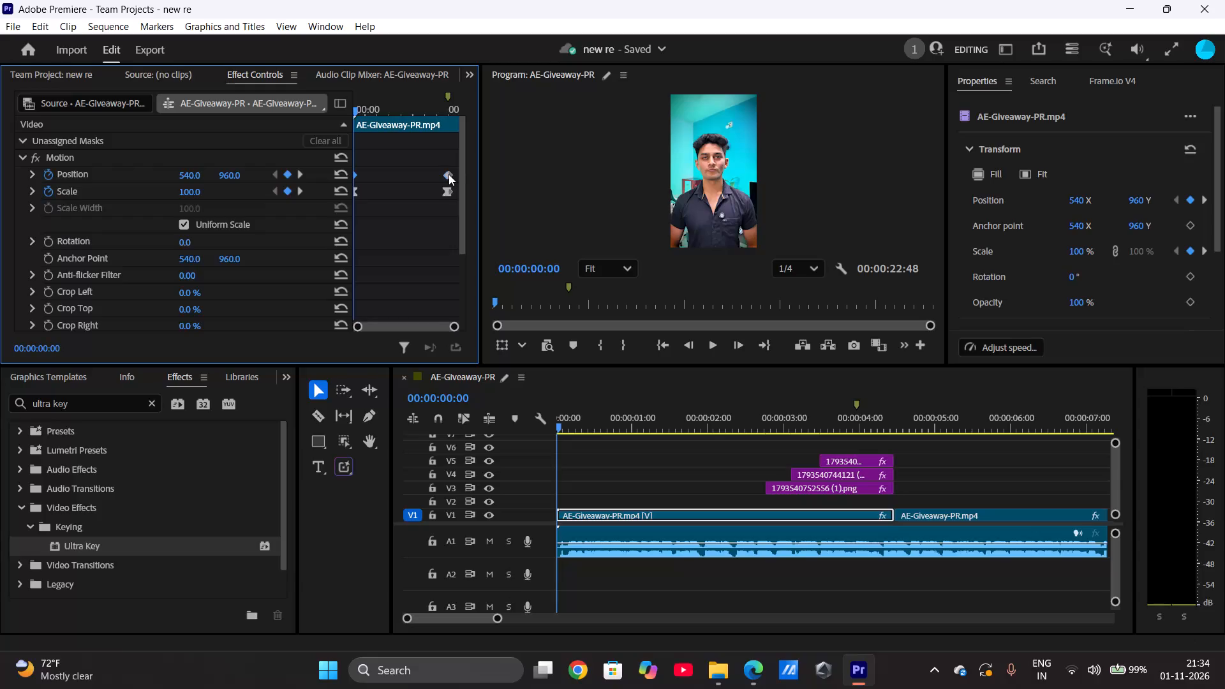
{"action": "left_click", "coordinate": [449, 174], "text": "shift"}
{"action": "left_click", "coordinate": [449, 174], "text": "shift"}
{"action": "left_click", "coordinate": [449, 174], "text": "shift"}
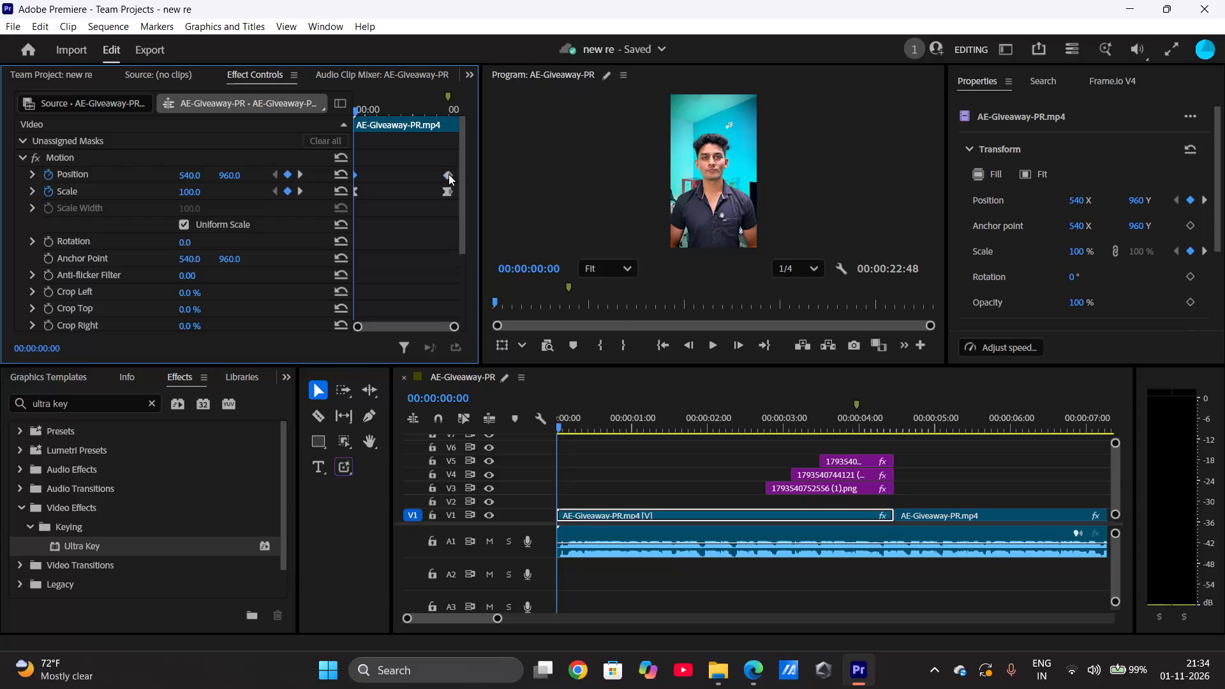
{"action": "right_click", "coordinate": [449, 174], "text": "shift"}
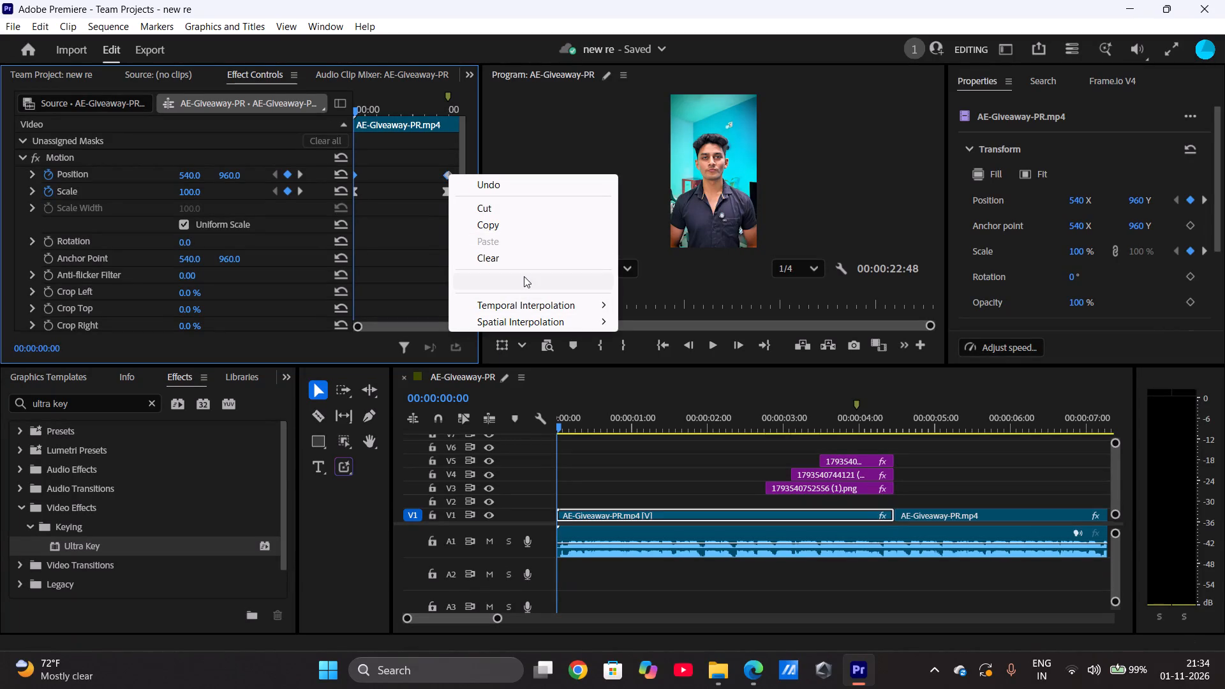
{"action": "left_click", "coordinate": [521, 327]}
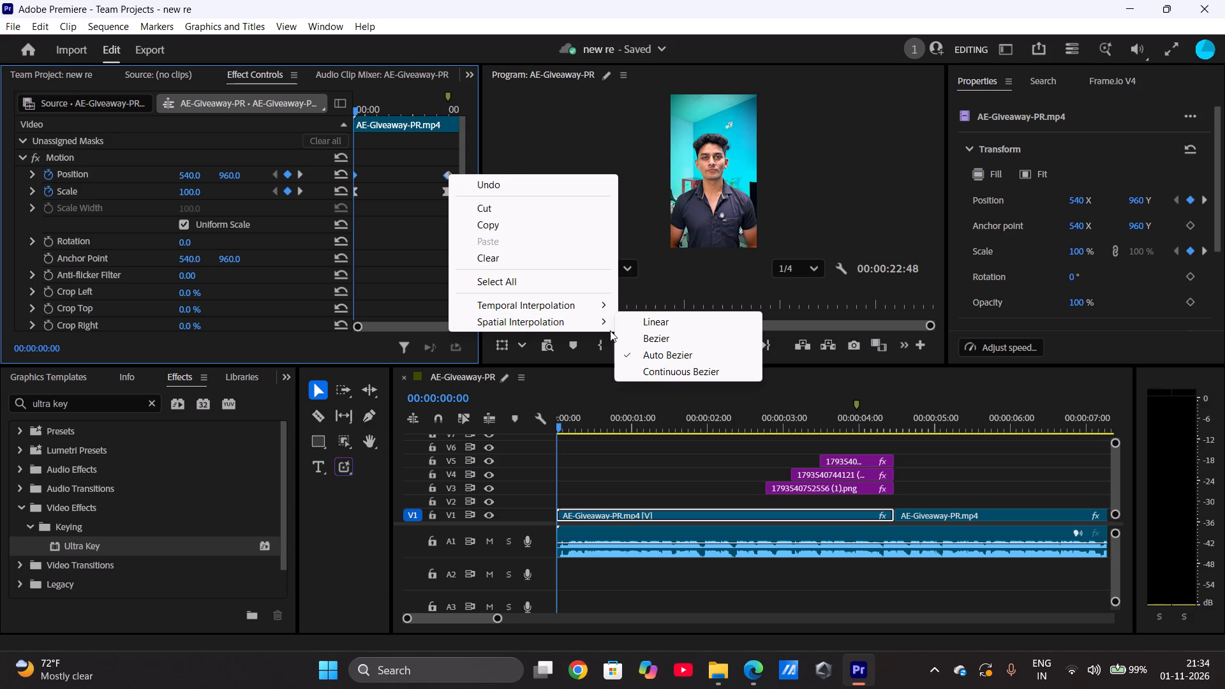
{"action": "left_click", "coordinate": [663, 354]}
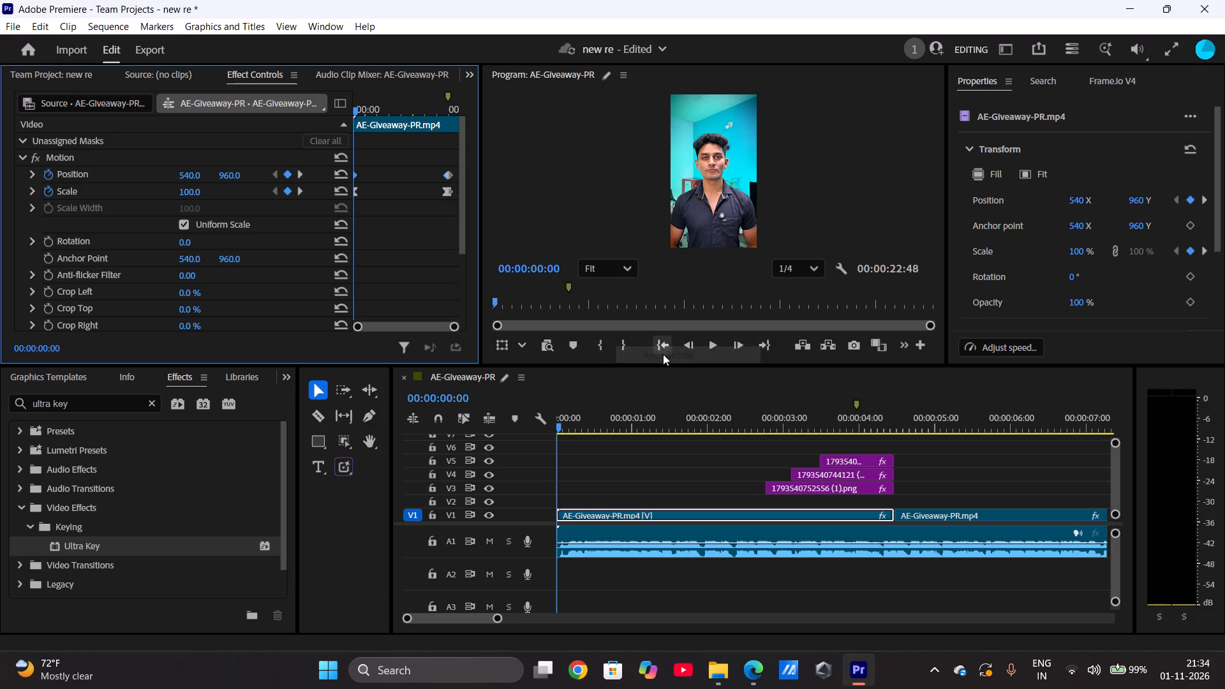
{"action": "left_click", "coordinate": [417, 244]}
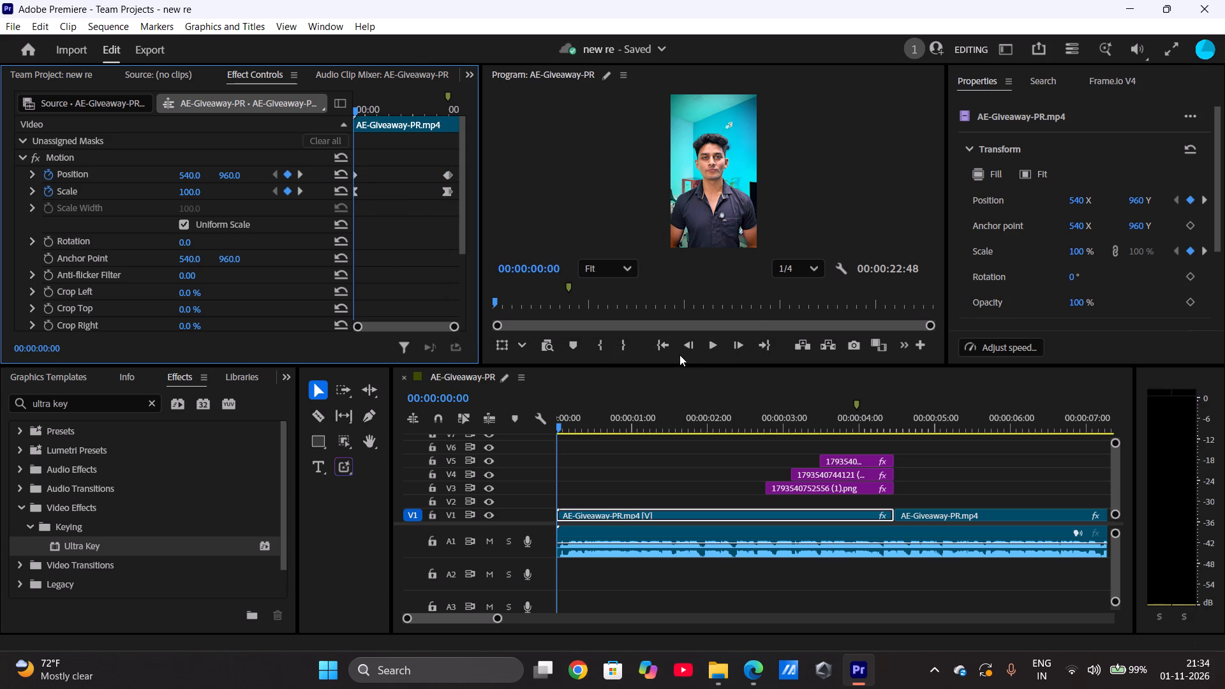
{"action": "left_click", "coordinate": [709, 339]}
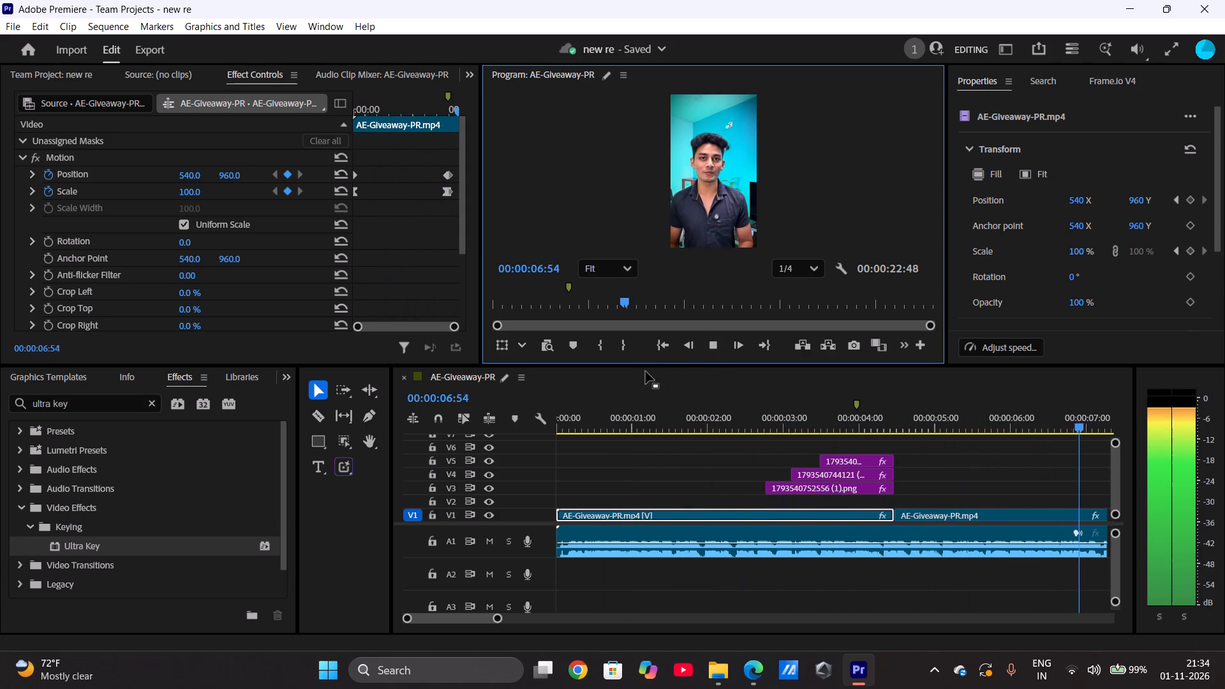
{"action": "left_click", "coordinate": [659, 348]}
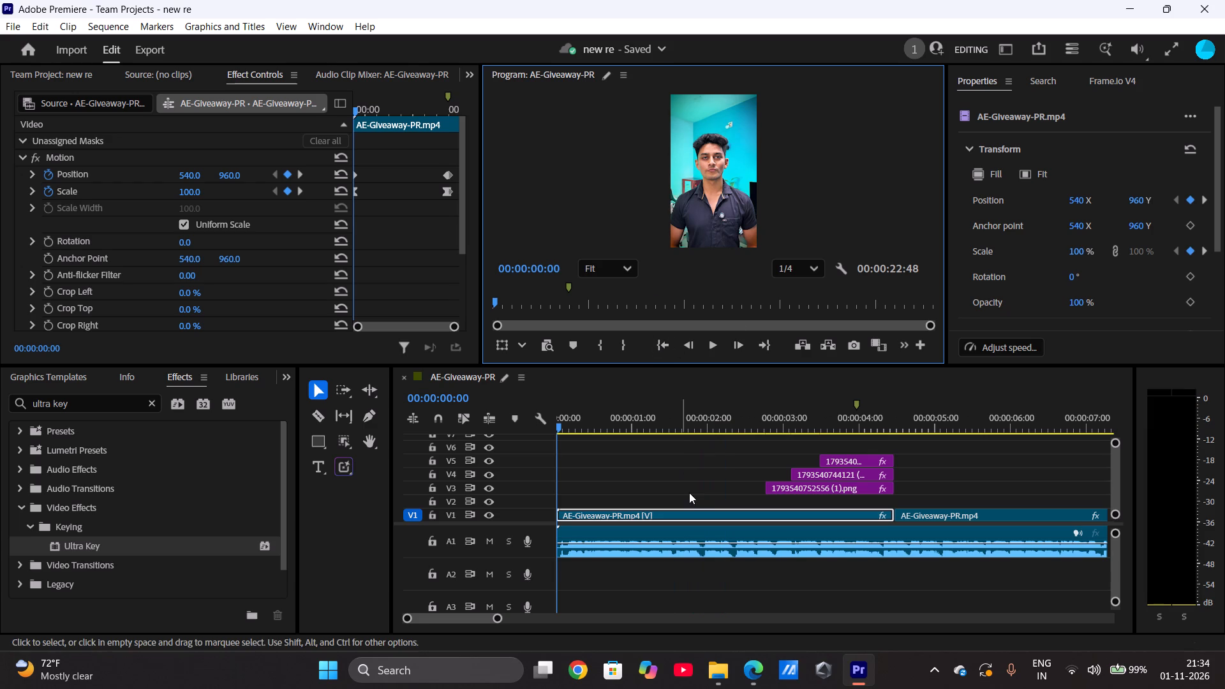
{"action": "left_click", "coordinate": [738, 623]}
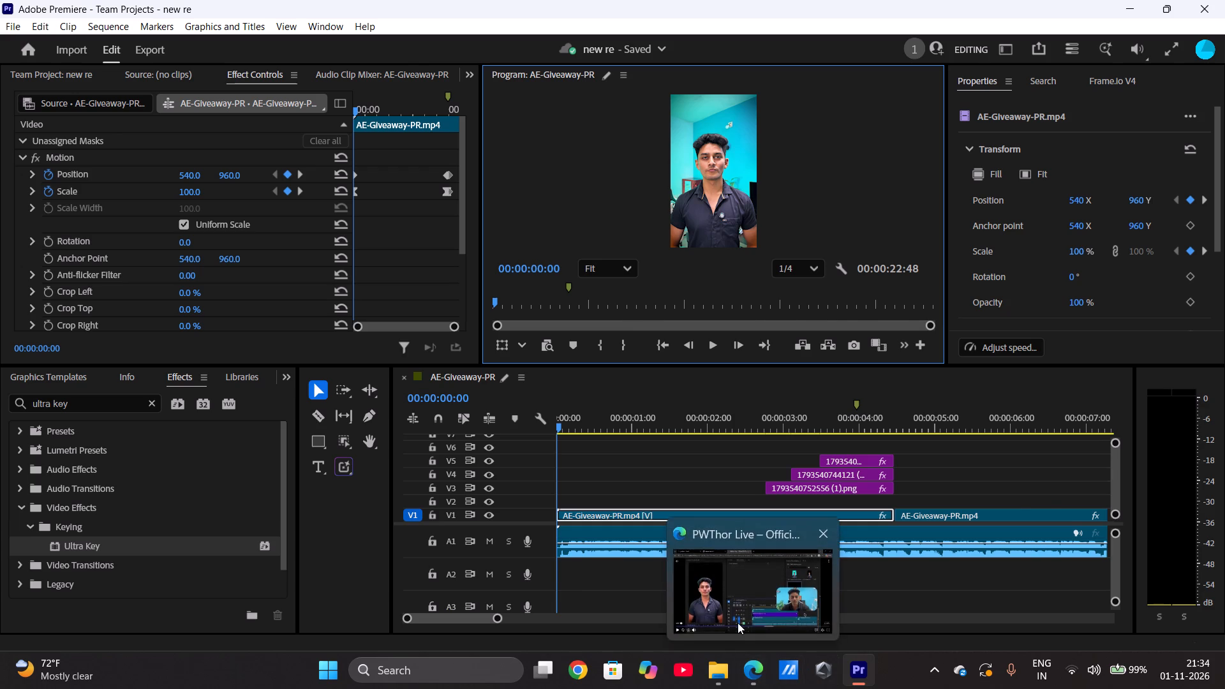
{"action": "left_click", "coordinate": [23, 625]}
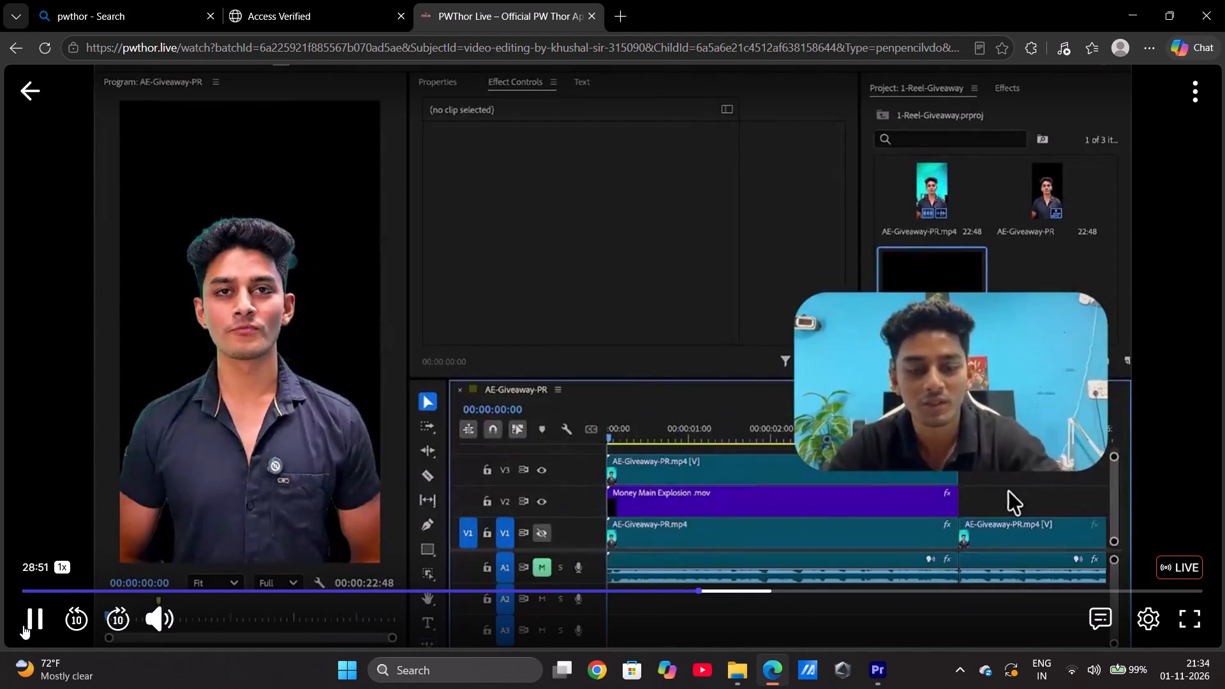
{"action": "left_click", "coordinate": [750, 589]}
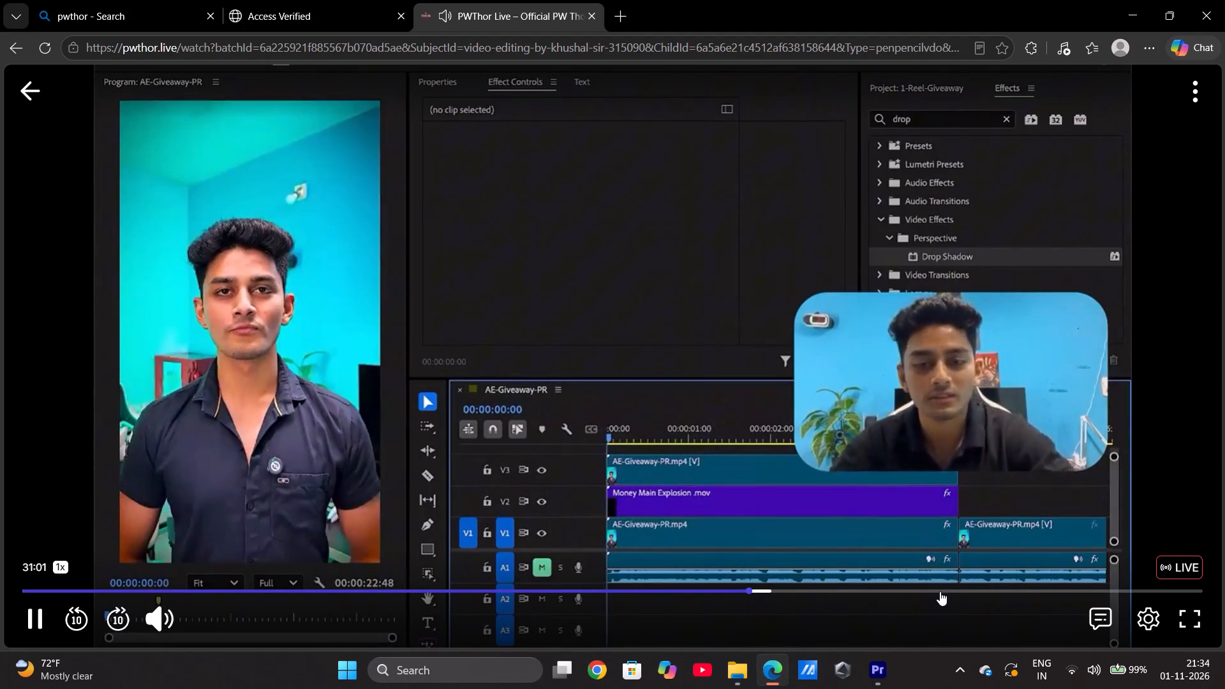
{"action": "left_click", "coordinate": [969, 591]}
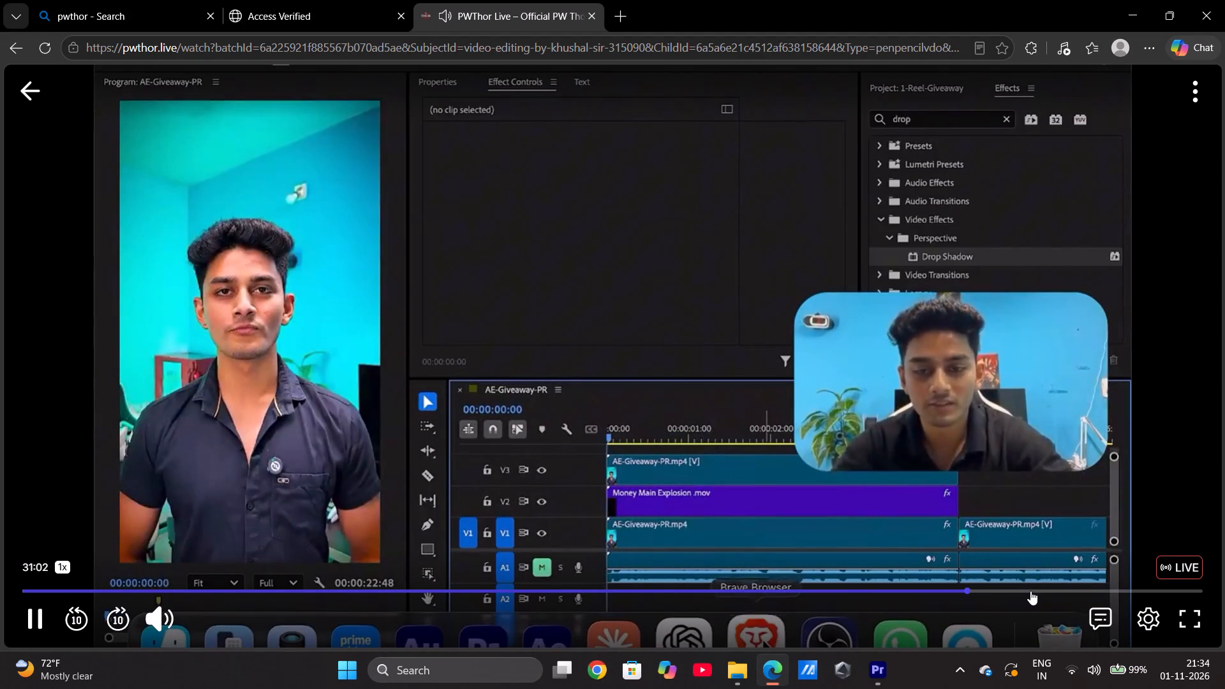